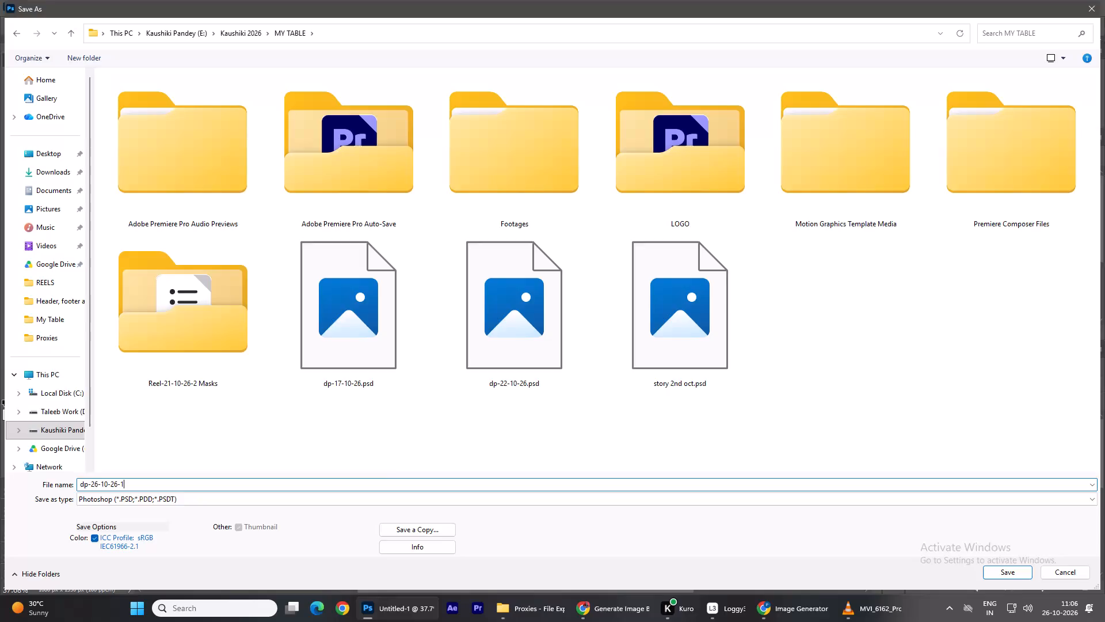
Save the document as dp-26-10-26-1 in Photoshop format in the MY TABLE folder, accepting the format options.
key("Return")
left_click(692, 171)
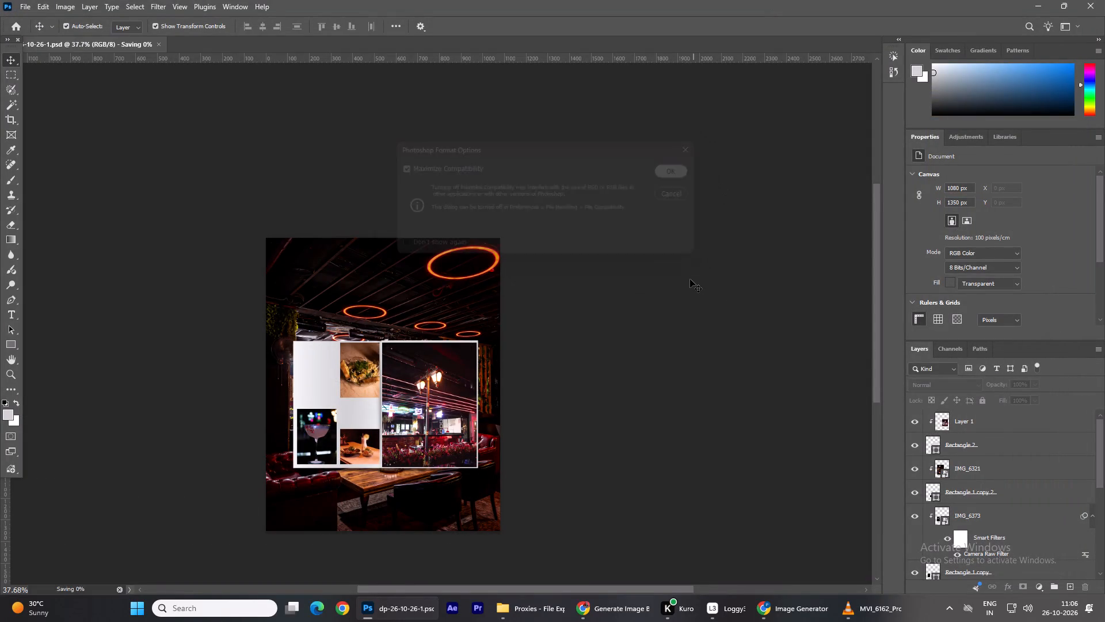
left_click(690, 280)
Nudge Rectangle 2, the light frame around the bar photo, 1 px down and 2 px right.
scroll(277, 441, "up", 4, "alt")
scroll(276, 442, "up", 5)
scroll(276, 442, "down", 4)
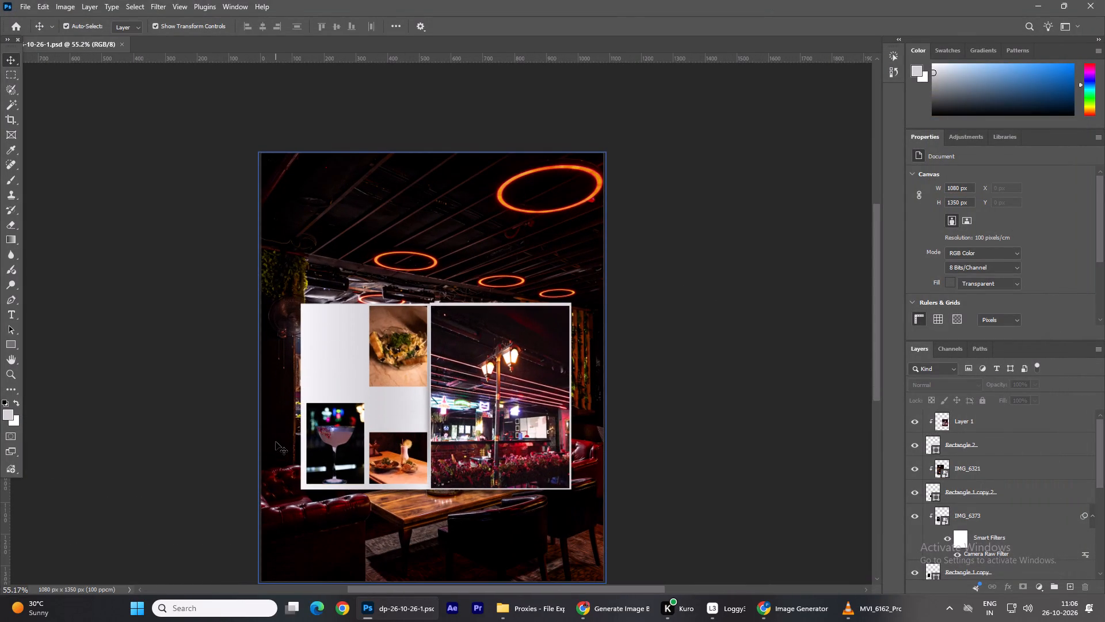
scroll(528, 400, "up", 11, "alt")
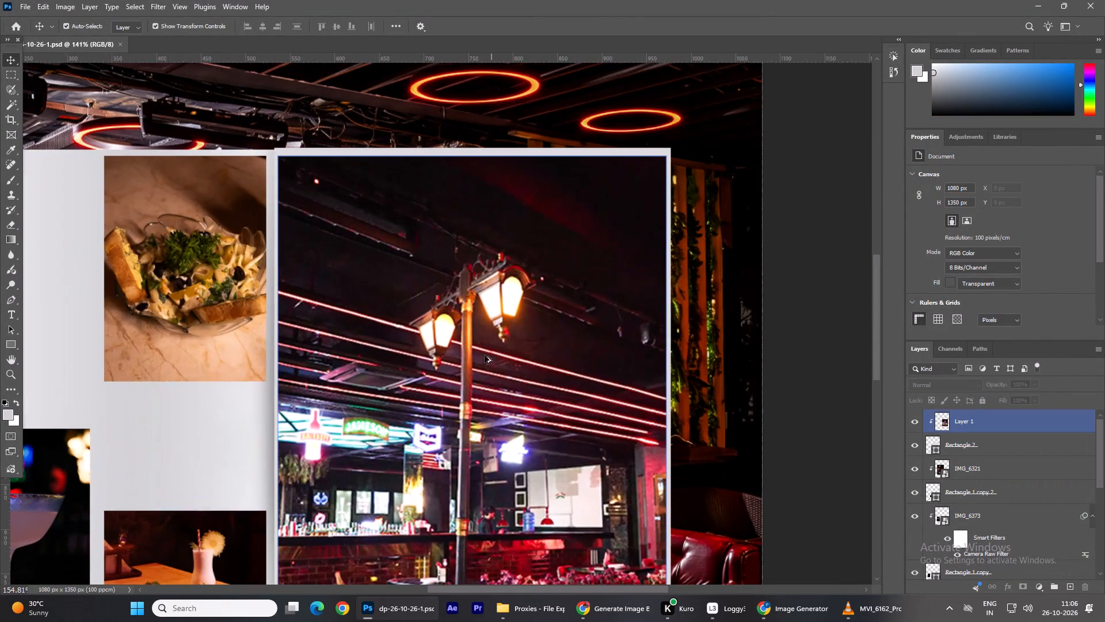
left_click(403, 149)
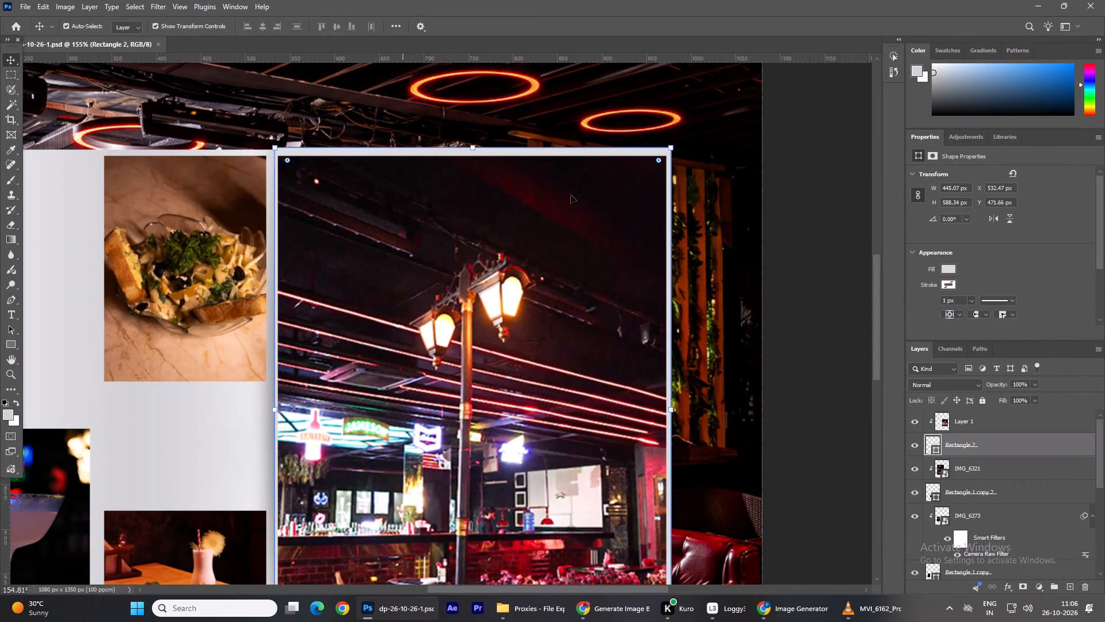
key("Down")
key("Down")
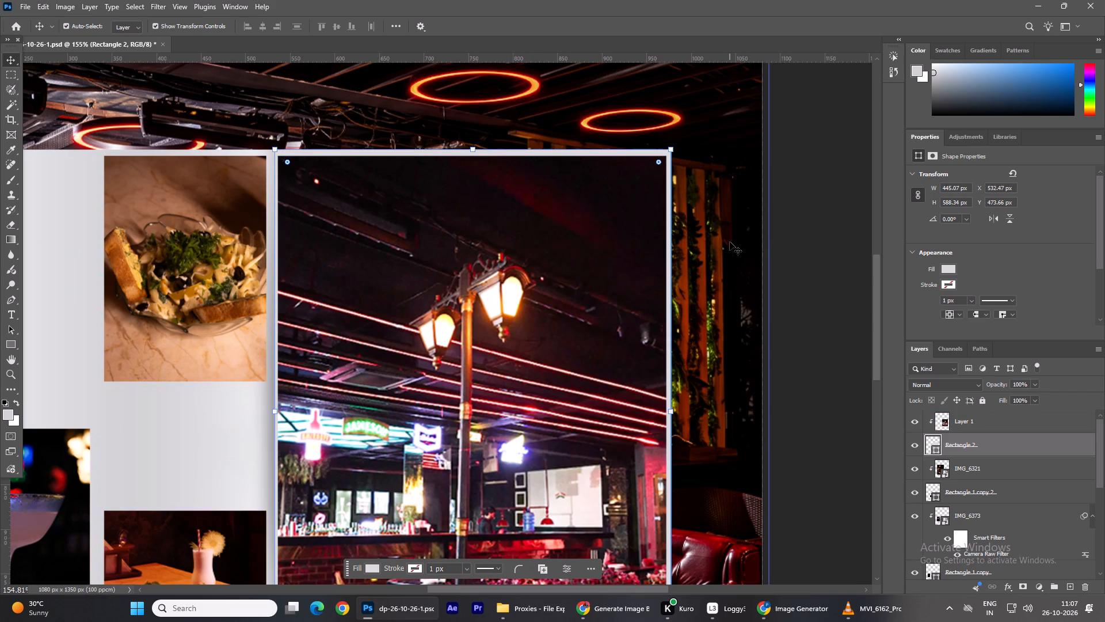
key("Up")
left_click(832, 245)
left_click(413, 154)
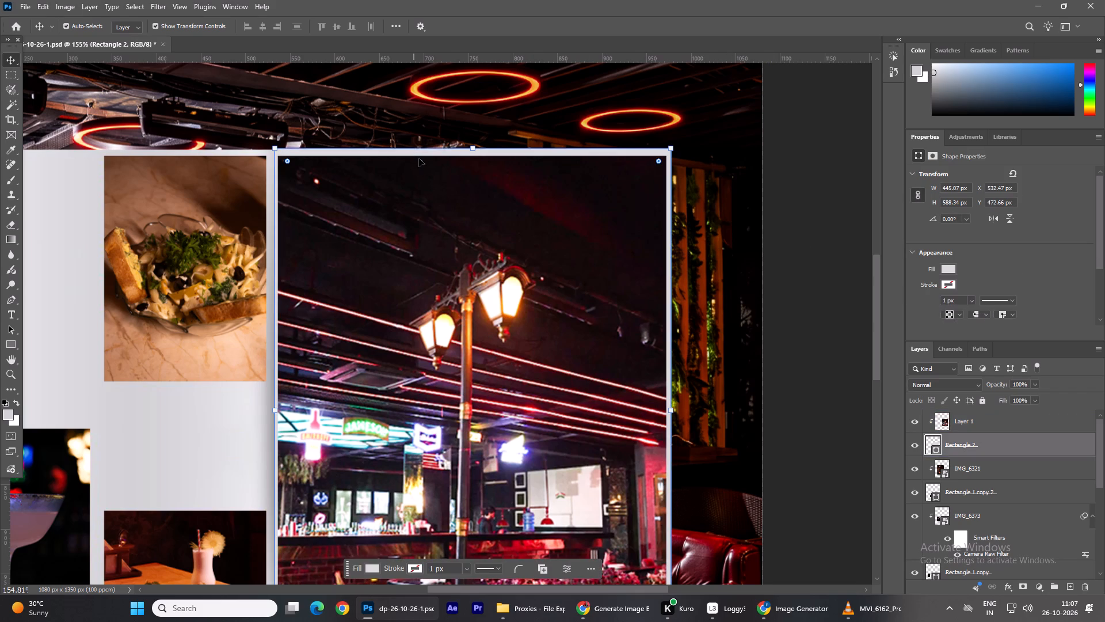
key("Right")
key("Right")
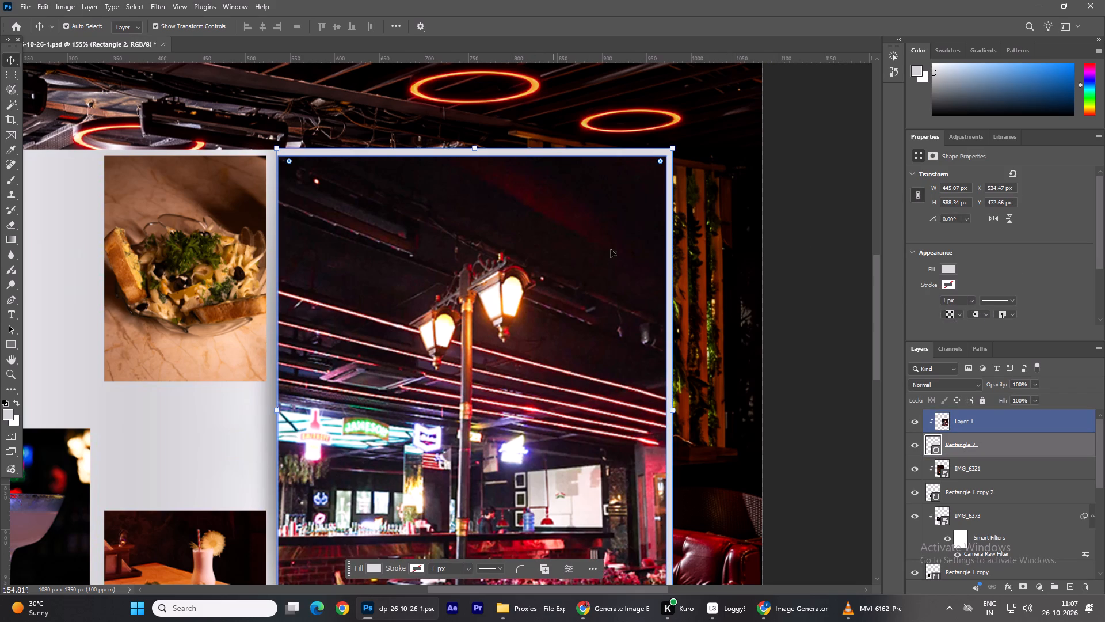
left_click(828, 289)
Shrink Rectangle 2 from its bottom edge to about 443.6 × 586.4 px, matching the neighbouring page's bottom edge, keeping Y at 472.66 px.
scroll(826, 289, "down", 4)
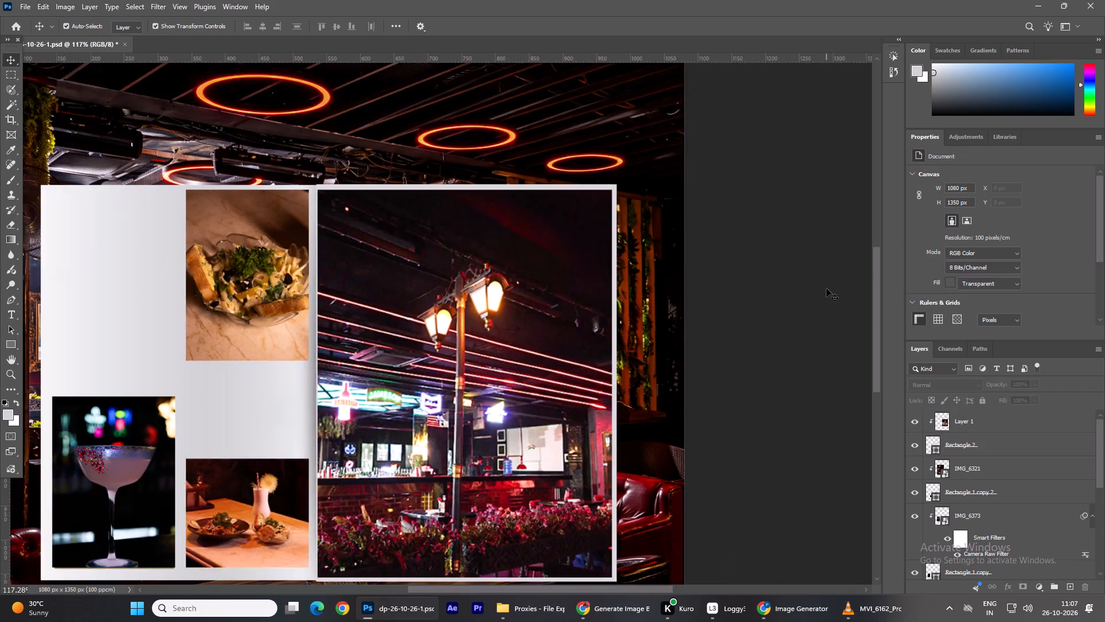
scroll(826, 289, "down", 4)
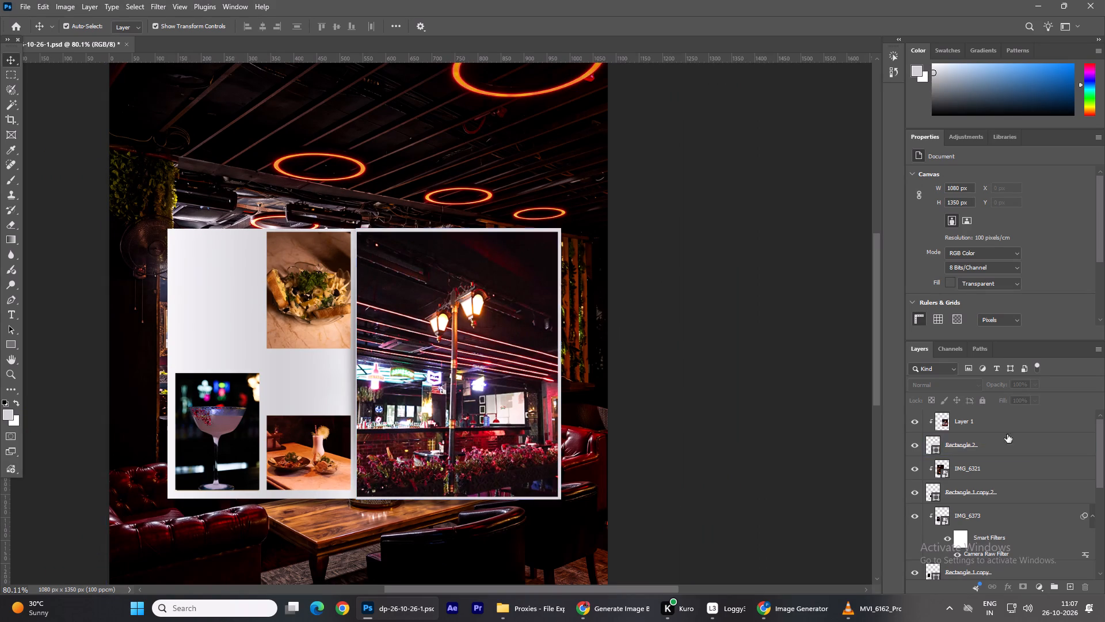
left_click(558, 497)
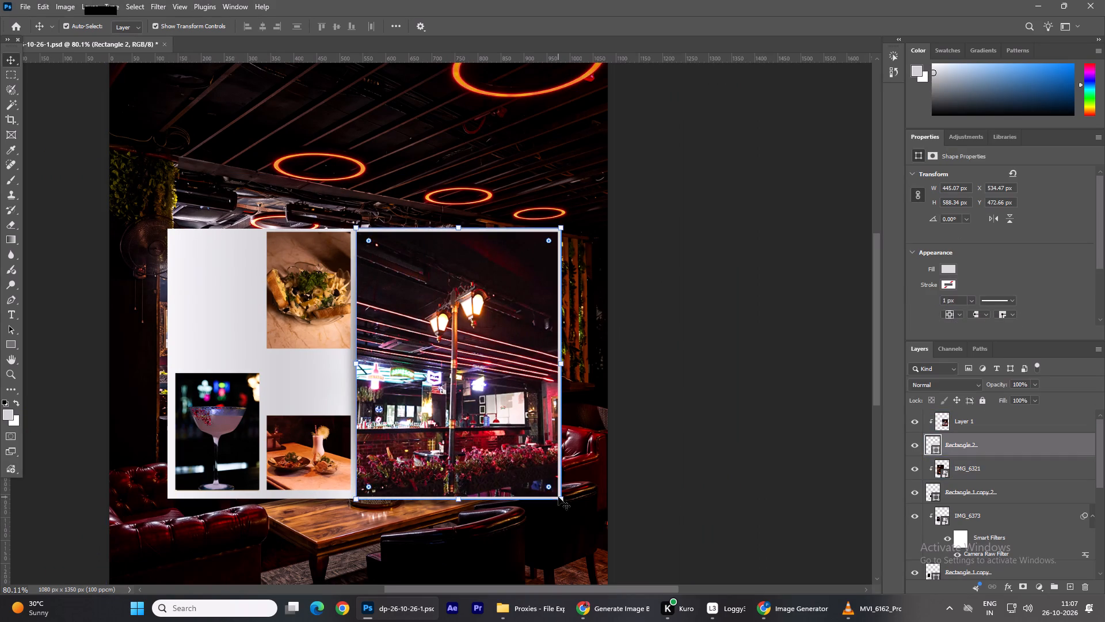
scroll(410, 504, "up", 12, "alt")
scroll(410, 504, "up", 3)
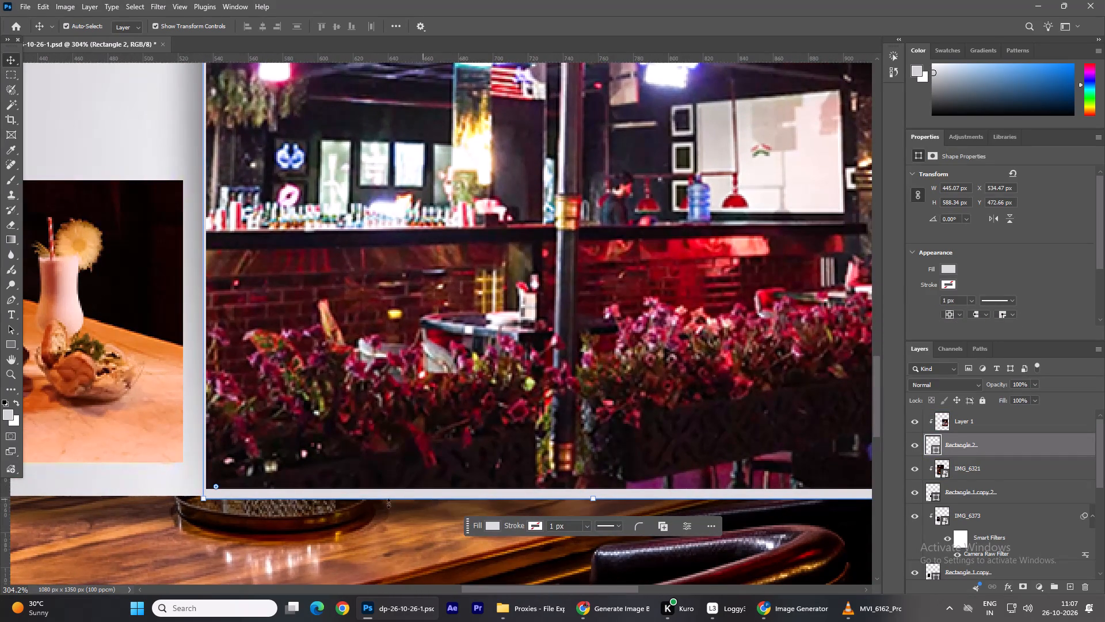
scroll(292, 514, "down", 3)
left_click(593, 472)
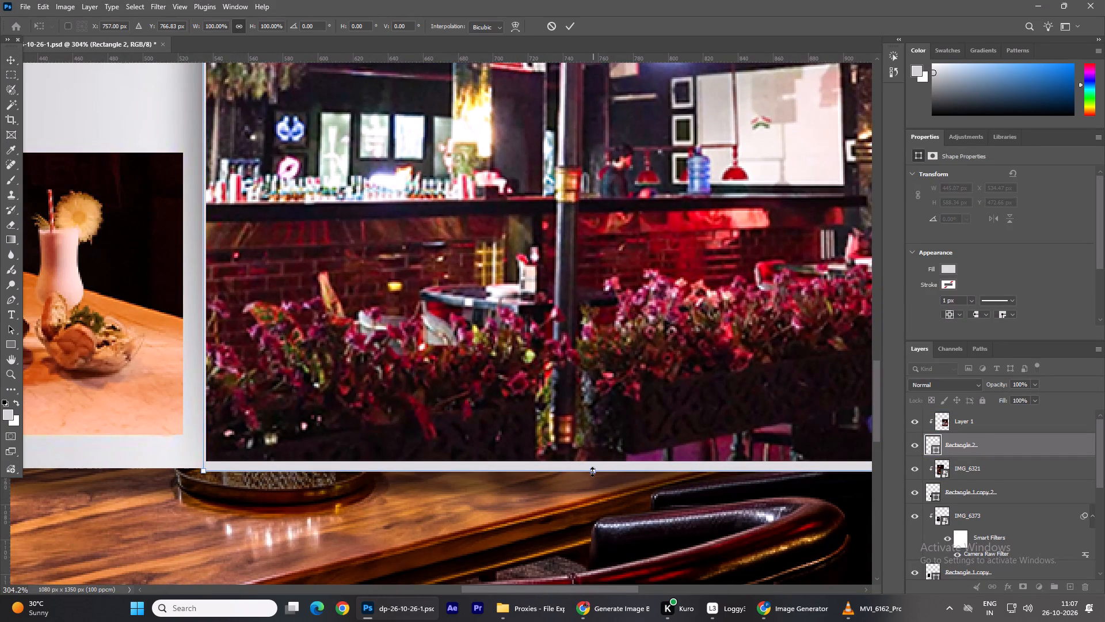
left_click(684, 497)
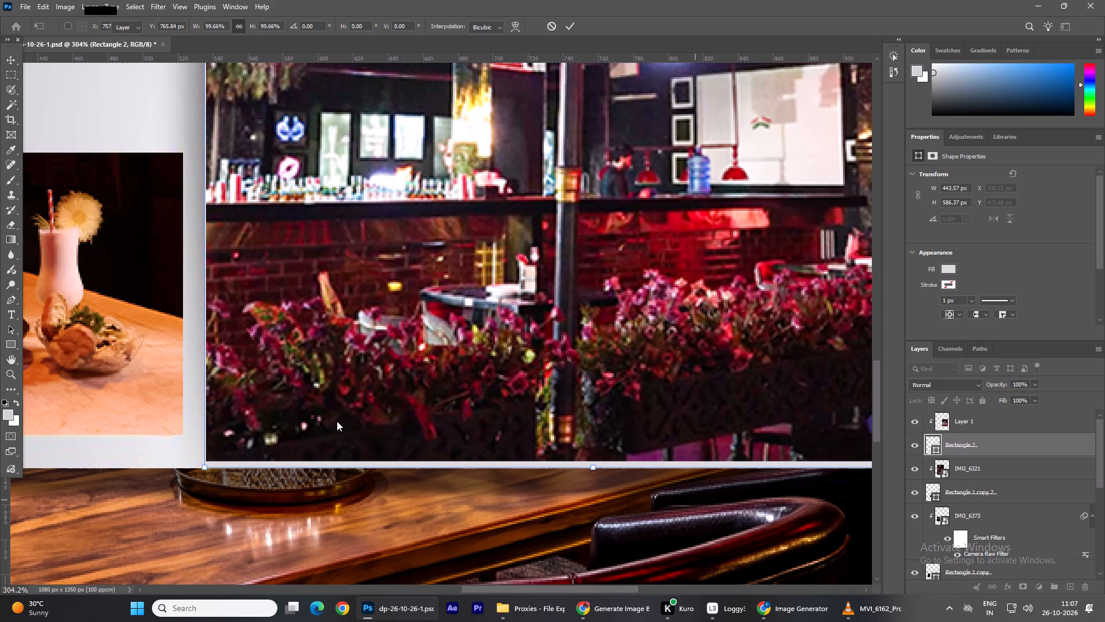
key("Down")
left_click(317, 507)
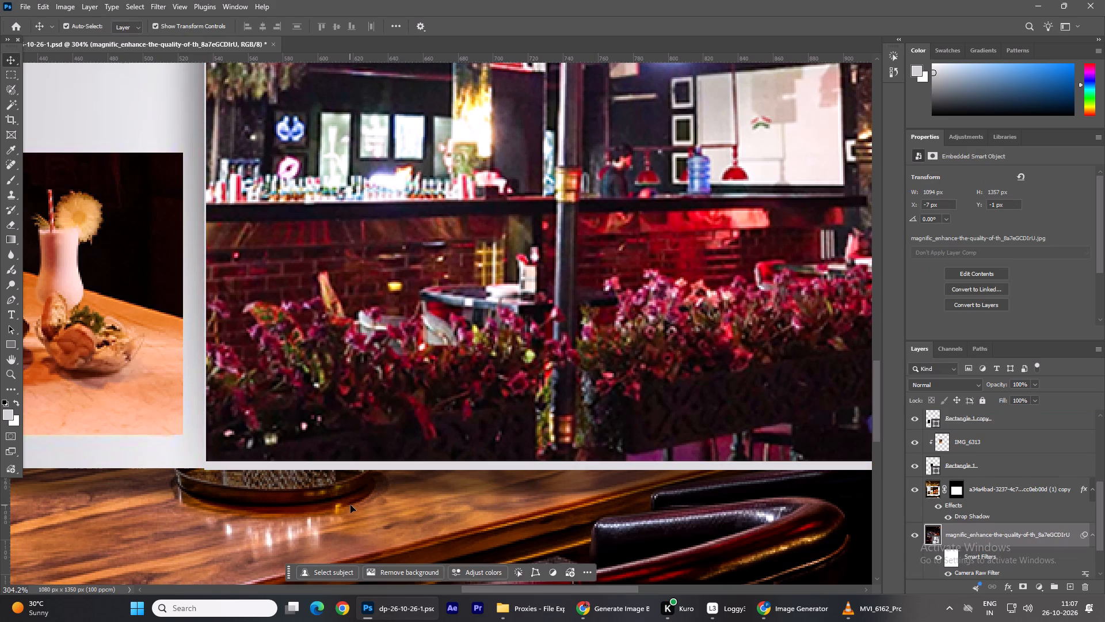
left_click(286, 466)
key("Up")
left_click(252, 494)
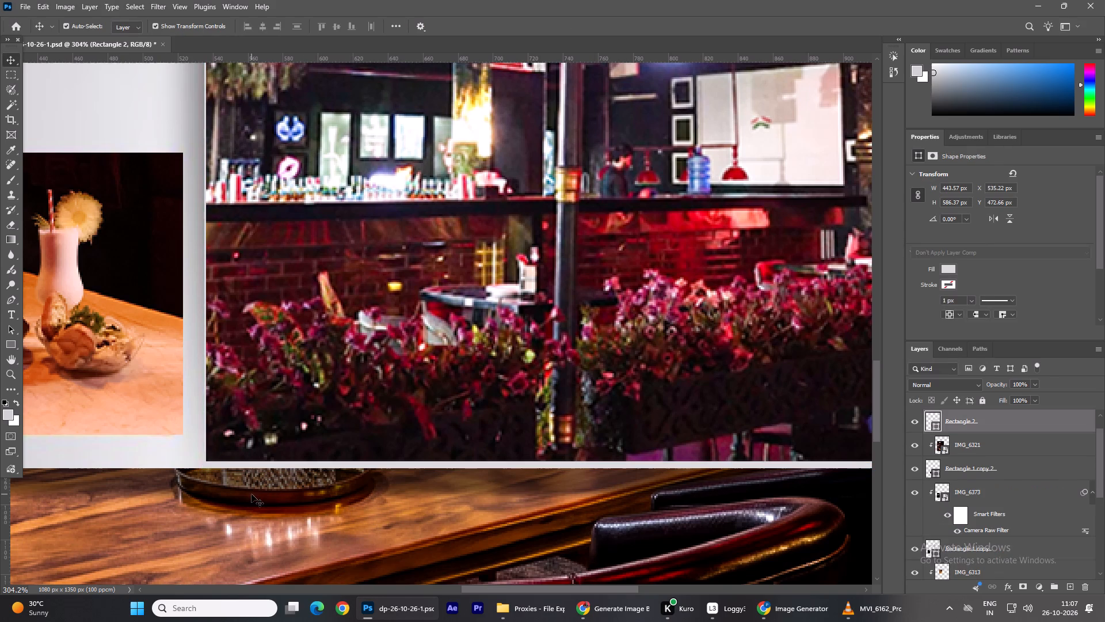
Lower the top edge of Rectangle 2 to line up with the neighbouring page's top edge, and apply the transform.
scroll(271, 499, "down", 5)
scroll(271, 499, "down", 5, "alt")
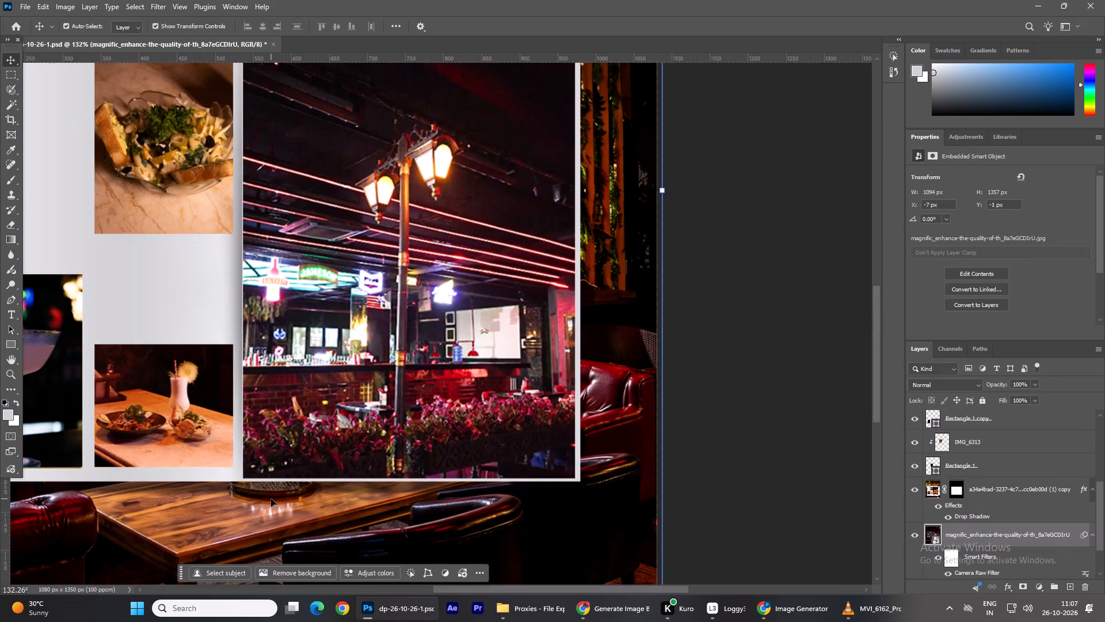
scroll(271, 499, "down", 3, "alt")
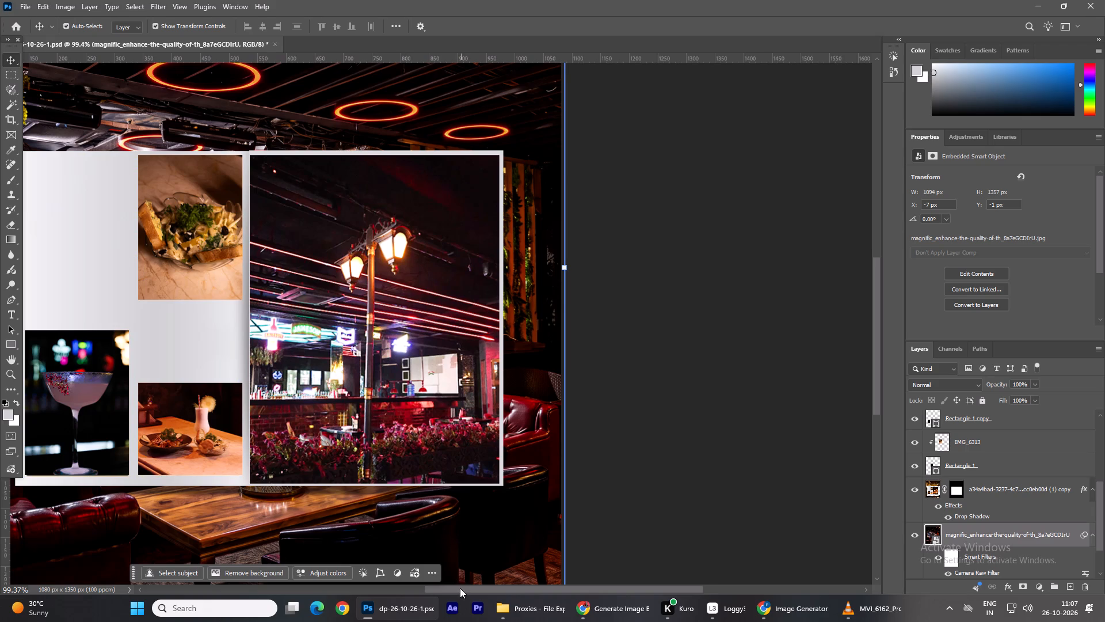
left_click_drag(460, 588, 399, 583)
scroll(516, 228, "up", 20, "alt")
scroll(516, 228, "up", 1, "alt")
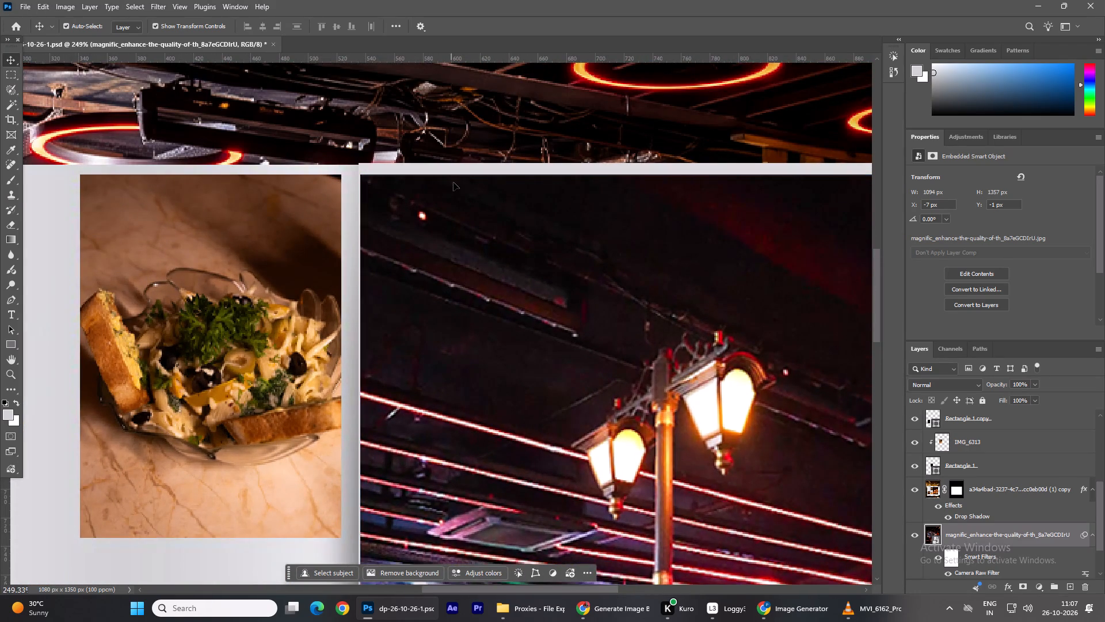
left_click(460, 173)
scroll(621, 178, "up", 2)
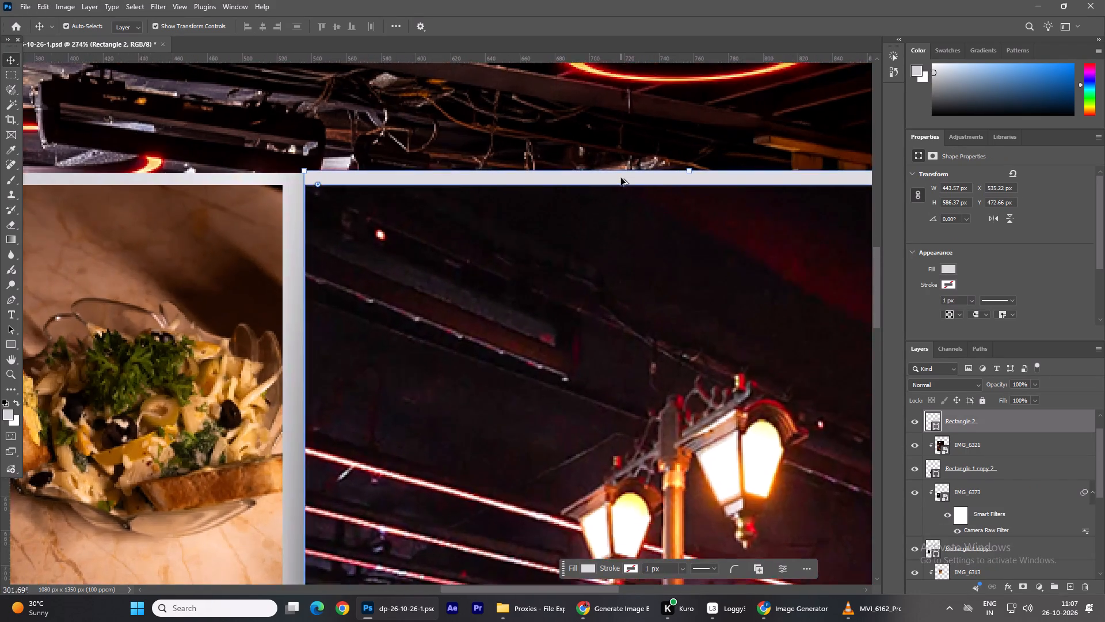
scroll(621, 178, "up", 6)
left_click_drag(726, 166, 727, 168, "shift")
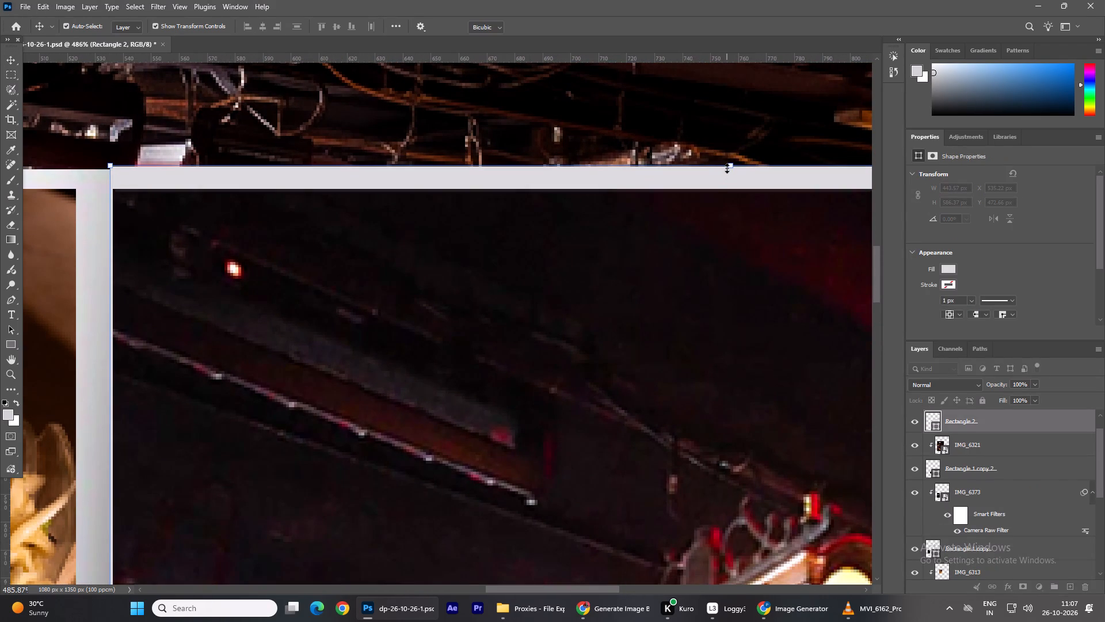
left_click_drag(727, 168, 727, 173, "shift")
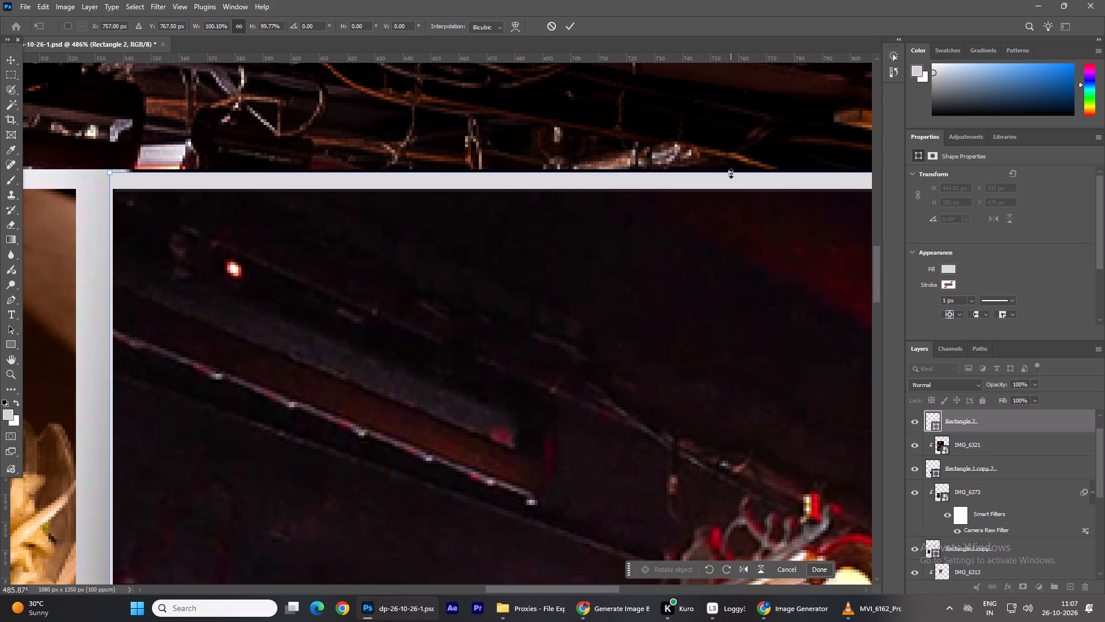
left_click(731, 173, "shift")
left_click(571, 29)
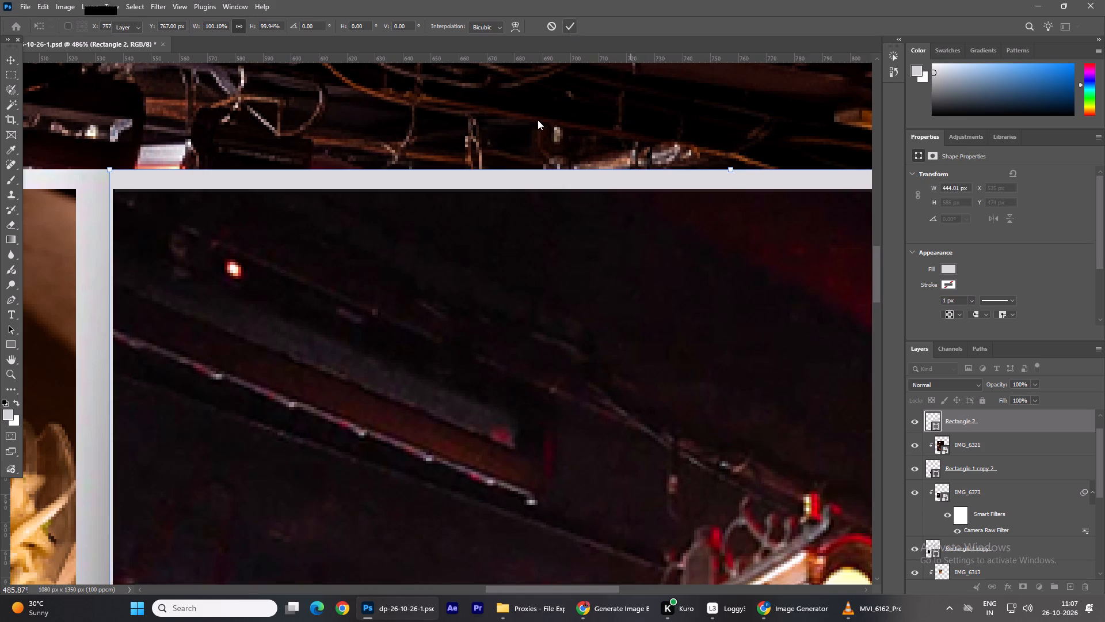
left_click(538, 120)
scroll(471, 198, "down", 17, "alt")
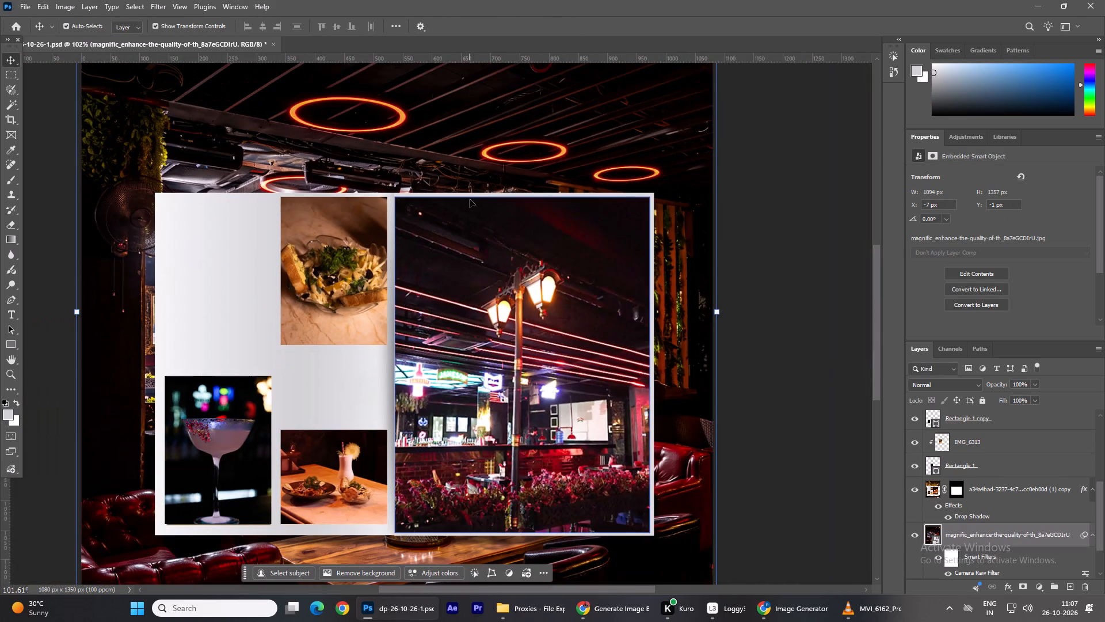
left_click(854, 444)
Open the Camera Raw Filter on Layer 1, the bar photo, and set Blacks to -58 and Whites to +4.
scroll(788, 487, "down", 9)
scroll(344, 366, "up", 3)
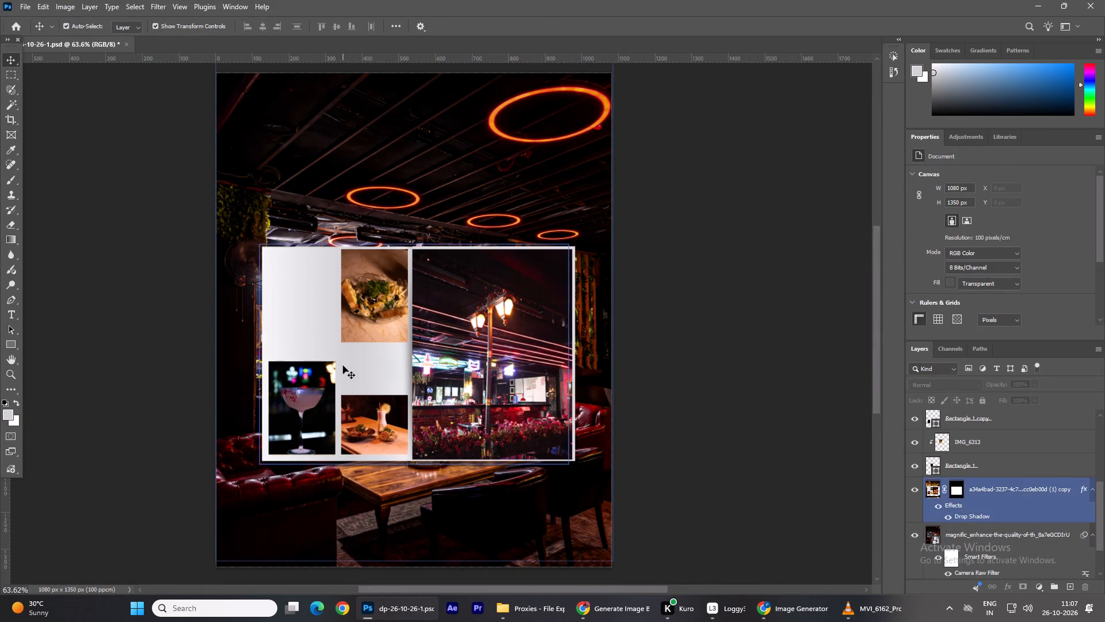
left_click_drag(490, 590, 470, 586)
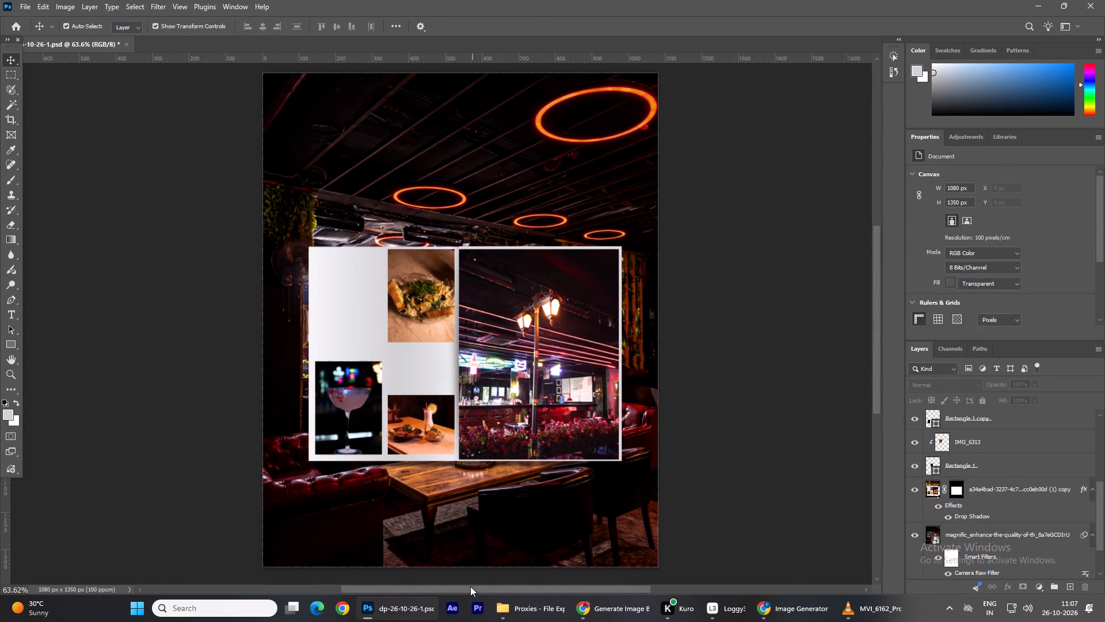
left_click_drag(470, 586, 430, 574)
scroll(524, 438, "down", 3)
scroll(1001, 497, "down", 3)
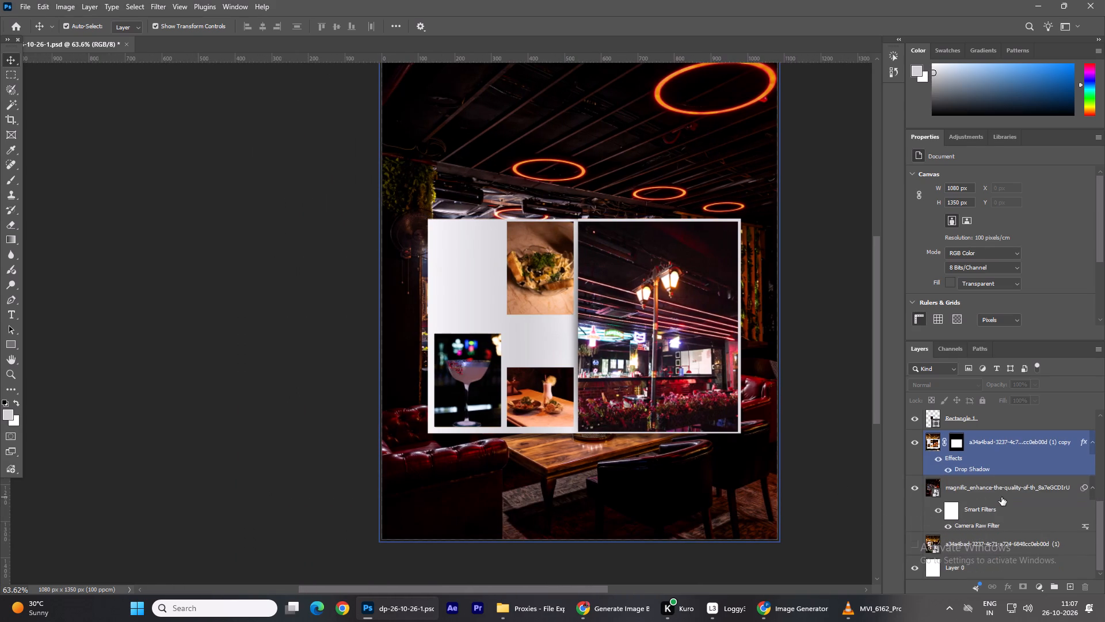
left_click(685, 333)
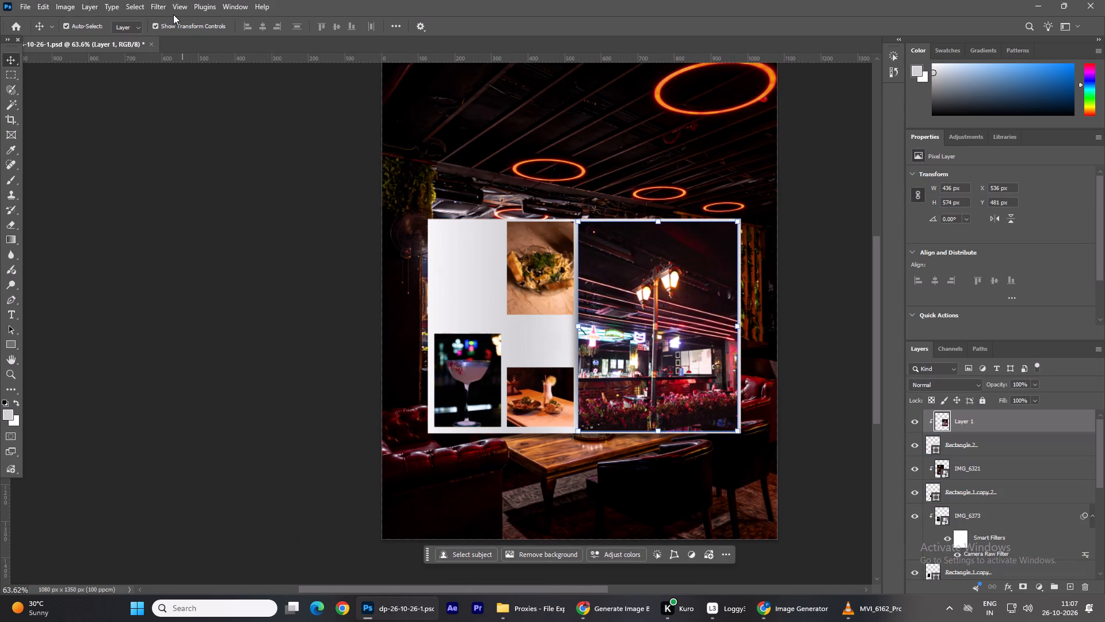
left_click(161, 4)
left_click(190, 92)
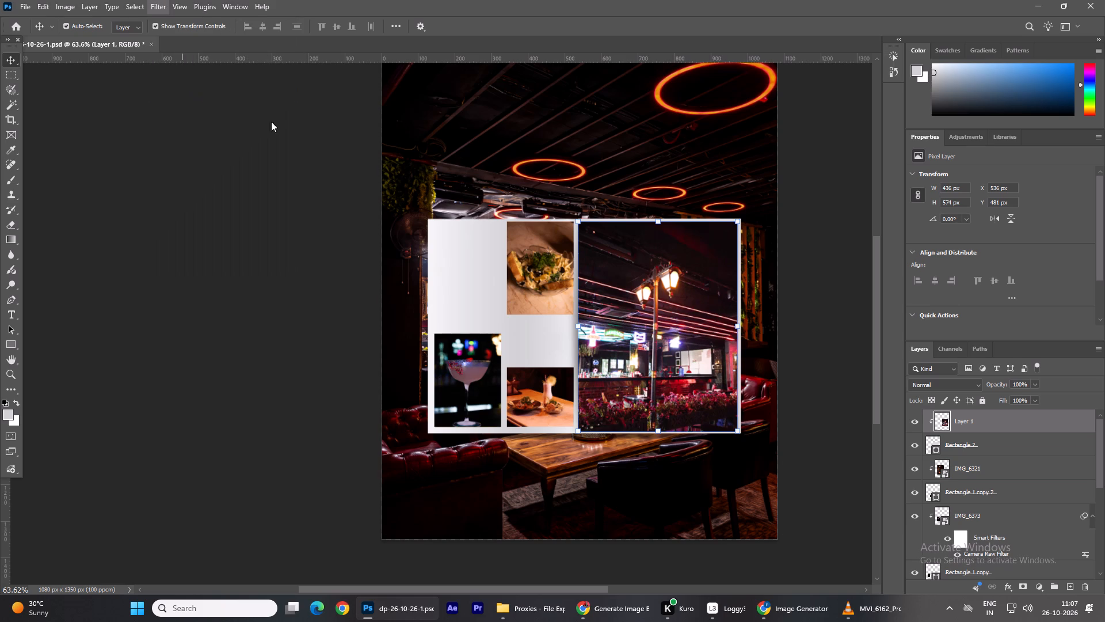
left_click_drag(843, 295, 877, 293)
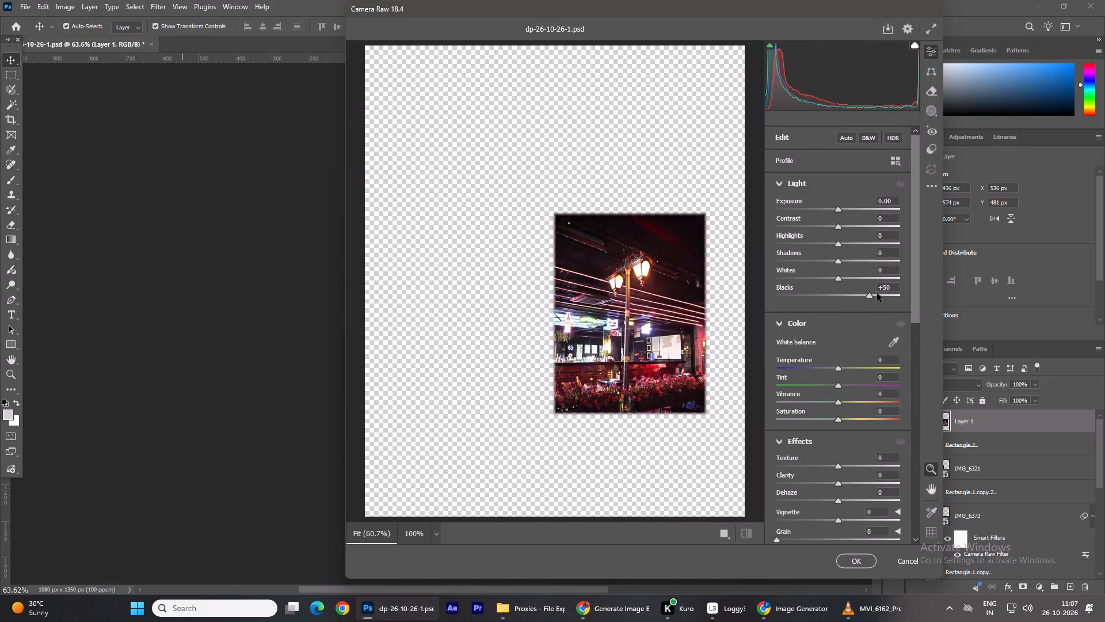
left_click_drag(877, 293, 802, 305)
left_click_drag(840, 274, 830, 282)
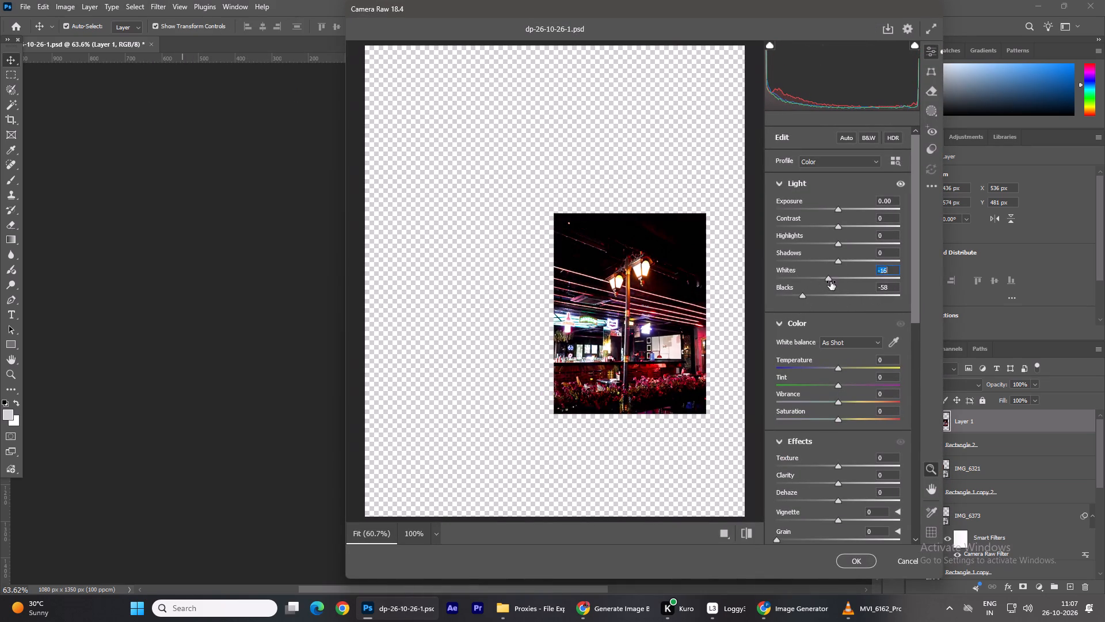
left_click_drag(830, 282, 842, 283)
Set Temperature to +8, Tint to -1 and Exposure to about -1.15, and apply the filter to the bar photo.
left_click_drag(837, 368, 837, 371)
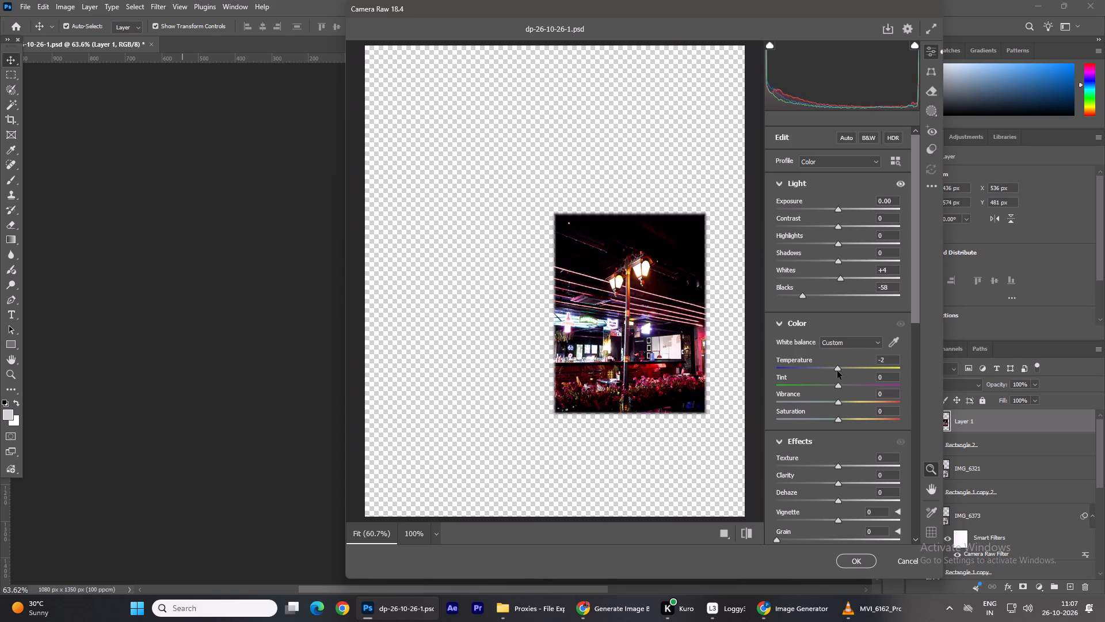
left_click_drag(837, 371, 843, 373)
left_click(839, 387)
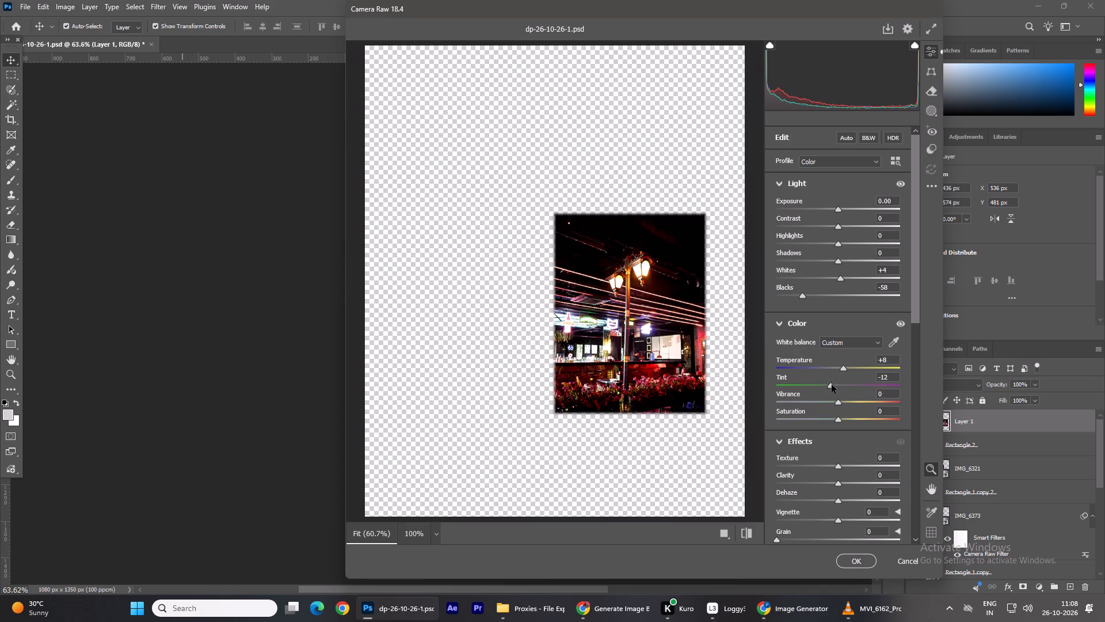
left_click_drag(841, 209, 826, 210)
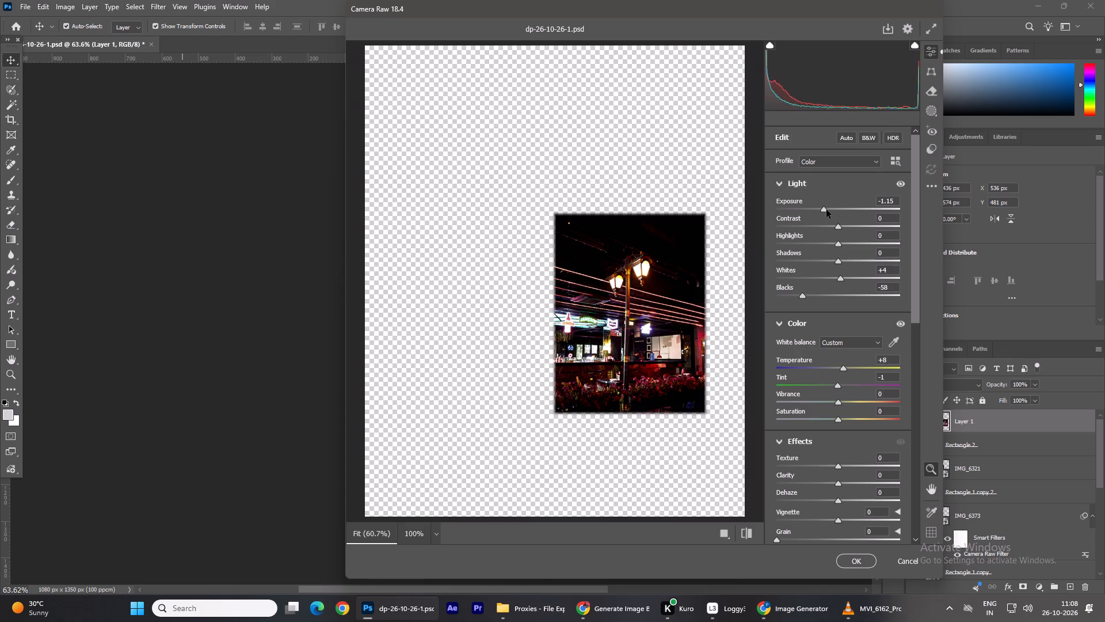
left_click_drag(826, 210, 825, 210)
left_click(850, 563)
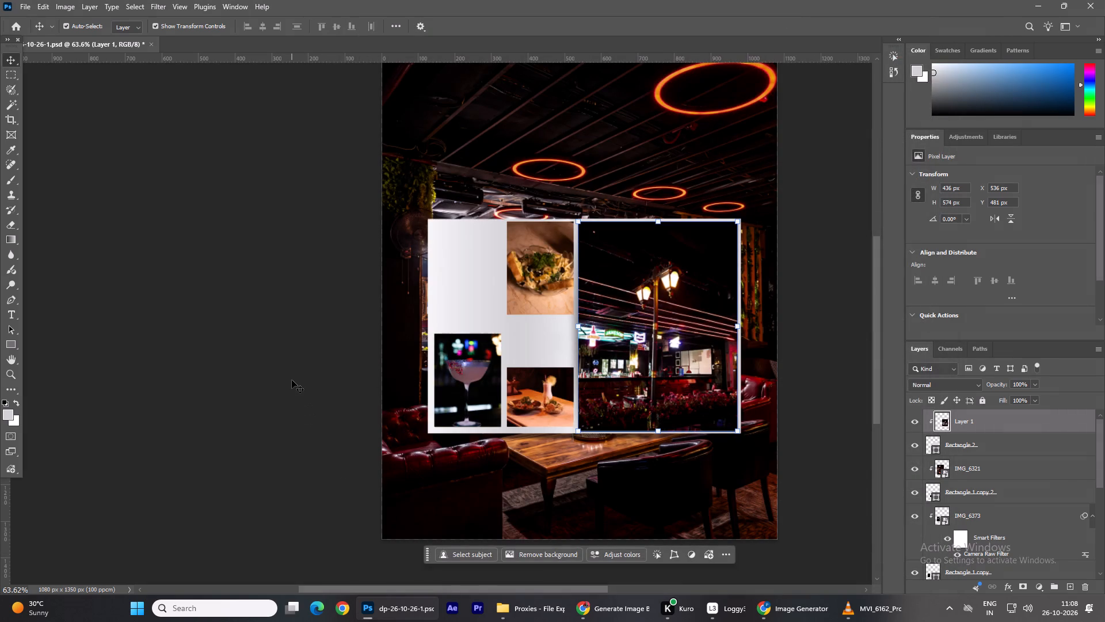
left_click(292, 380)
scroll(292, 380, "down", 4)
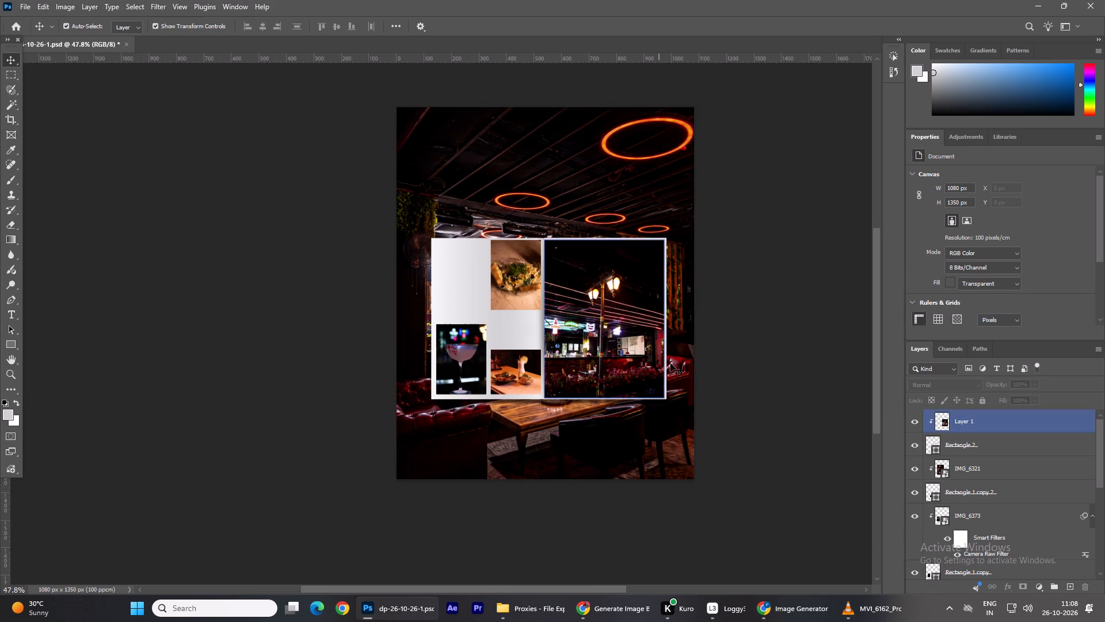
Save the document with the colour-graded bar photo.
scroll(371, 286, "up", 3)
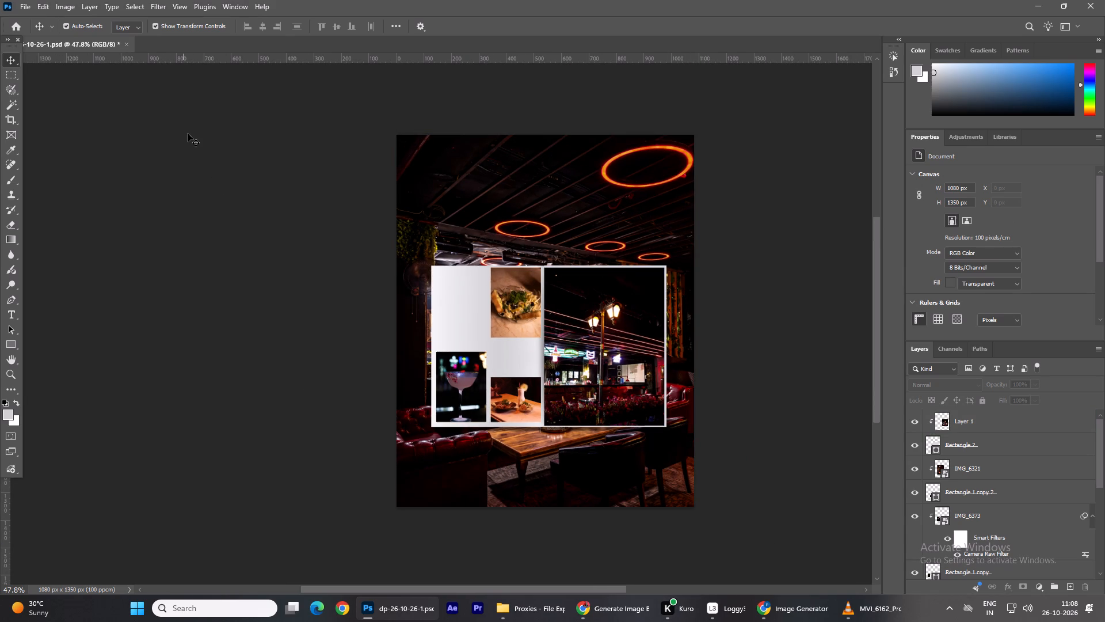
key("ctrl+s")
Reposition the floating tools palette so it sits fully visible beneath the document title, and return to the Move tool.
left_click_drag(12, 48, 12, 94)
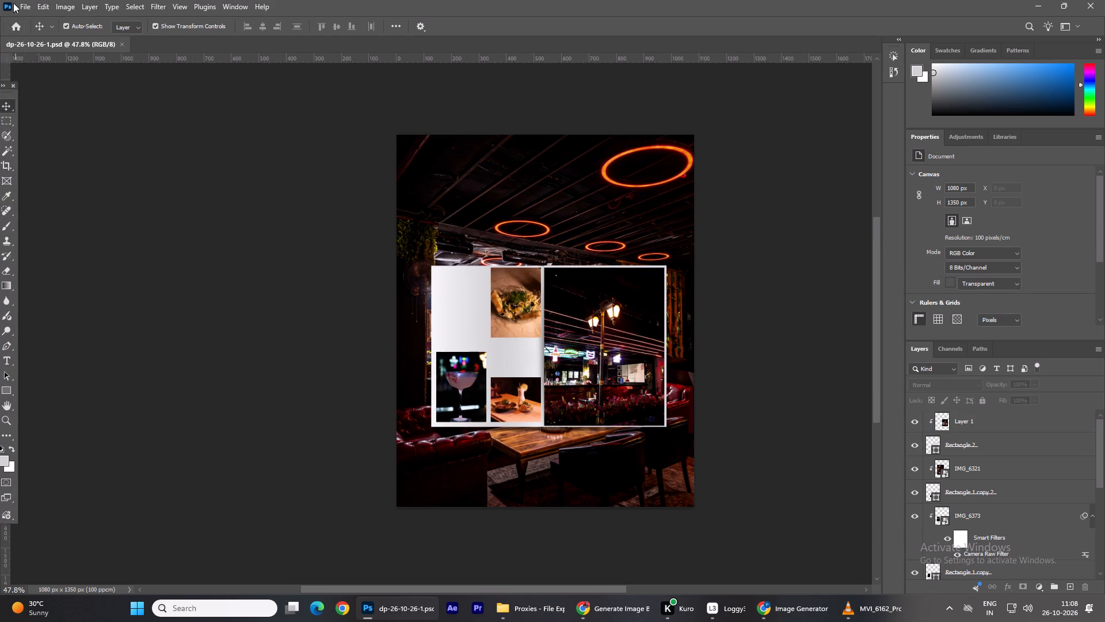
left_click_drag(15, 138, 26, 138)
left_click_drag(7, 82, 9, 82)
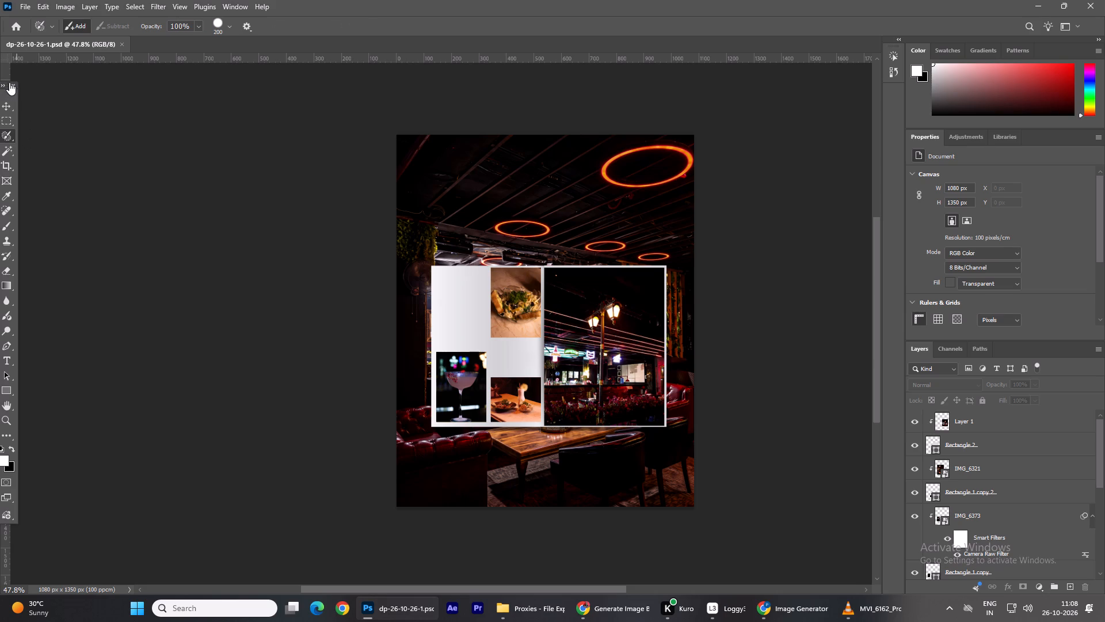
left_click_drag(9, 82, 23, 83)
left_click_drag(9, 94, 22, 94)
left_click(150, 115)
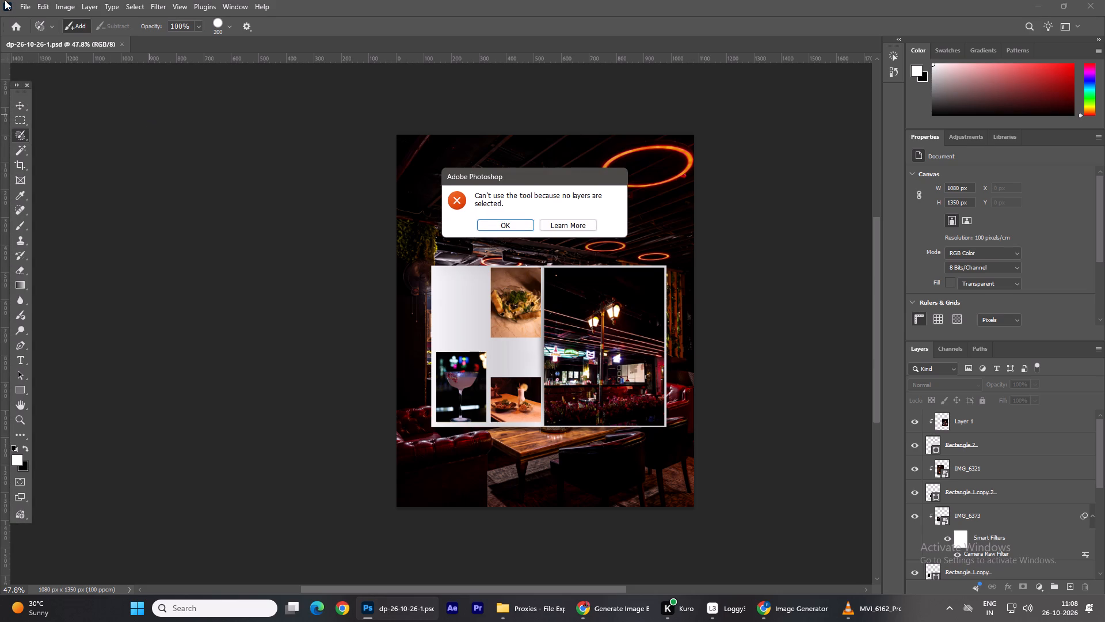
left_click(491, 216)
left_click(498, 226)
left_click(256, 196)
left_click(504, 223)
left_click(344, 230)
left_click(17, 103)
left_click(501, 225)
left_click(19, 101)
left_click(166, 134)
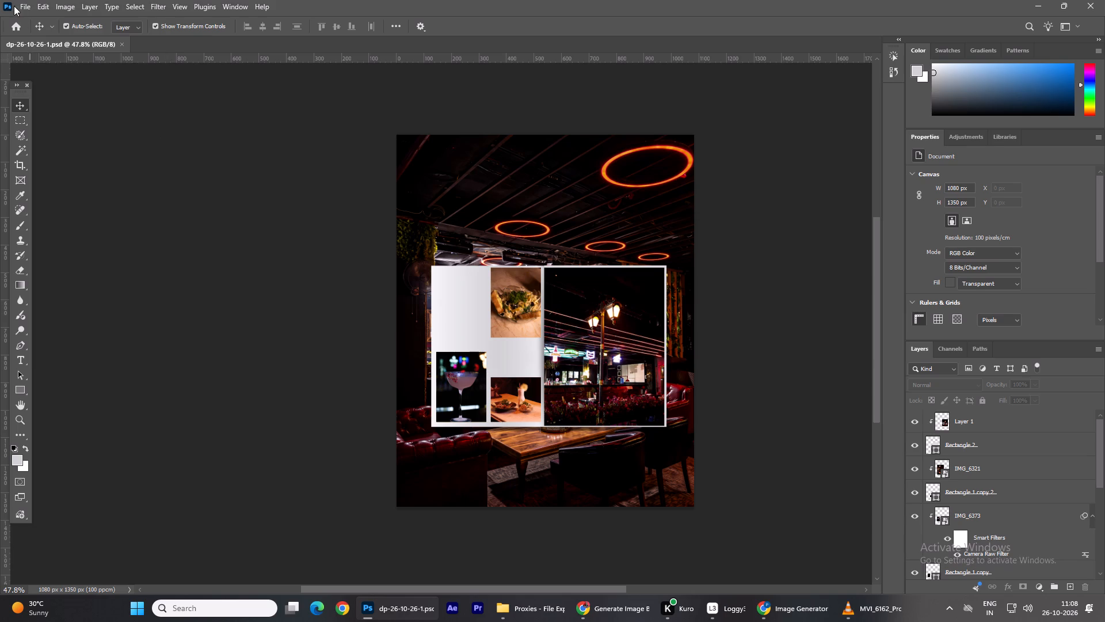
Place MyTable_Logo_Enhanced_4K from the LOGO folder as embedded, scaled to about 166 × 81 px above the cocktail photo on the left page.
left_click(17, 0)
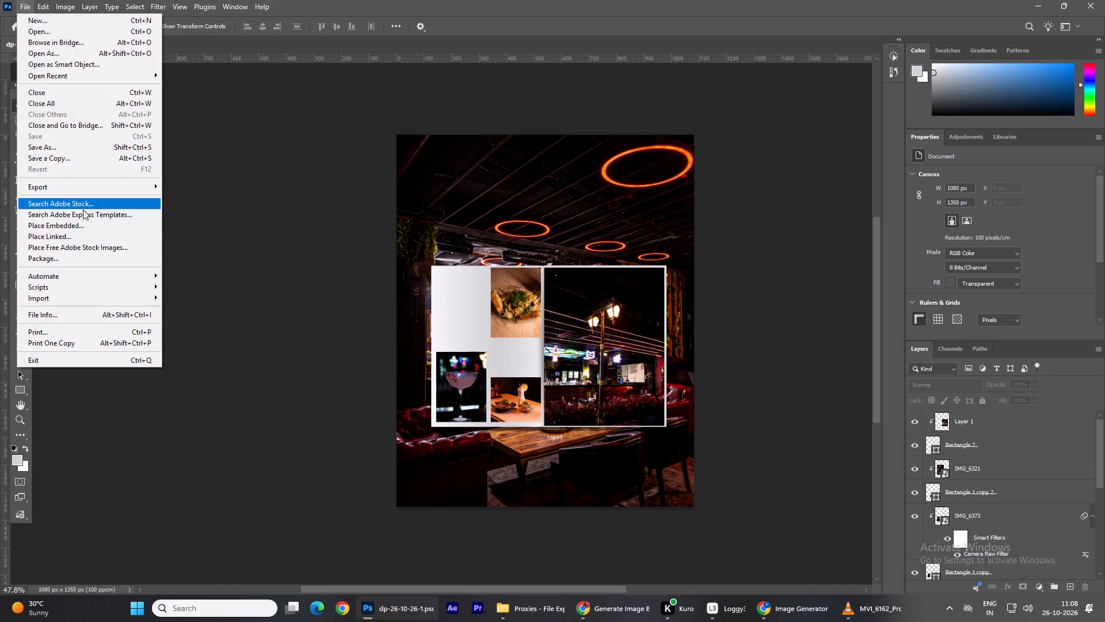
left_click(87, 226)
scroll(799, 383, "down", 6)
scroll(756, 320, "up", 6)
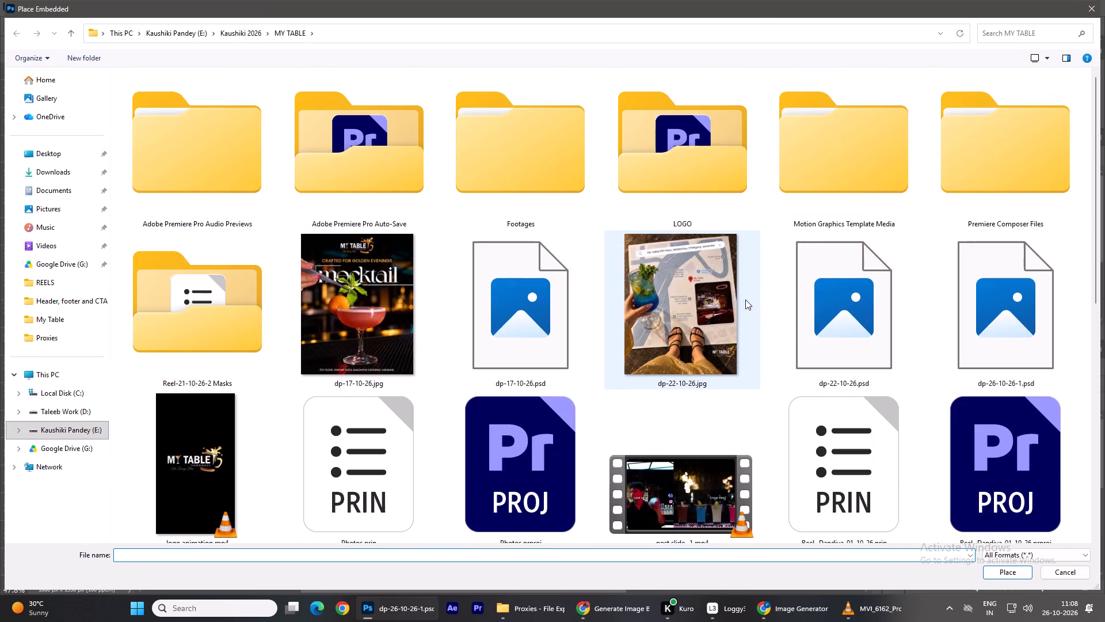
double_click(674, 183)
double_click(885, 98)
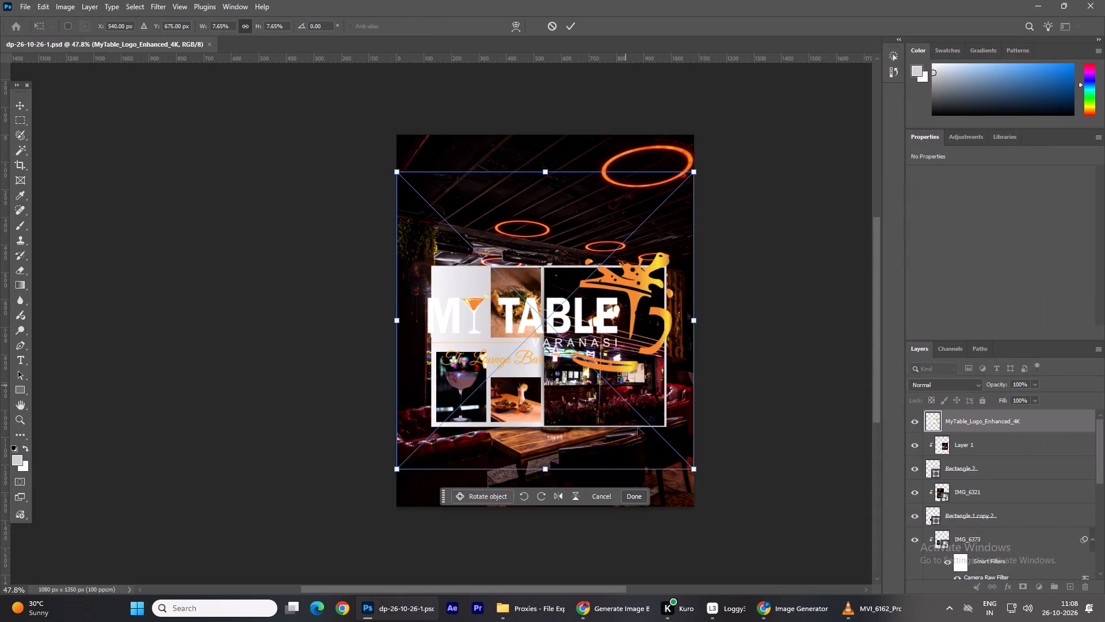
left_click_drag(698, 471, 427, 263)
left_click_drag(433, 209, 470, 313)
left_click(493, 332)
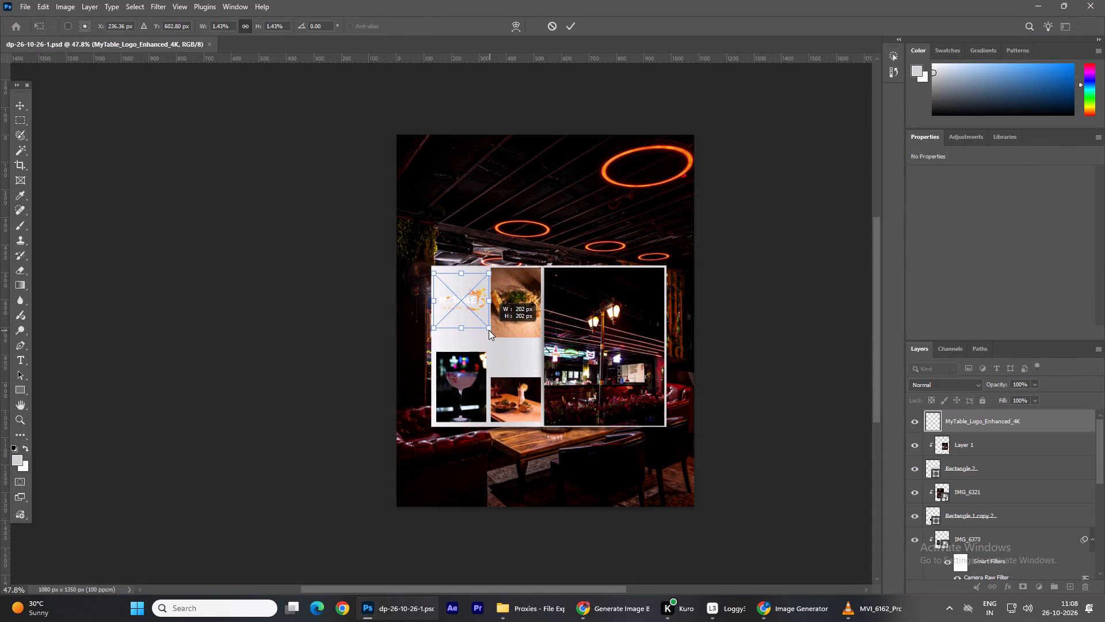
left_click(550, 354)
Add a Multiply drop shadow to the logo with 48% opacity, 26° angle, 4 px distance and 5 px size.
left_click(1007, 587)
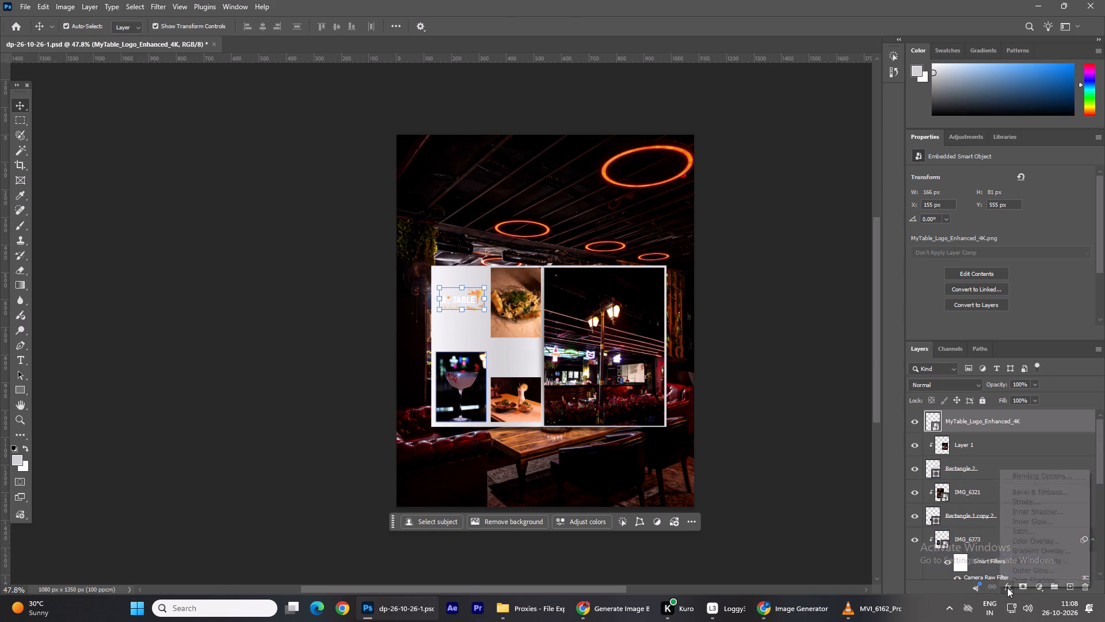
left_click(1033, 583)
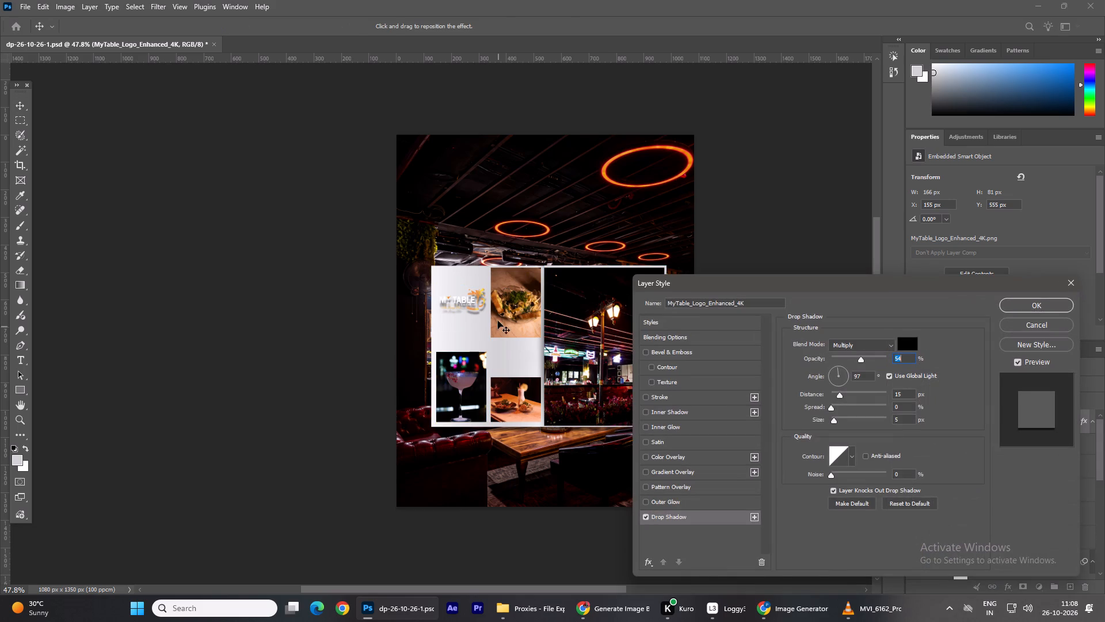
left_click(474, 315)
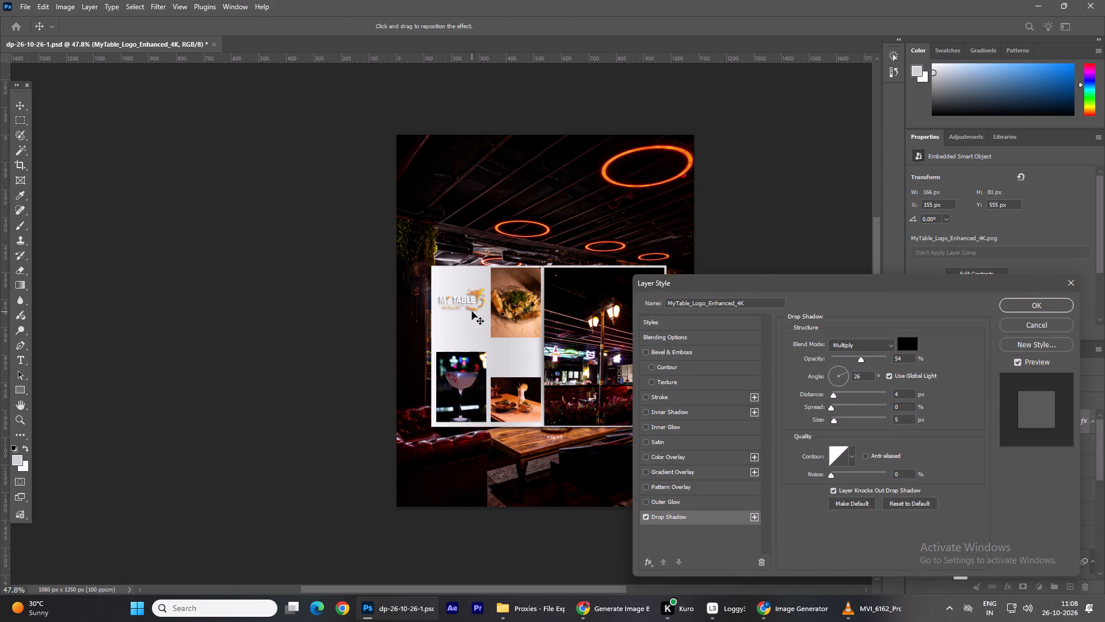
left_click_drag(867, 358, 871, 358)
left_click_drag(871, 358, 858, 359)
left_click(1035, 302)
left_click(779, 224)
left_click(803, 215)
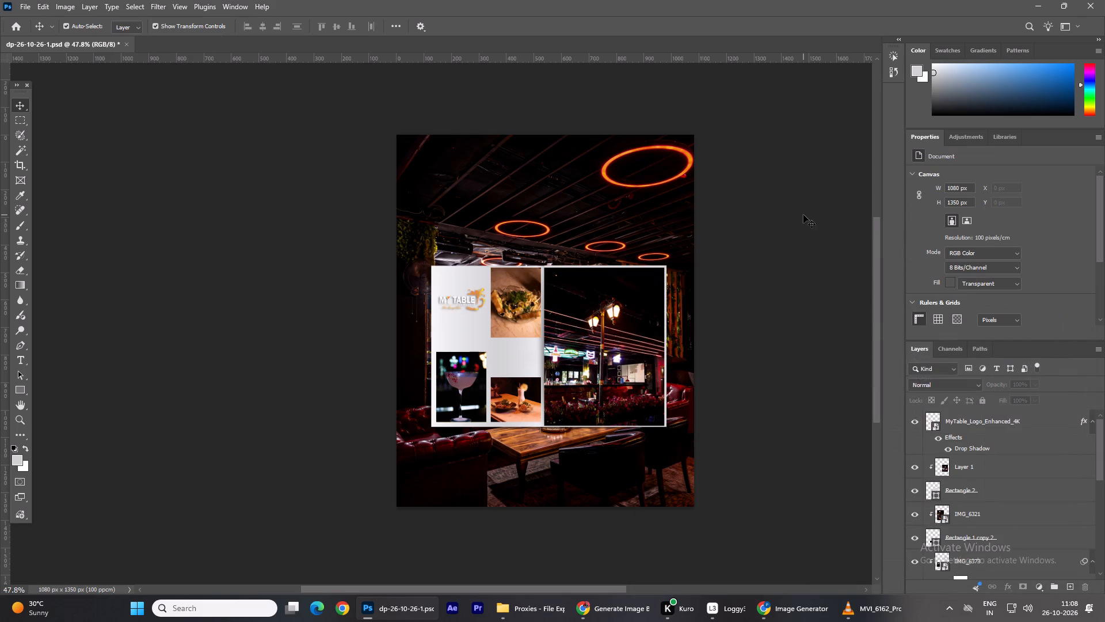
Refine the logo's drop shadow to 67% opacity, 45° angle, 1 px distance and 3 px size, and apply it.
scroll(386, 287, "up", 13)
scroll(544, 389, "down", 4)
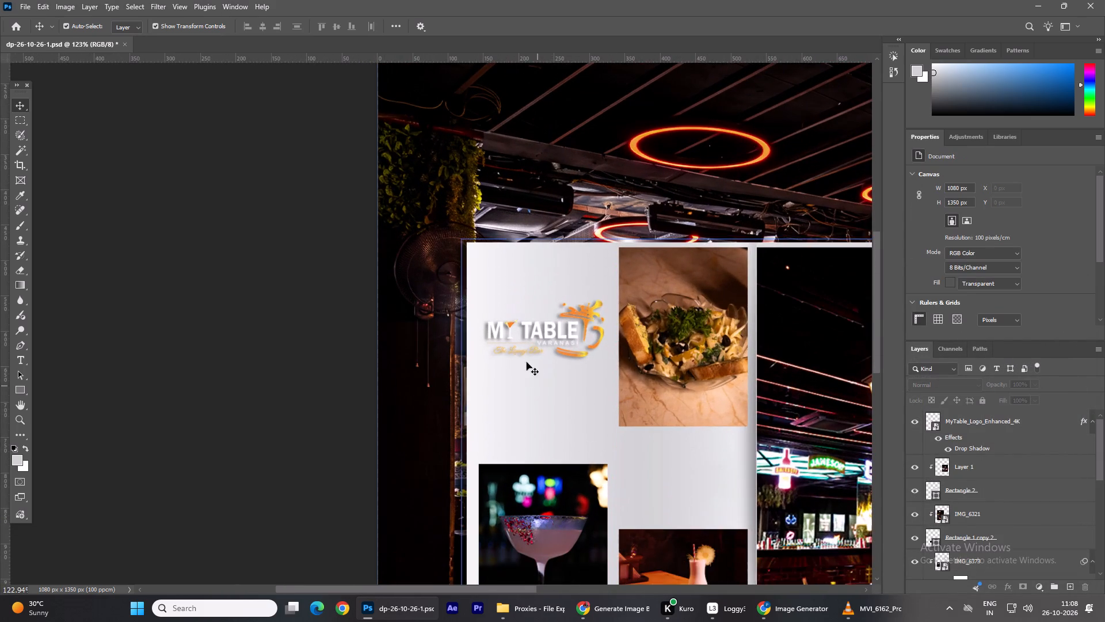
scroll(532, 342, "down", 7, "alt")
left_click(551, 342)
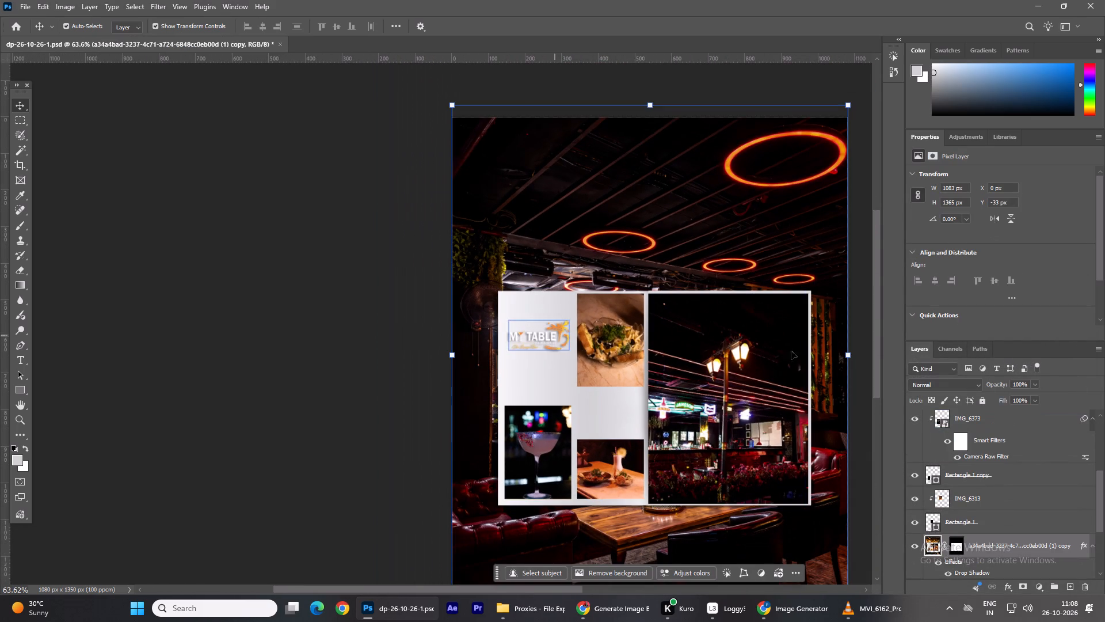
scroll(988, 448, "up", 10)
left_click(1004, 432)
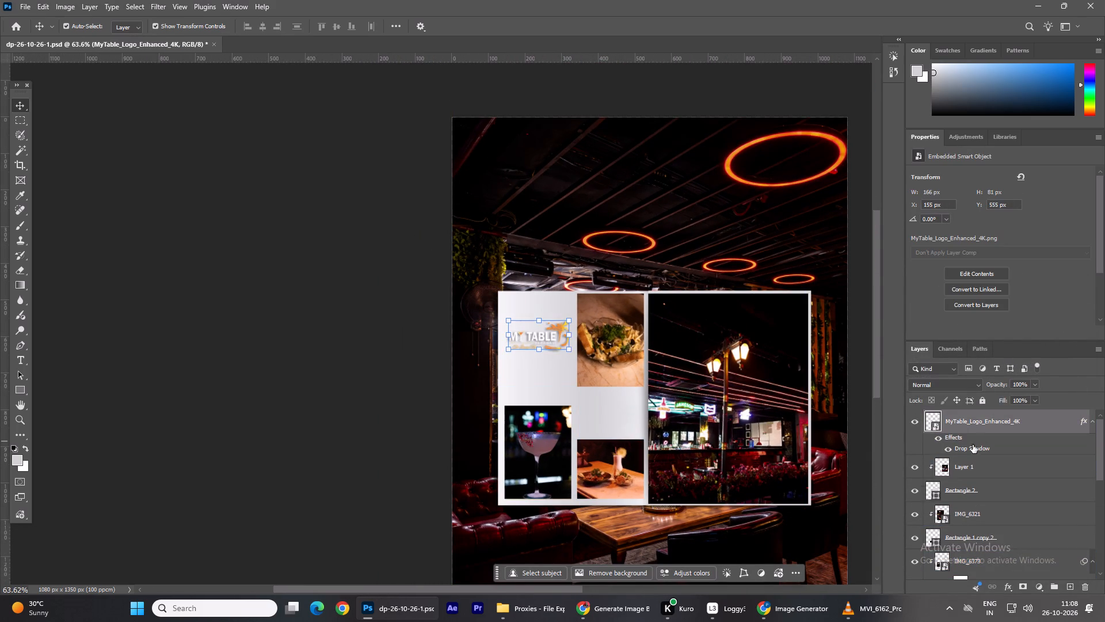
double_click(976, 446)
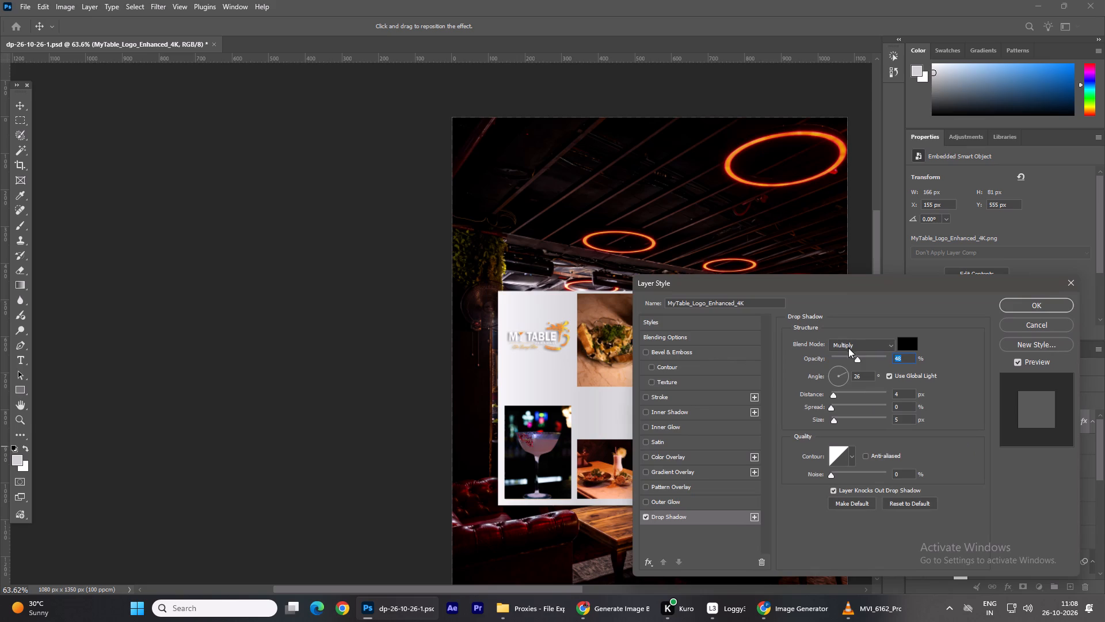
left_click(835, 420)
left_click_drag(857, 359, 956, 352)
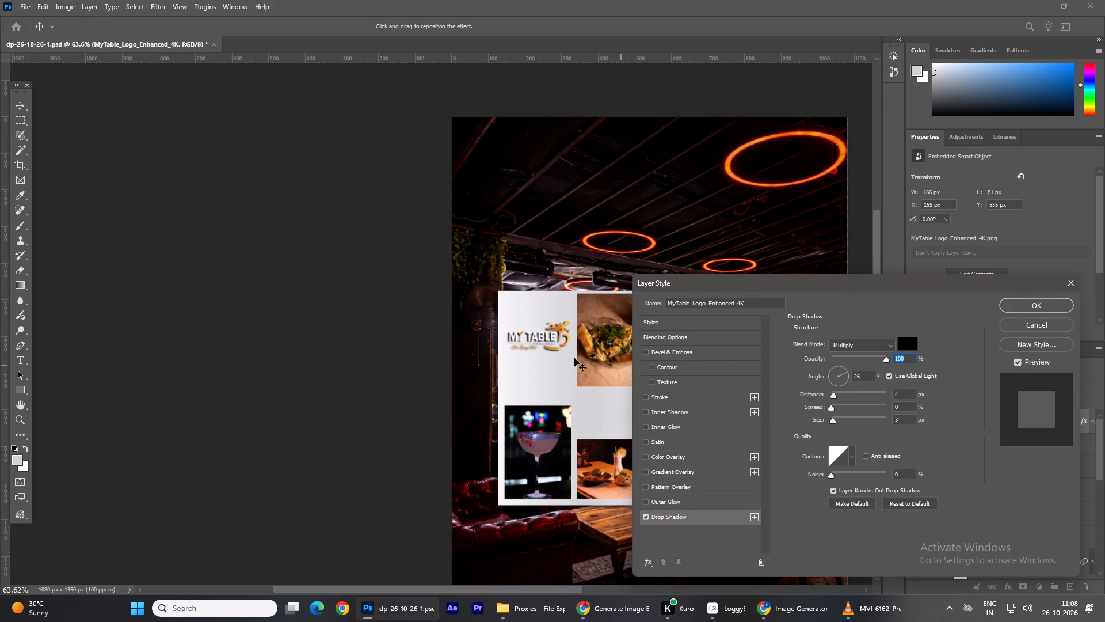
left_click(549, 351)
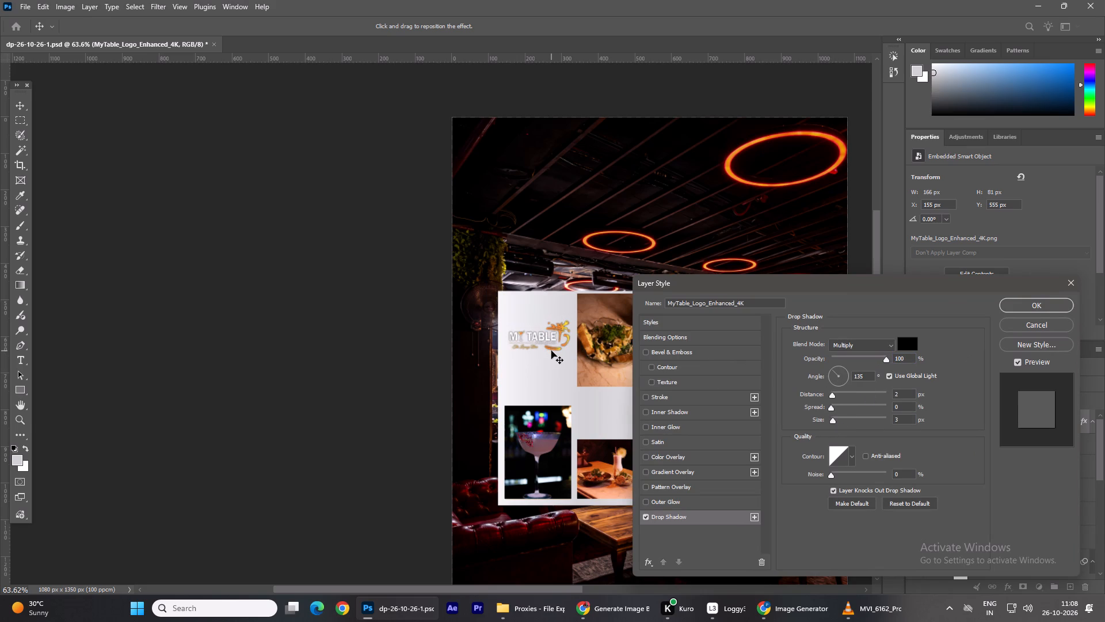
left_click_drag(868, 354, 856, 356)
left_click_drag(856, 356, 855, 357)
left_click_drag(877, 357, 868, 357)
left_click(534, 351)
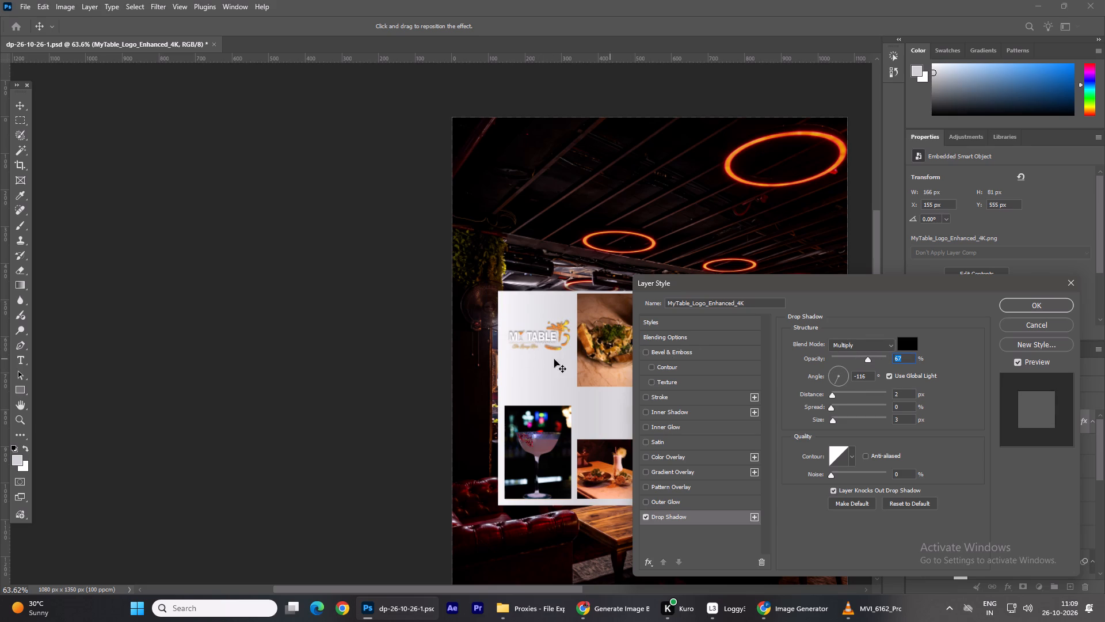
left_click(540, 348)
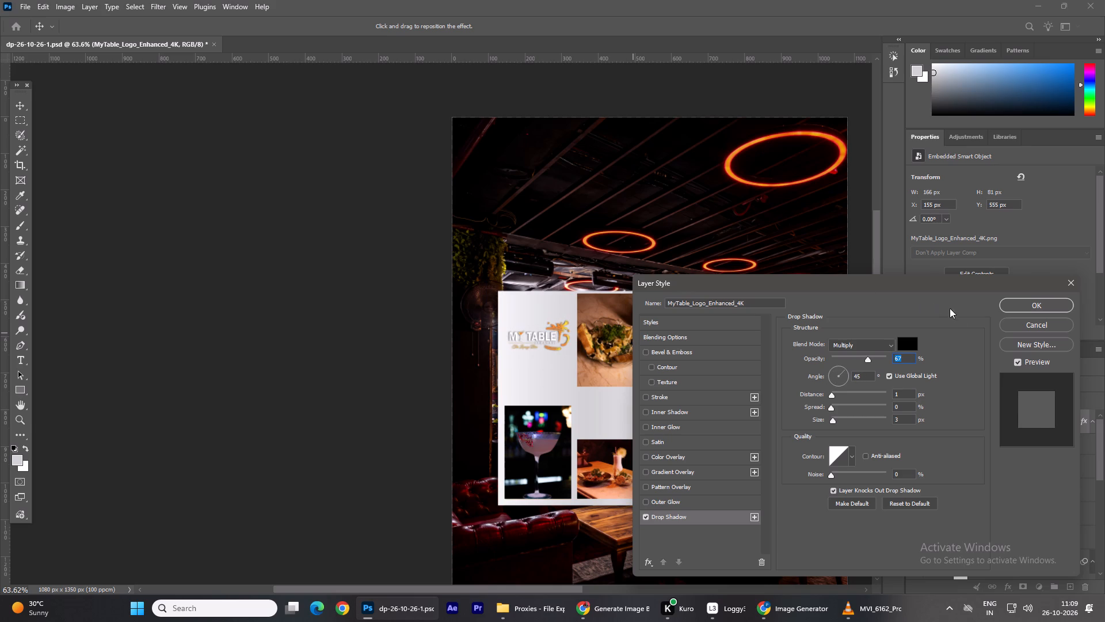
left_click(1027, 310)
left_click(246, 366)
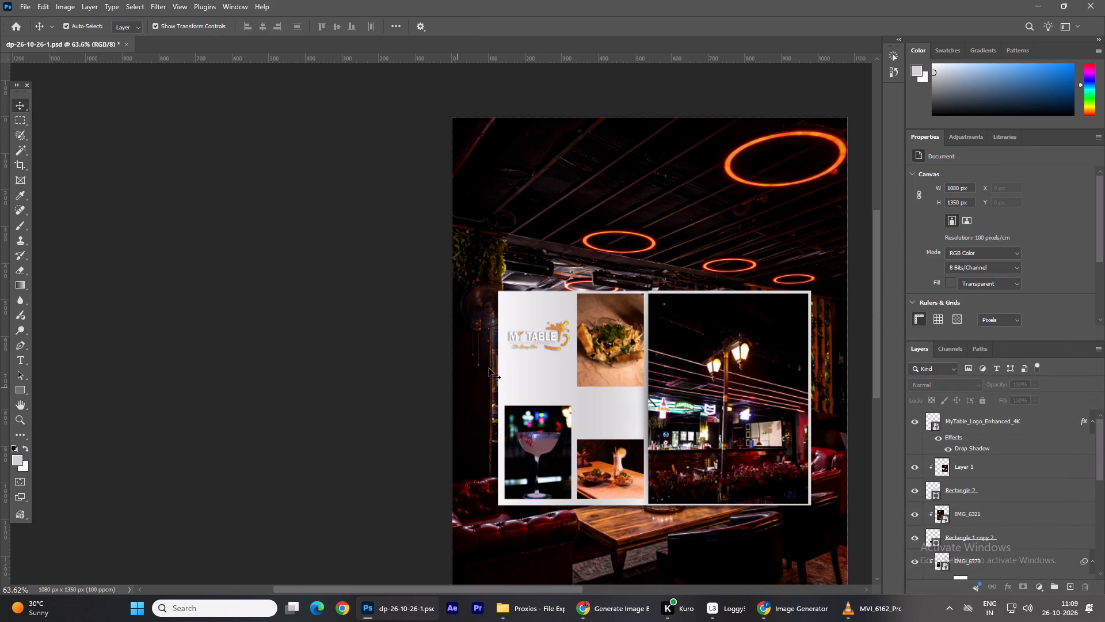
Nudge the logo down in eight small increments within the blank area above the cocktail photo.
scroll(492, 365, "up", 16, "alt")
scroll(492, 365, "down", 13, "alt")
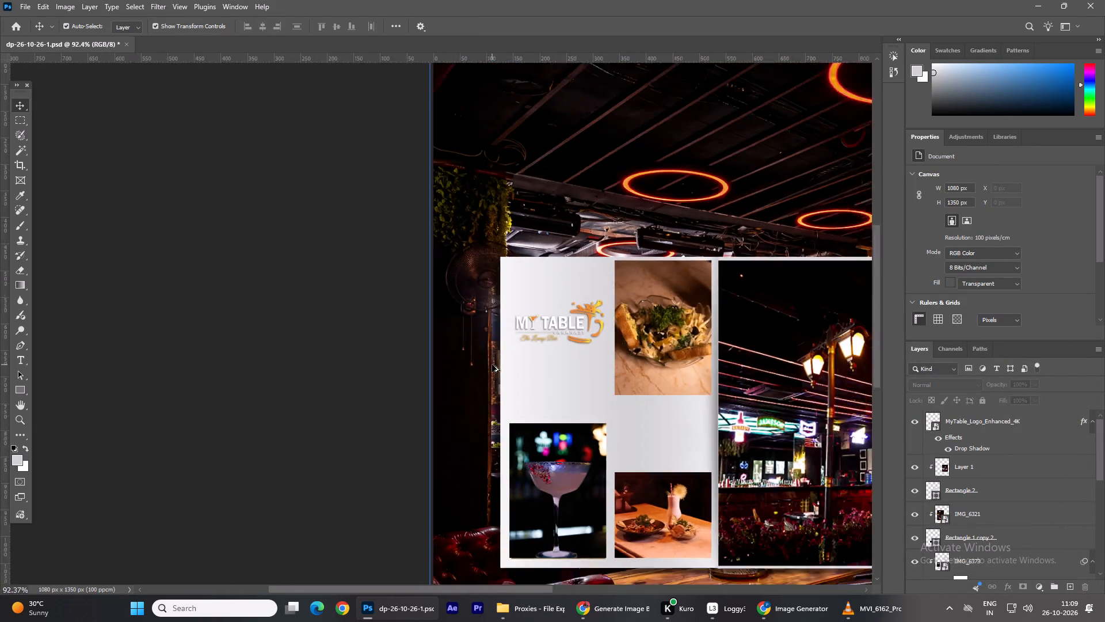
scroll(492, 365, "down", 7, "alt")
left_click(258, 364)
scroll(367, 388, "down", 4)
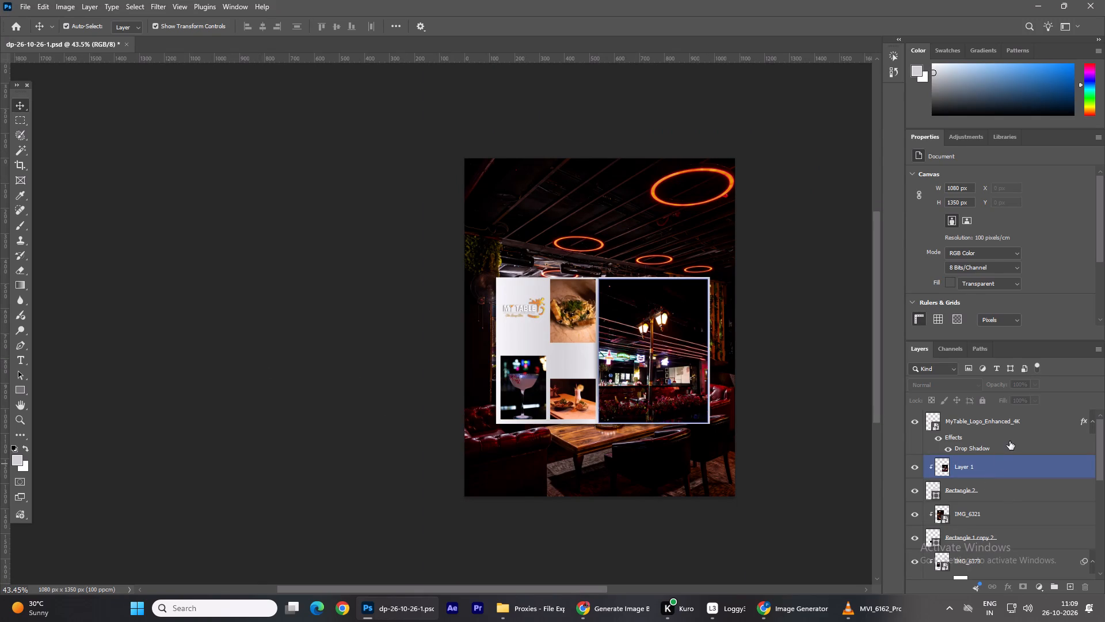
left_click(1009, 441)
key("Down")
key("Down")
key("Down")
key("Down")
key("Down")
key("Down")
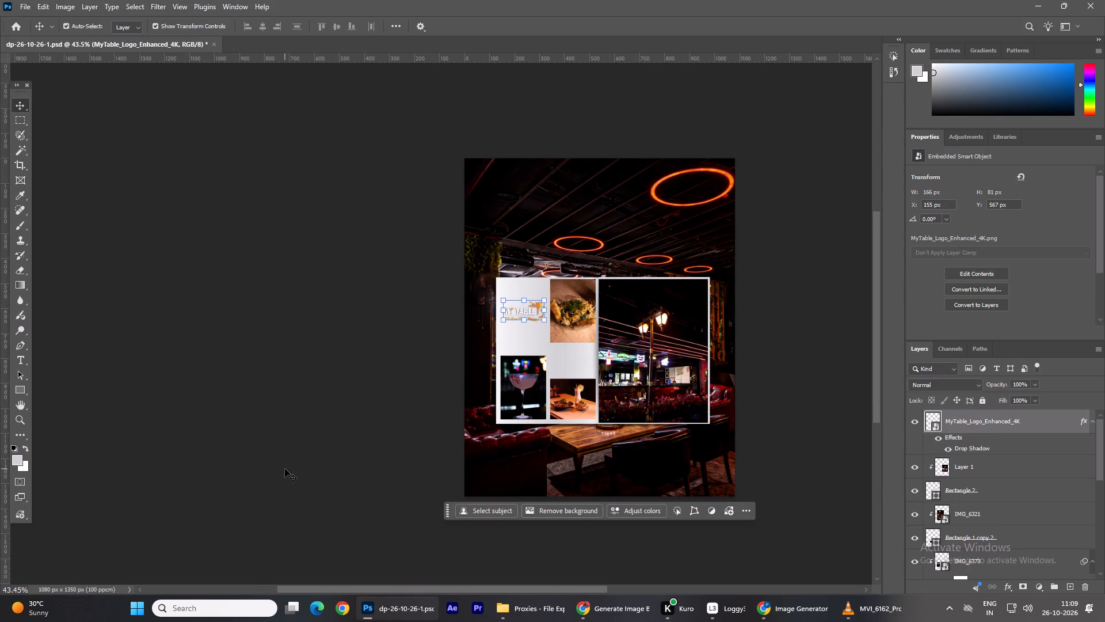
key("Down")
key("Down")
left_click(297, 458)
Nudge the logo back up by three small increments on the left page.
left_click(997, 432)
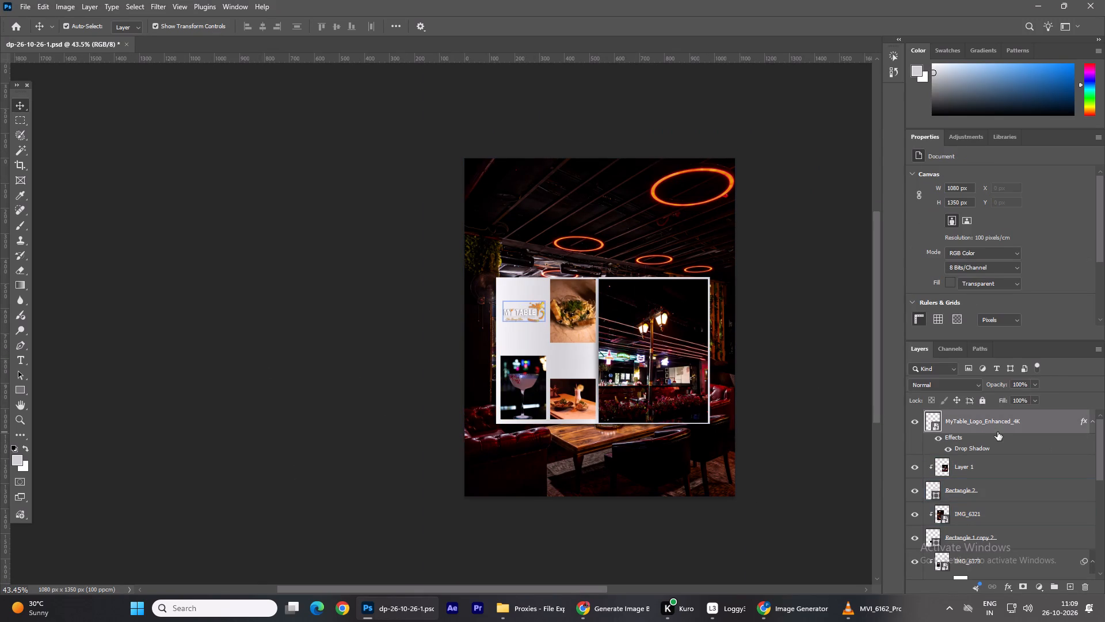
key("Up")
key("Up")
key("Up")
left_click(303, 435)
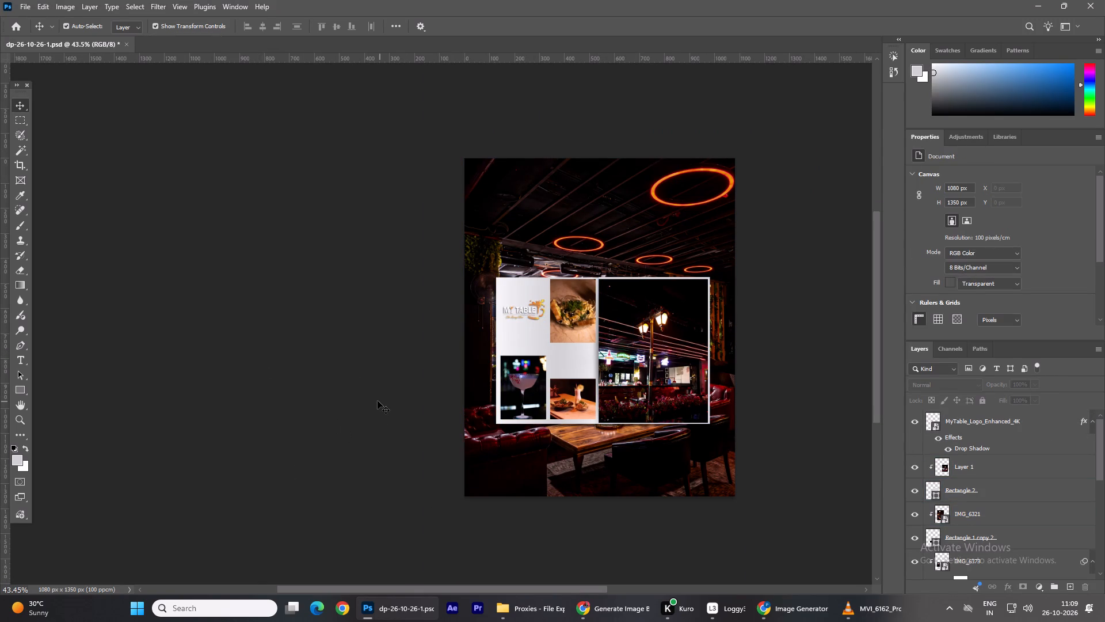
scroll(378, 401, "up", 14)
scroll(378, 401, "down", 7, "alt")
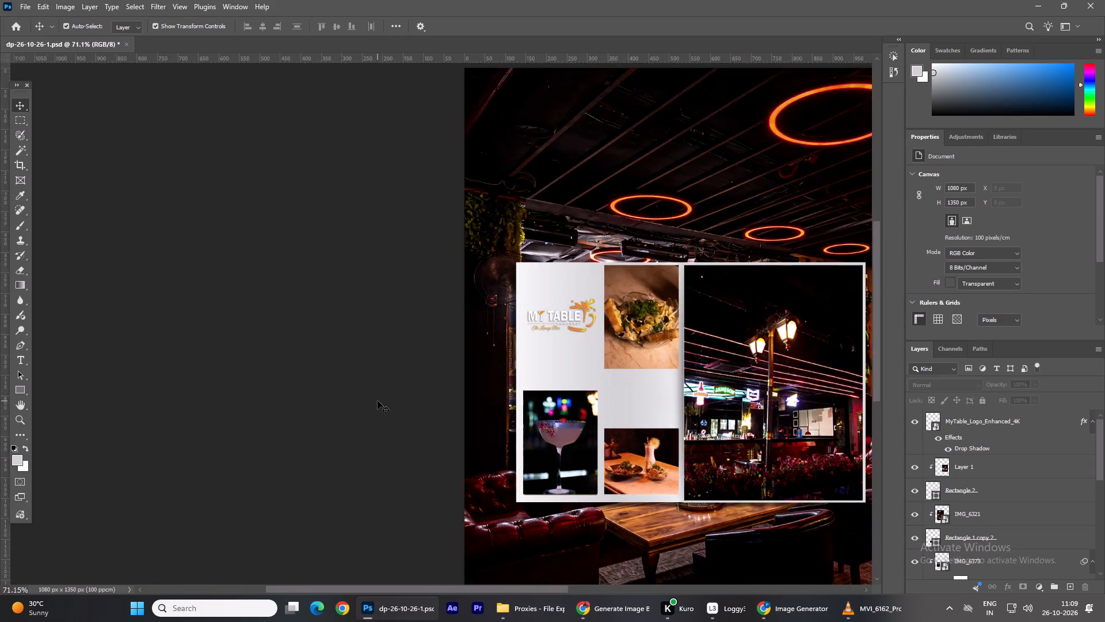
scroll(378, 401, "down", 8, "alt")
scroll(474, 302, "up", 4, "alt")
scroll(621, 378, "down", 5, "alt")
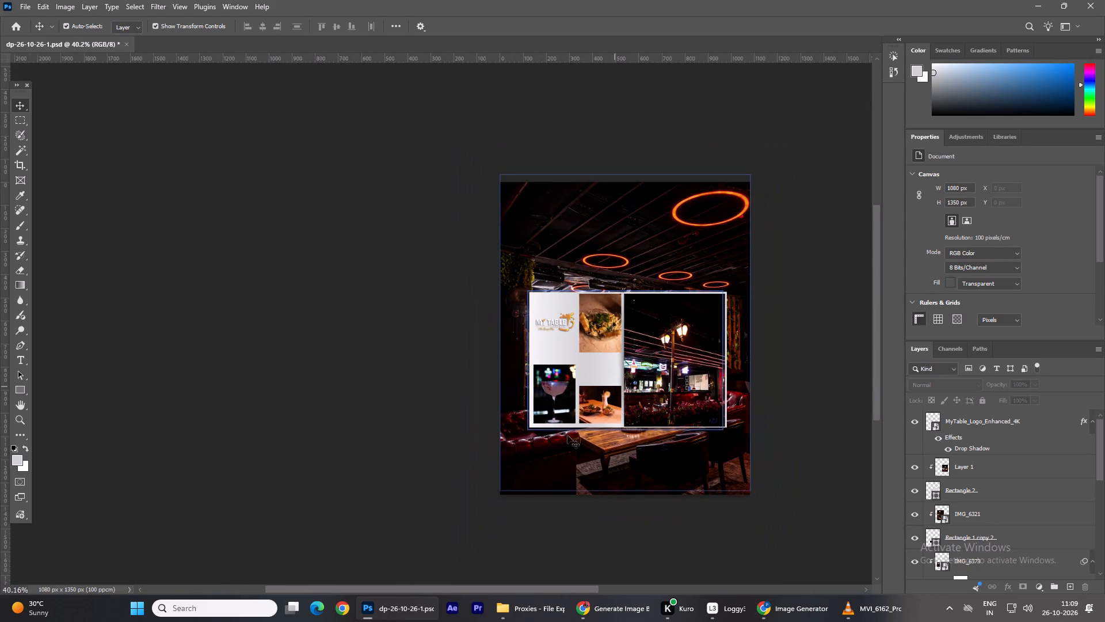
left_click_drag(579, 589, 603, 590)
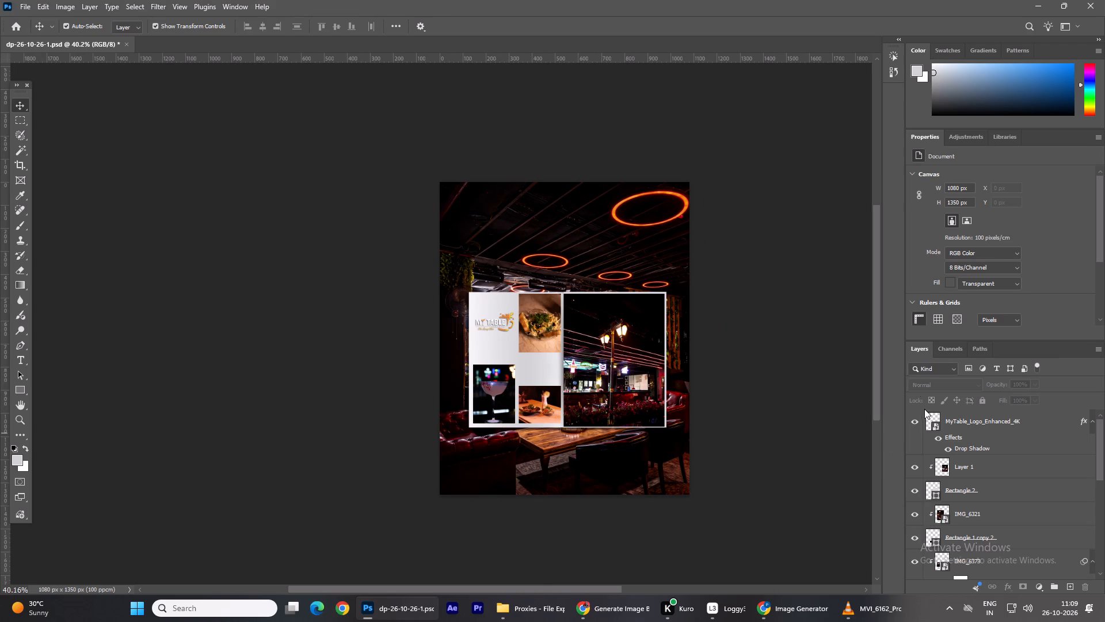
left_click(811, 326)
Switch to Chrome, open the Bootleggers magazine-spread reference post on Instagram, and copy its "Swipe into the Weekend" text using Google Lens.
left_click(590, 610)
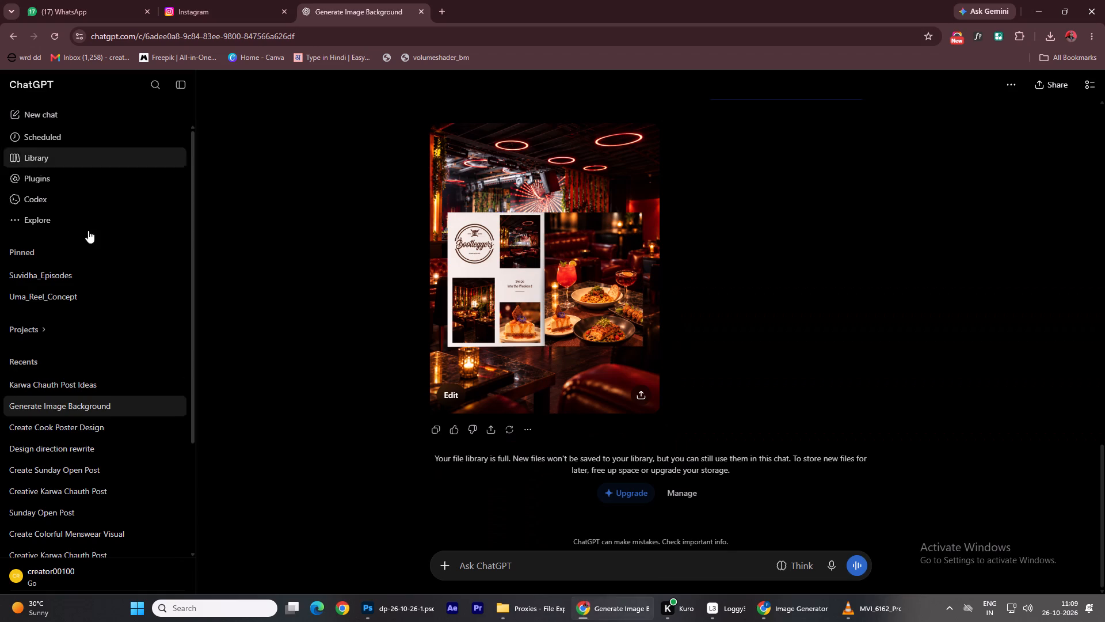
left_click(228, 0)
left_click(359, 0)
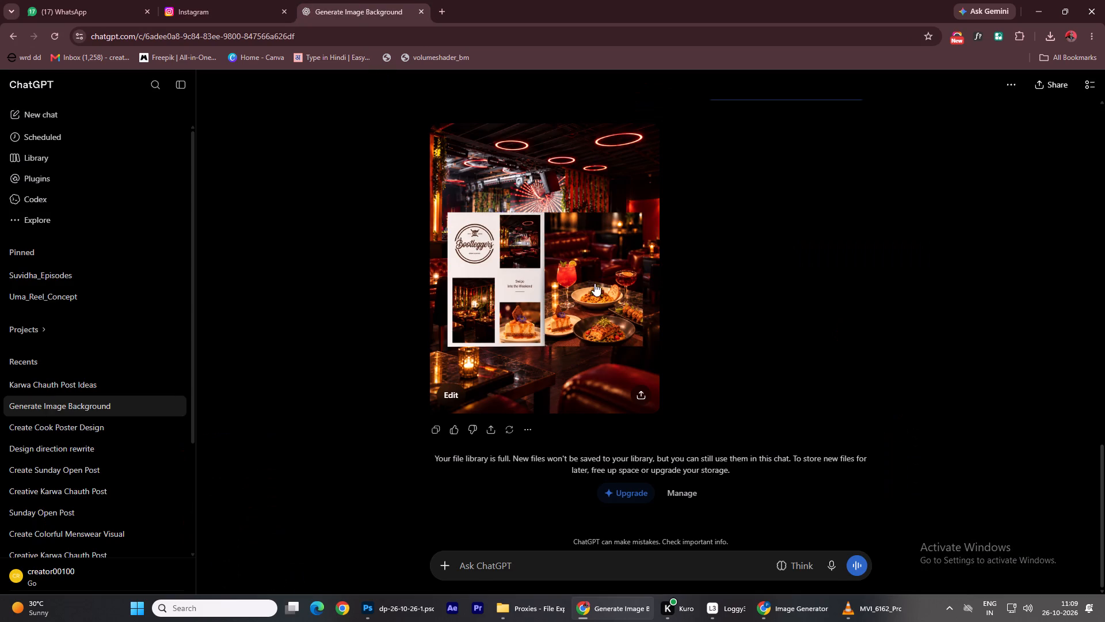
left_click(538, 294)
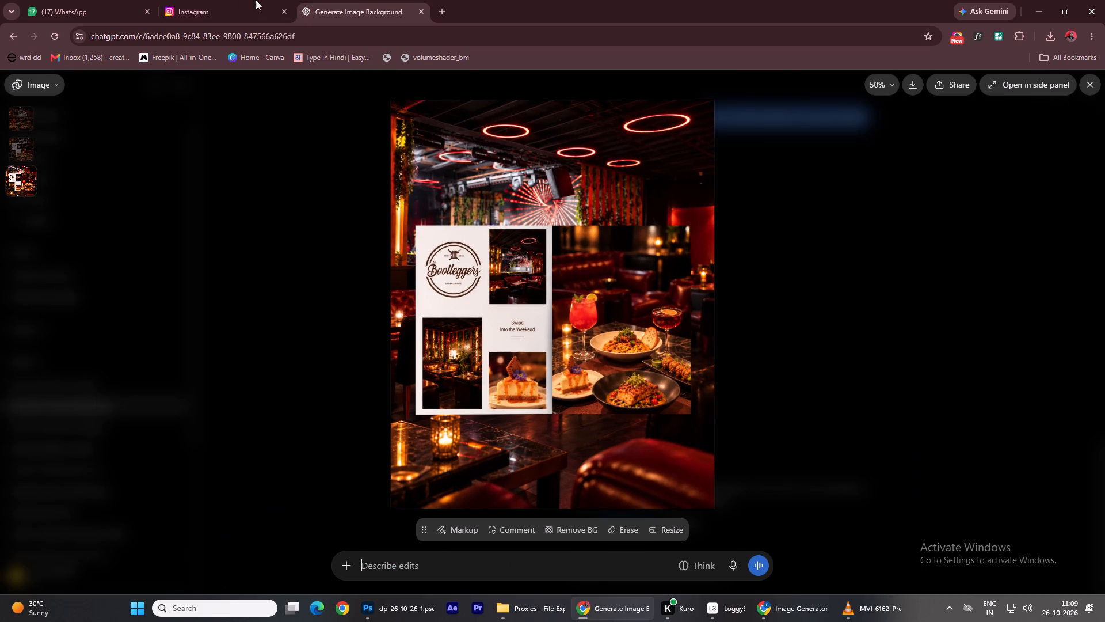
left_click(249, 0)
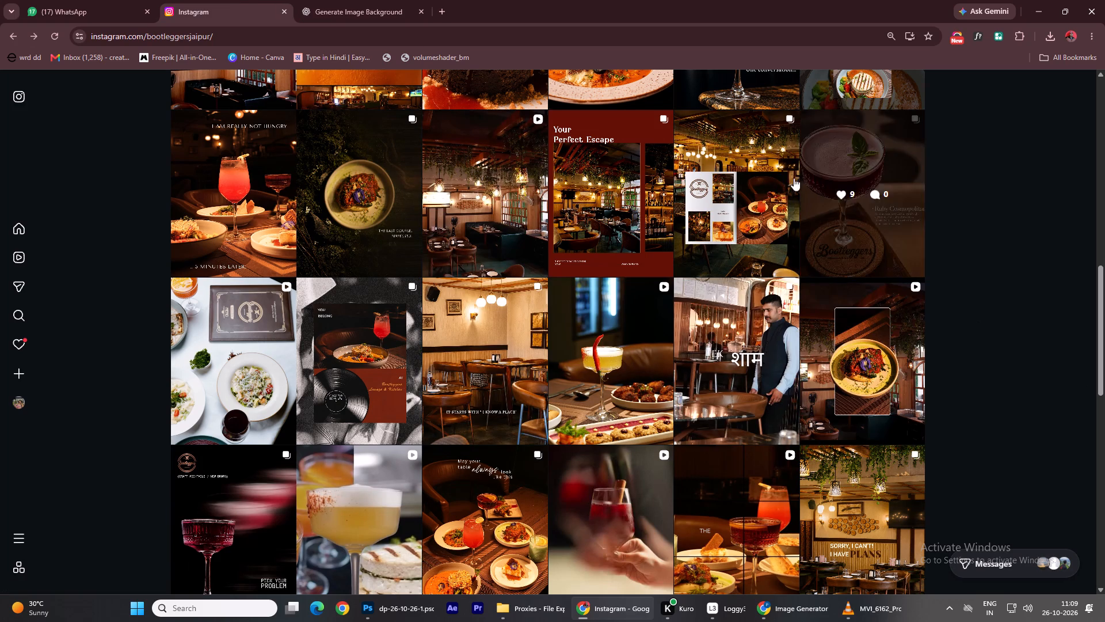
left_click(787, 168)
right_click(416, 442)
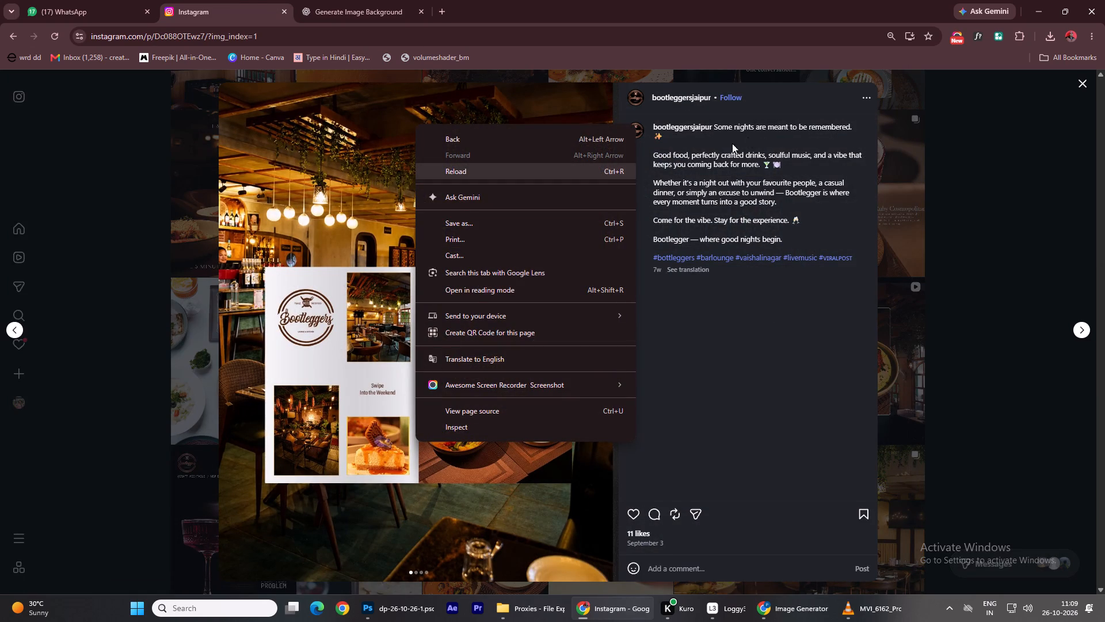
left_click(474, 275)
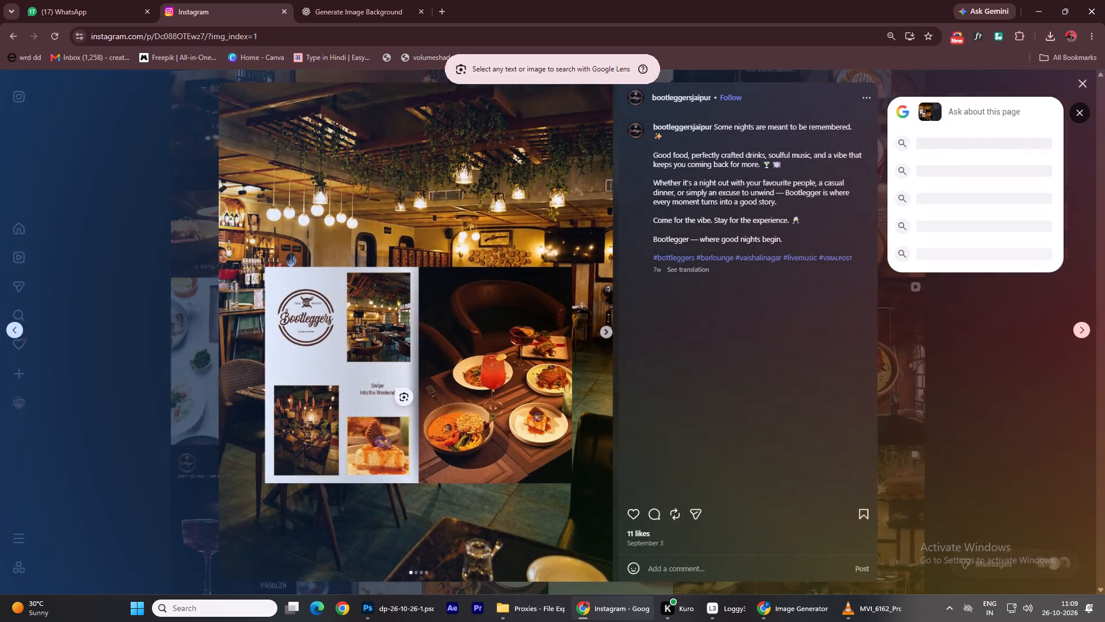
left_click_drag(349, 376, 406, 403)
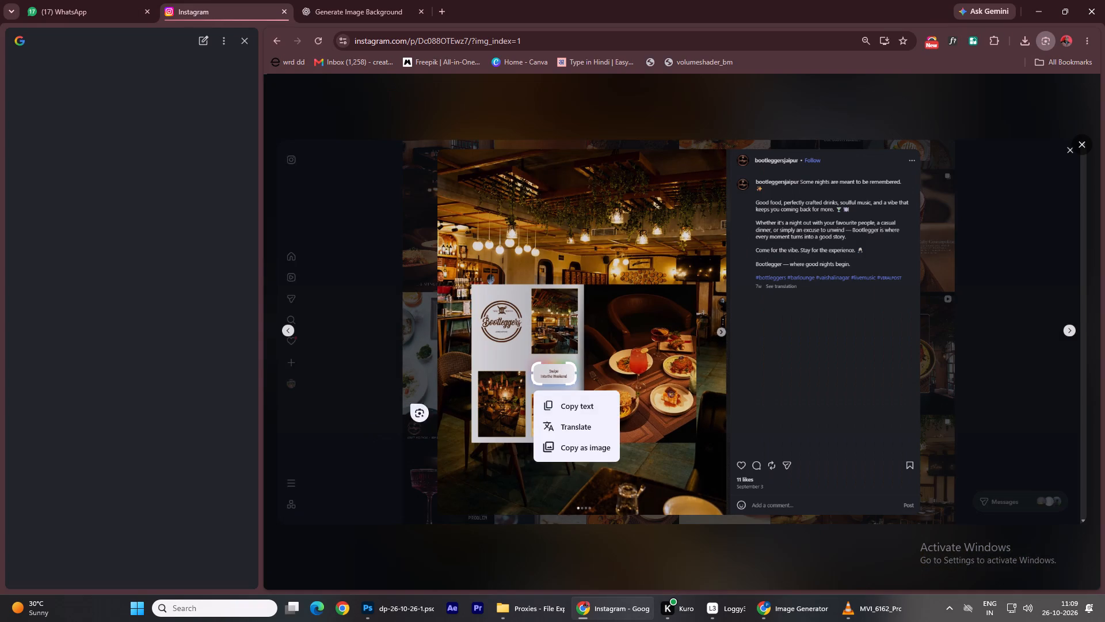
left_click(568, 405)
Switch to Photoshop and paste the copied tagline as a new text layer at the blank space between the two food photos.
left_click(410, 612)
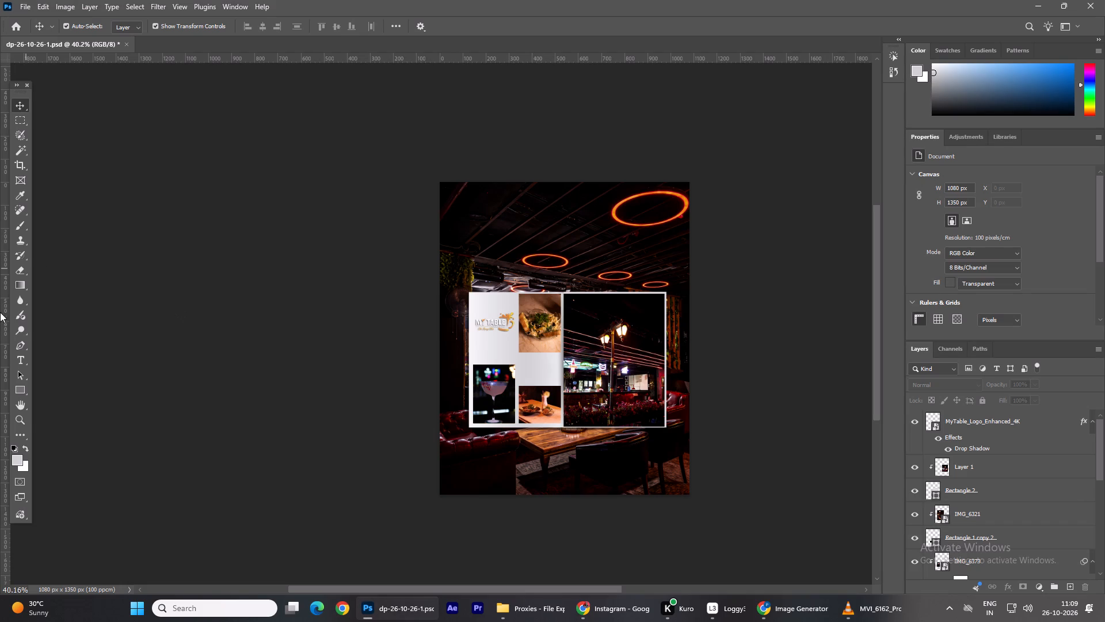
left_click(16, 363)
left_click(536, 373)
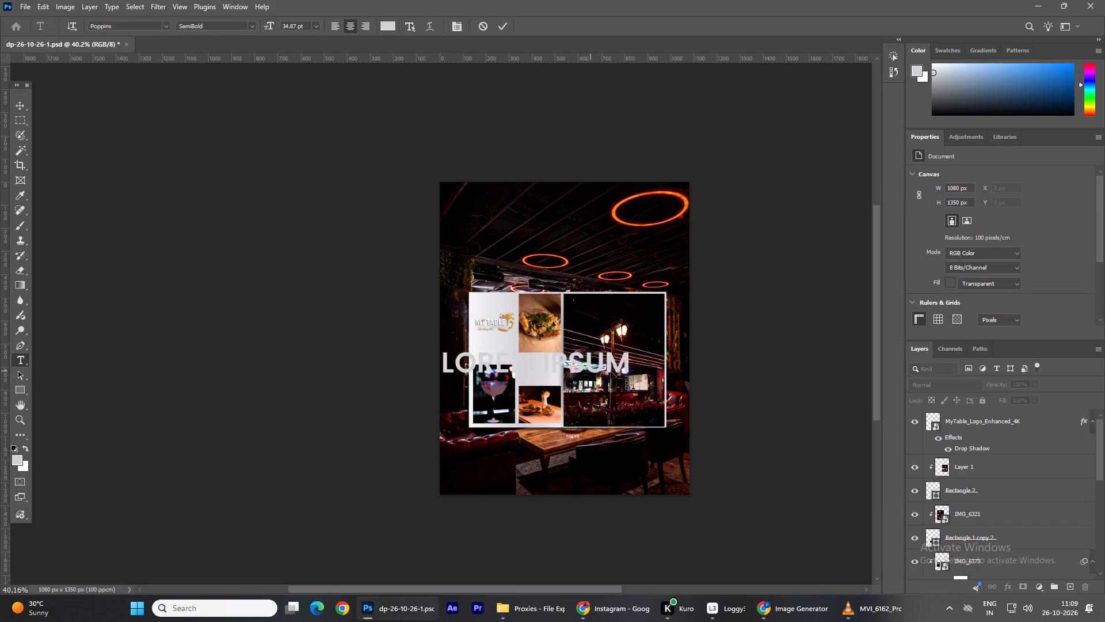
key("ctrl+v")
Select the whole pasted tagline and pick dark maroon #6e3742 as its text colour.
triple_click(584, 364)
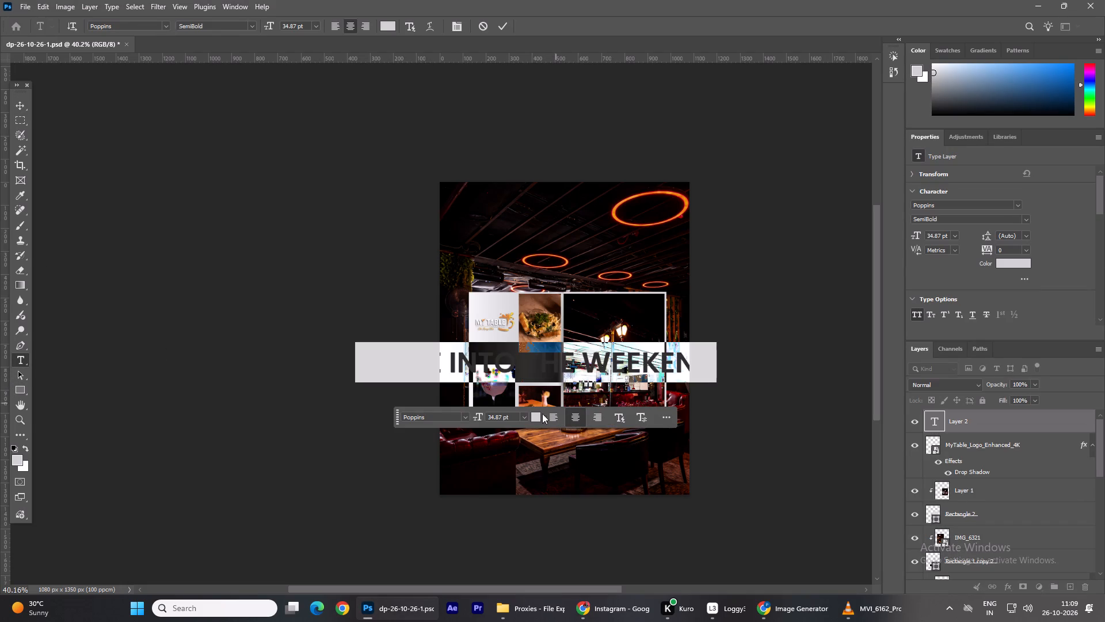
left_click(539, 418)
left_click(670, 399)
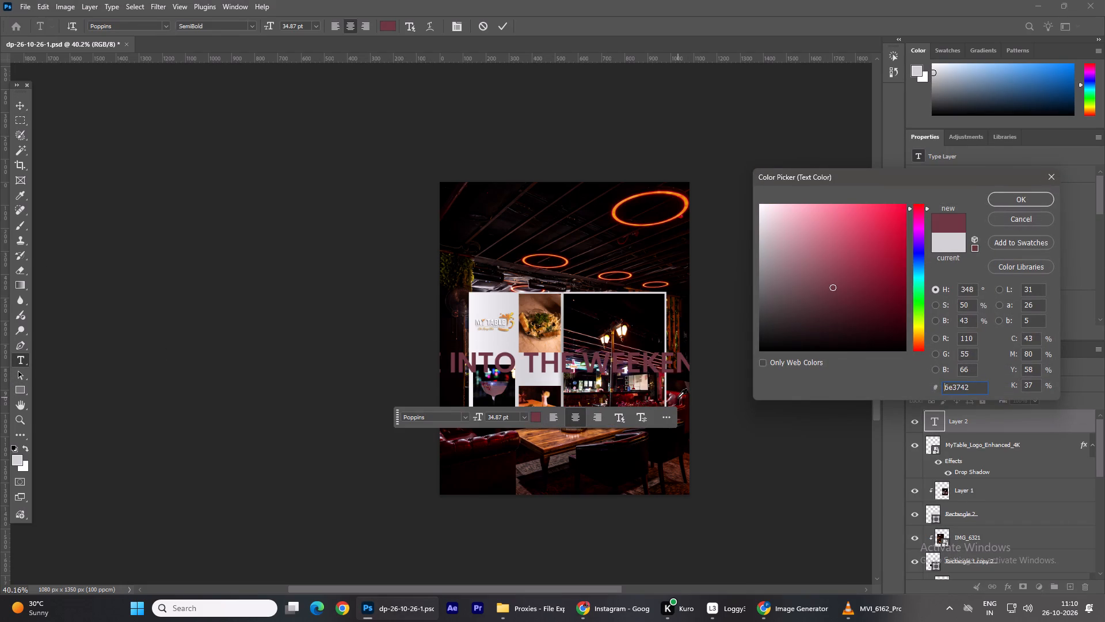
Recolour the headline text to a very dark maroon sampled from the dark red seating in the photo.
left_click(678, 397)
left_click(1006, 204)
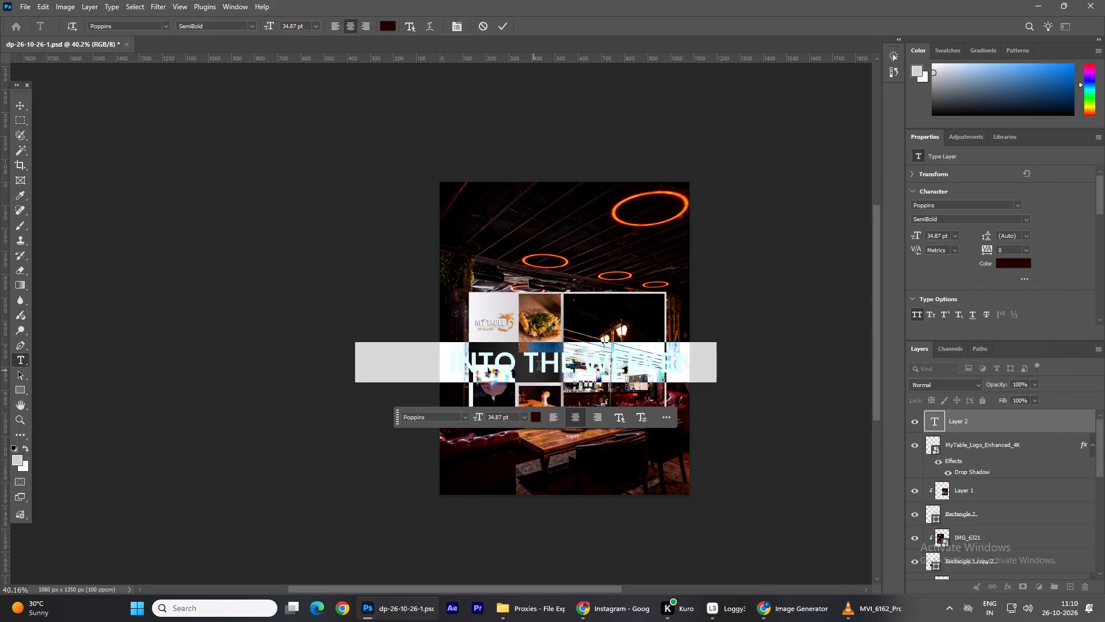
Break the headline before "THE" so that "SWIPE INTO" stands on its own first line.
left_click(529, 365)
key("Return")
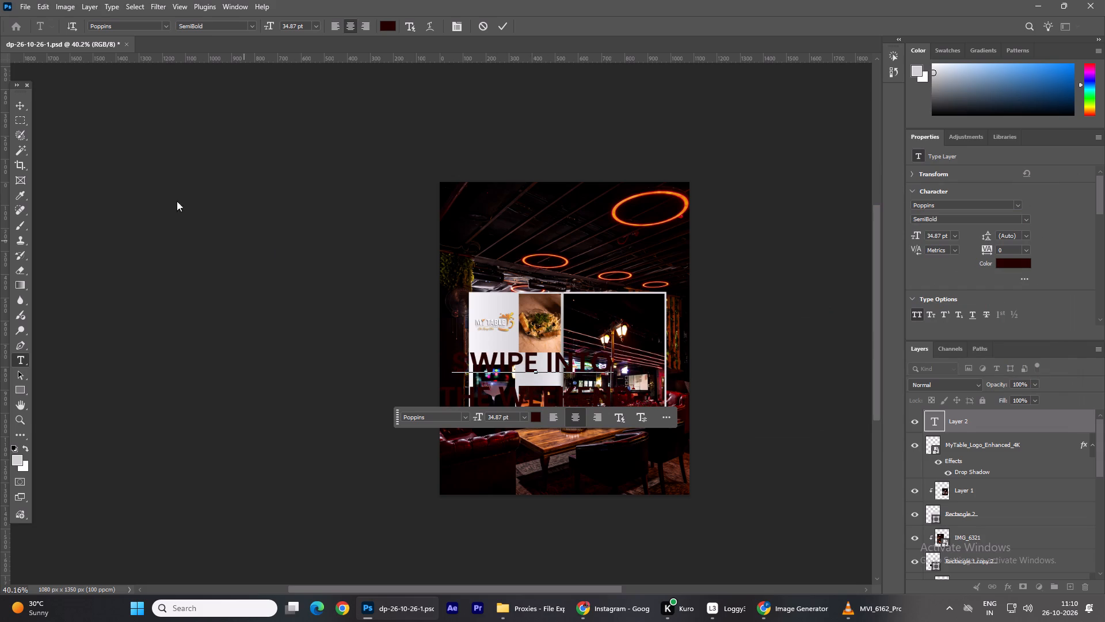
Scale the headline down to about 6.8 pt and place it in the gap between the food photos on the left page.
left_click(22, 103)
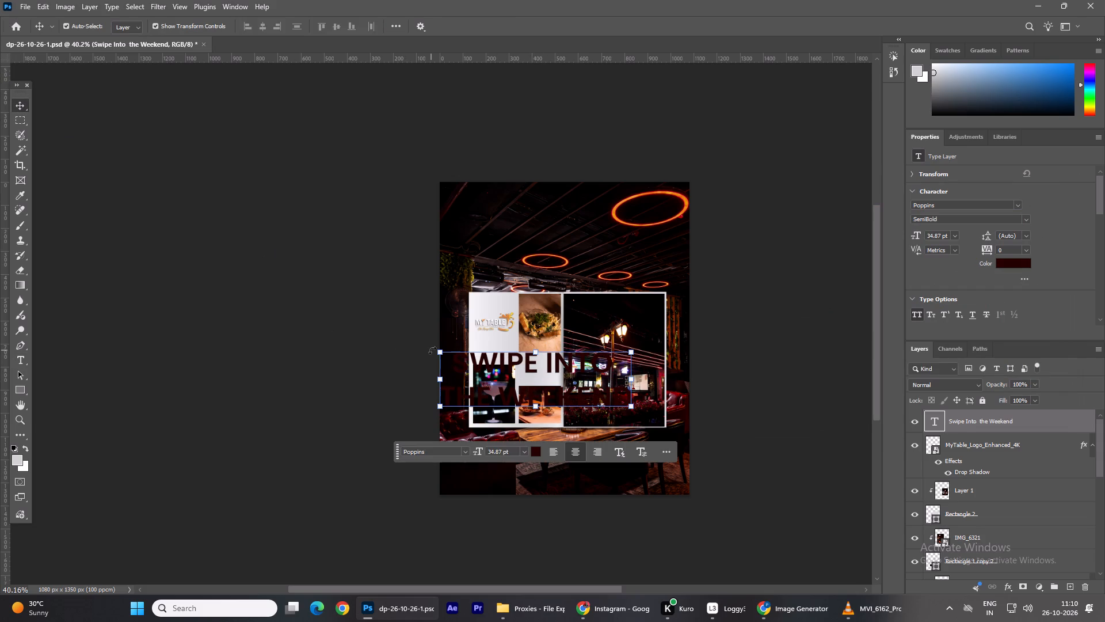
left_click_drag(436, 352, 576, 400)
left_click_drag(613, 416, 552, 371)
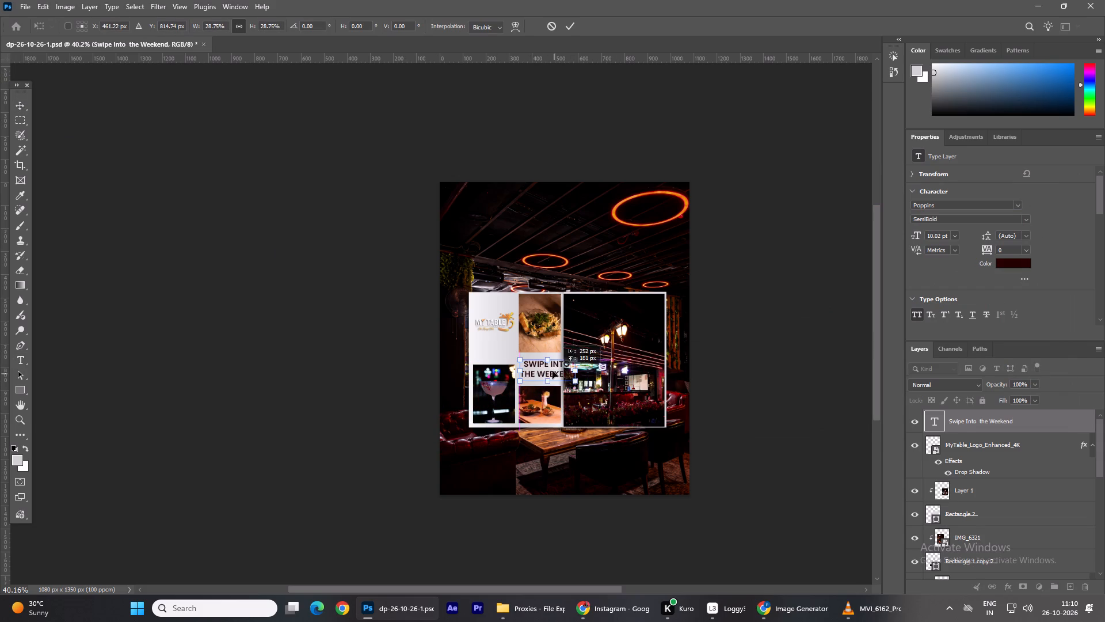
left_click_drag(552, 371, 552, 370)
left_click_drag(572, 376, 556, 364)
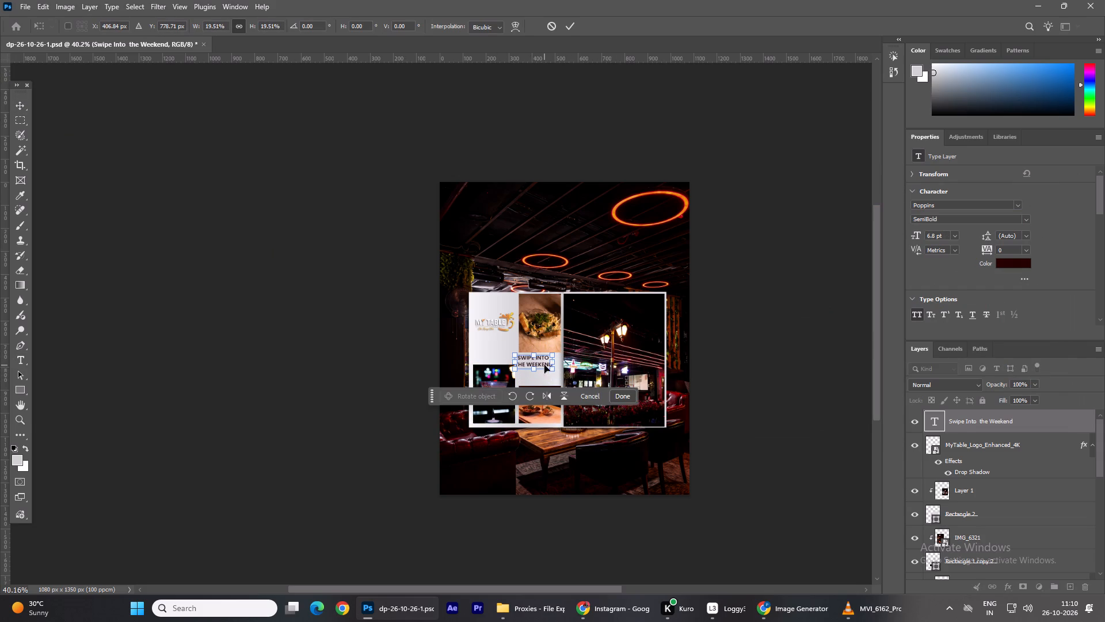
left_click_drag(543, 361, 547, 368)
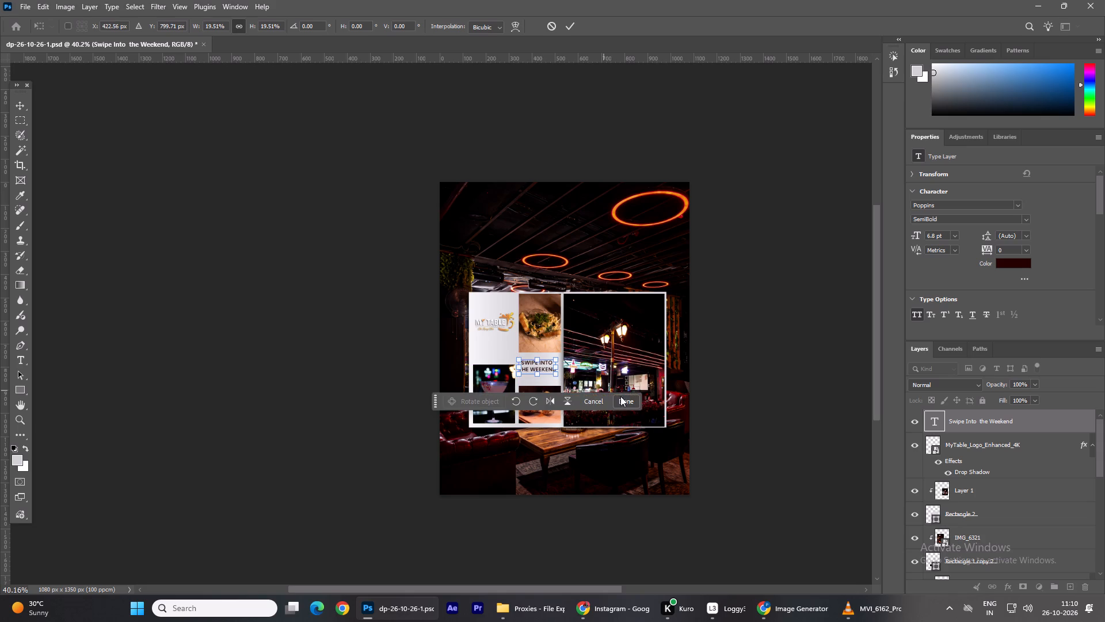
left_click(620, 396)
left_click(782, 362)
Shrink the headline slightly further to about 6.13 pt, keeping it in the gap between the two food photos.
scroll(565, 380, "up", 4, "alt")
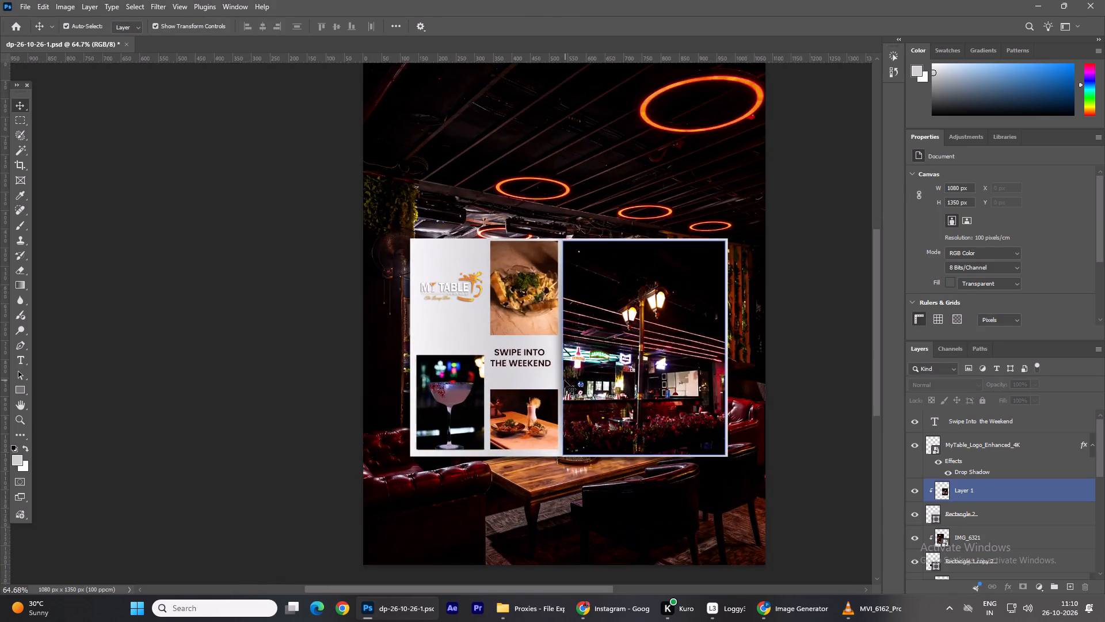
scroll(564, 380, "up", 9, "alt")
left_click(457, 336)
left_click_drag(411, 314, 424, 320)
left_click(566, 384)
left_click(127, 420)
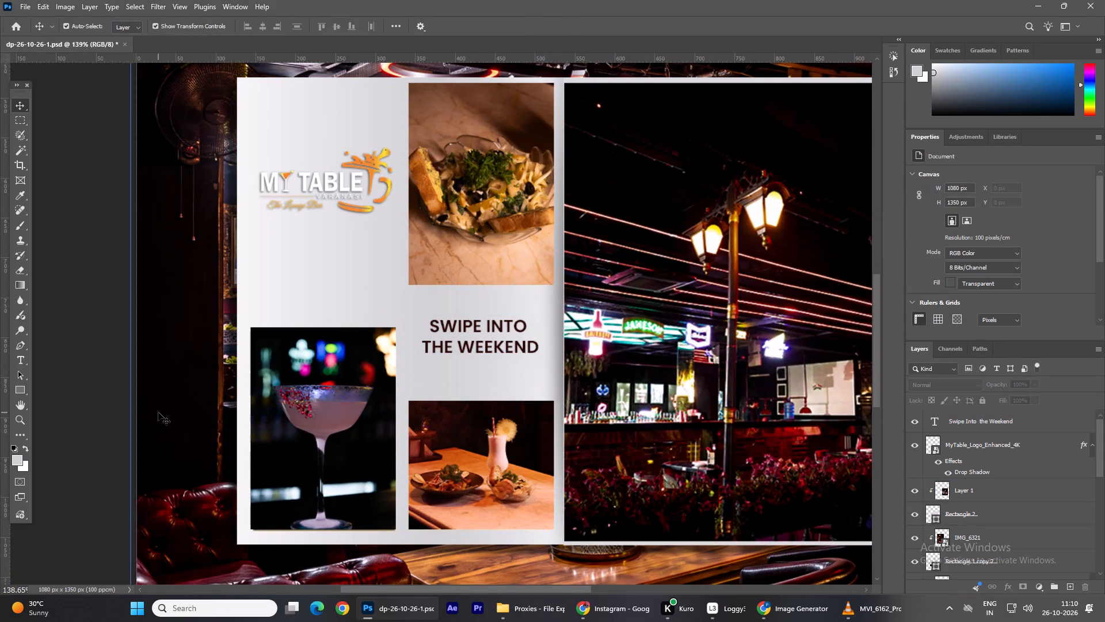
Examine the headline's size and placement against the rest of the post composition.
scroll(158, 412, "down", 12, "alt")
scroll(154, 414, "down", 6)
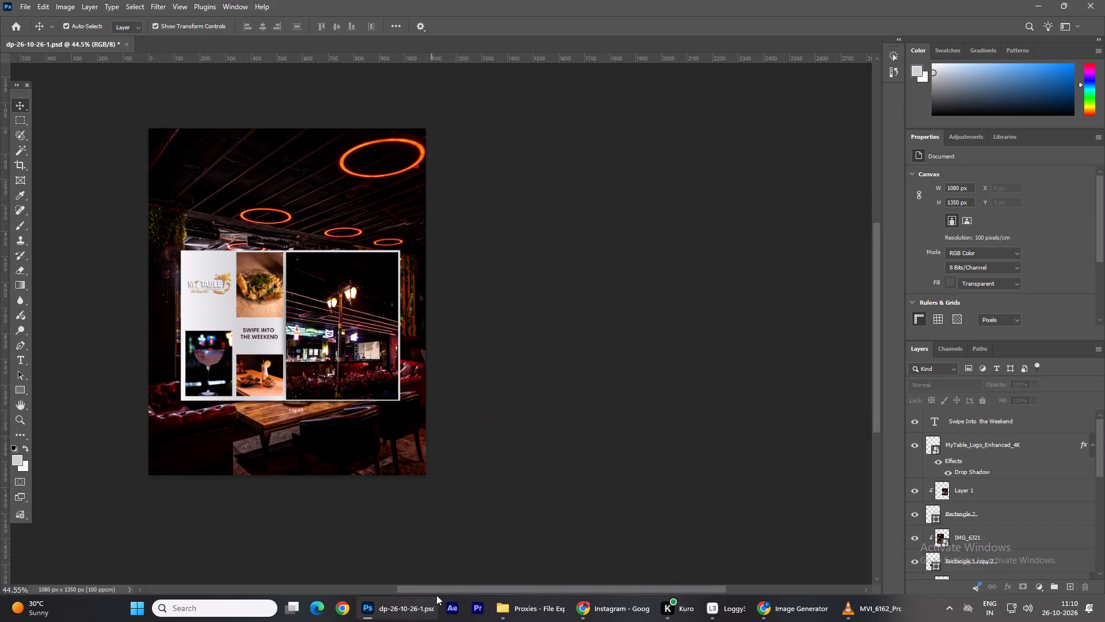
left_click_drag(438, 591, 392, 583)
scroll(651, 420, "down", 4, "alt")
scroll(348, 334, "up", 4)
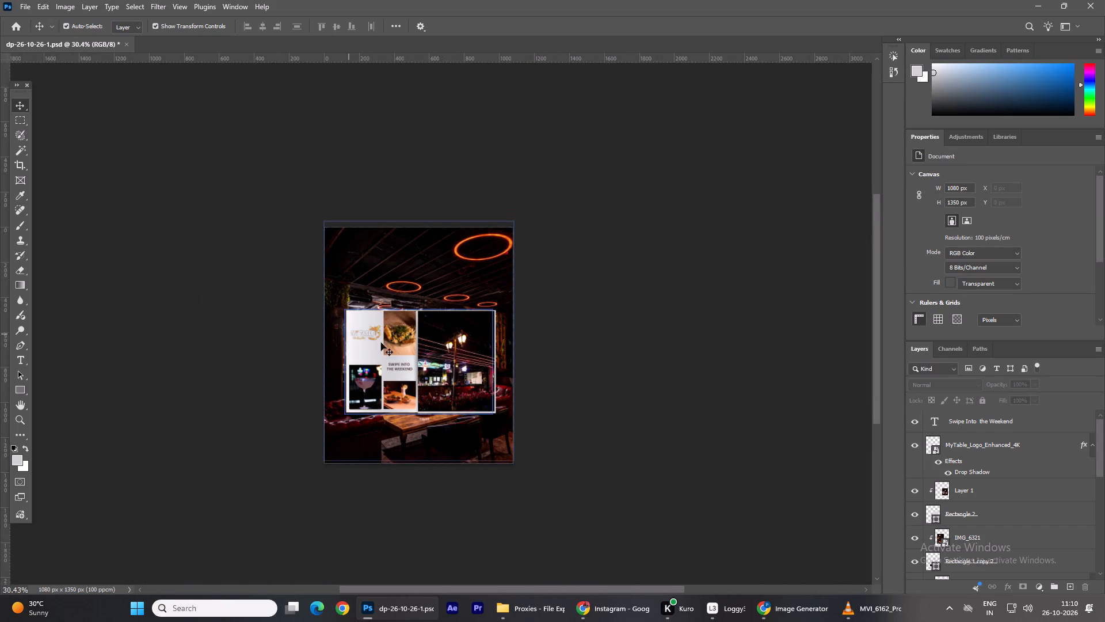
scroll(388, 352, "up", 8, "alt")
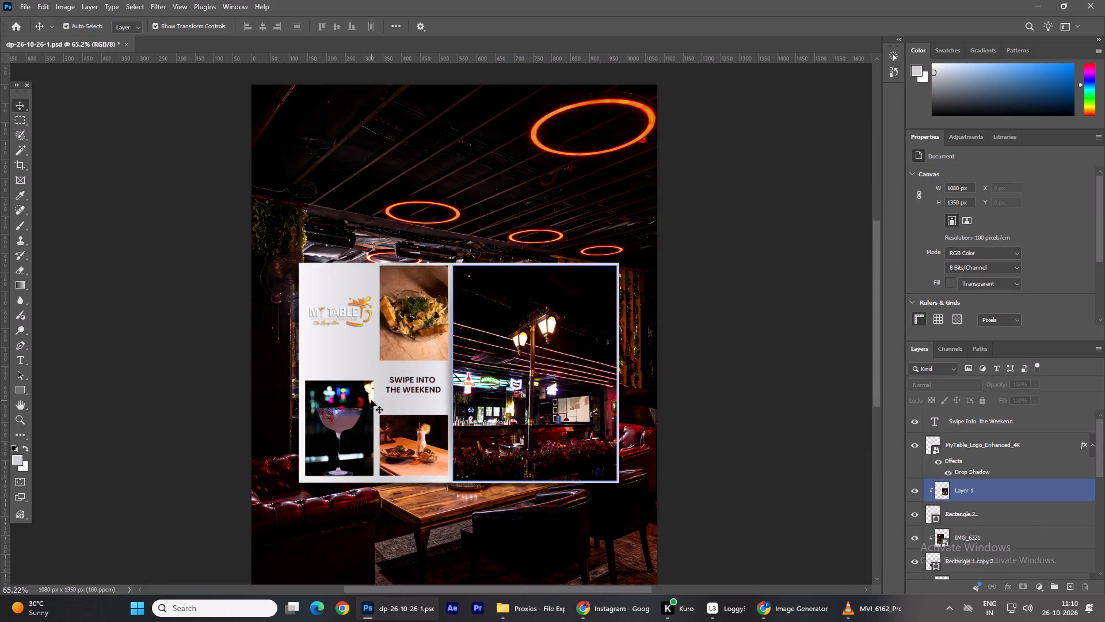
scroll(371, 401, "down", 4, "alt")
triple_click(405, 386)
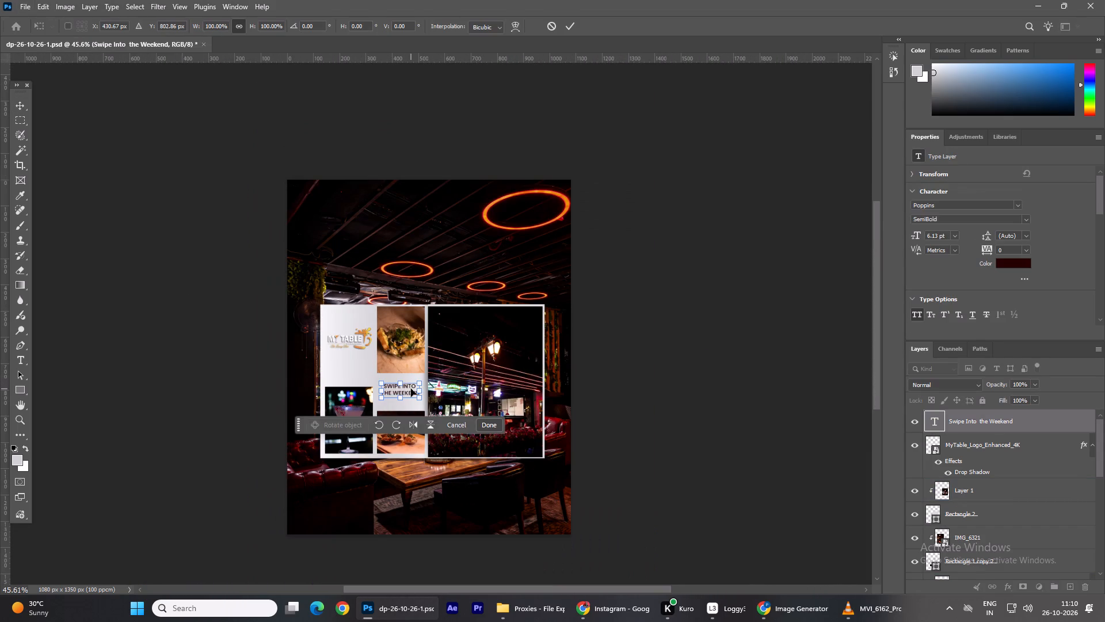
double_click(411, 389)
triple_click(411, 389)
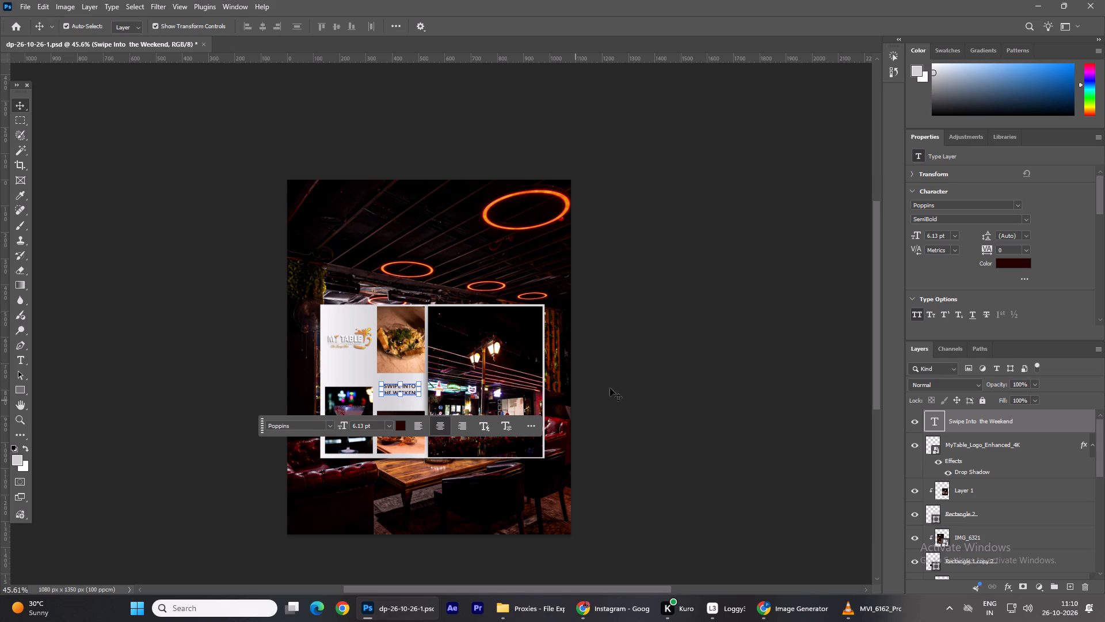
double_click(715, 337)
Delete the trailing space after "INTO" in the headline so its first line centres above "THE WEEKEND".
scroll(381, 409, "down", 3, "alt")
scroll(381, 402, "up", 16, "alt")
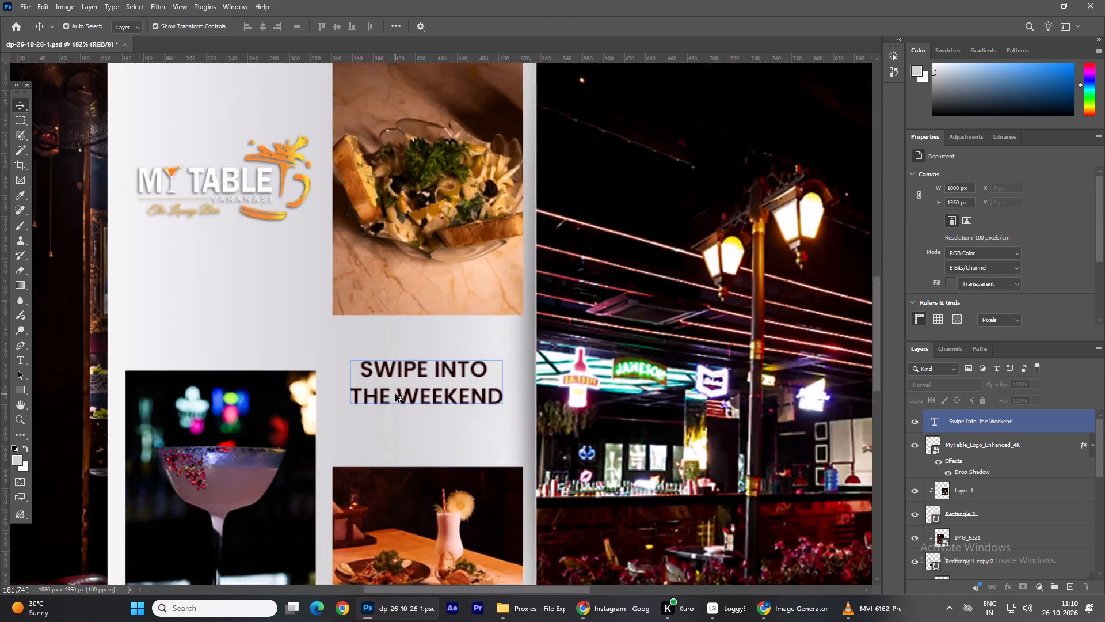
scroll(395, 394, "up", 13, "alt")
triple_click(518, 359)
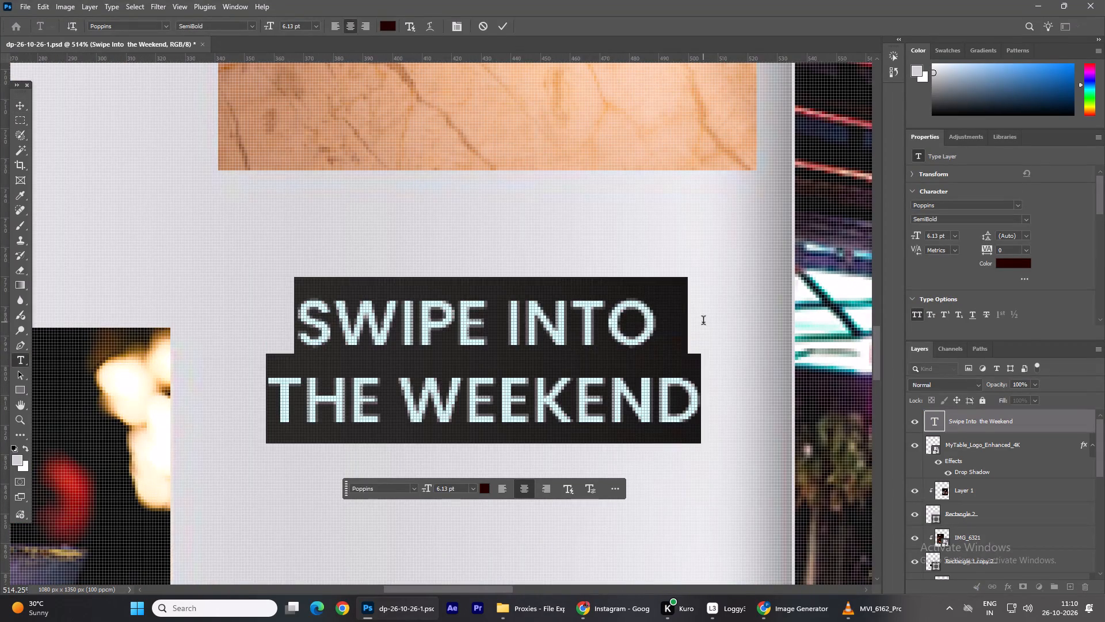
left_click(689, 325)
key("BackSpace")
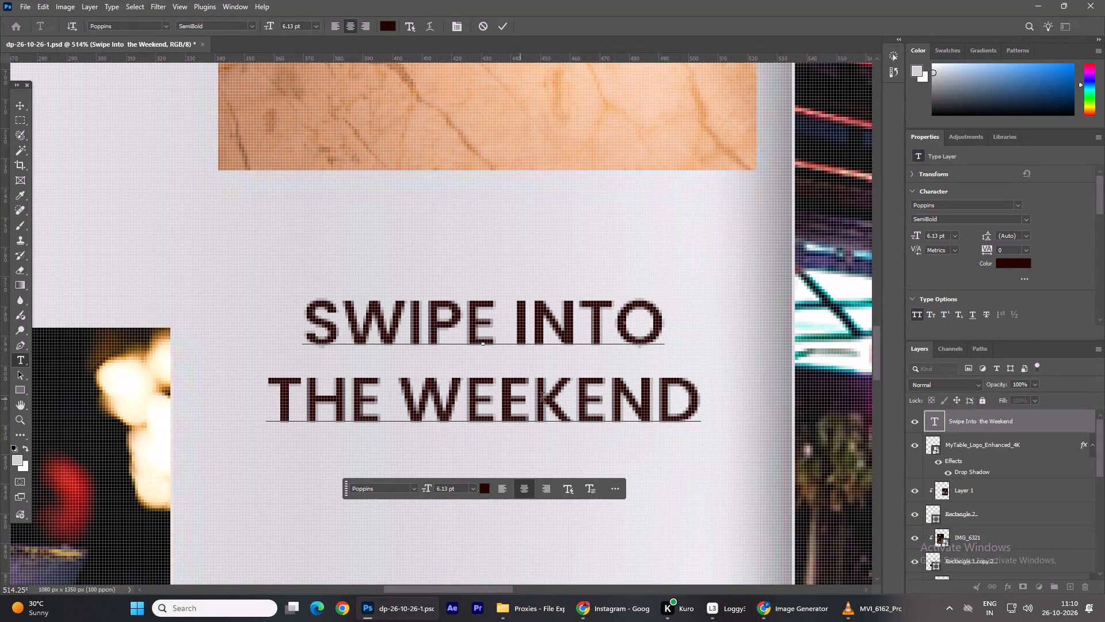
left_click(743, 458)
left_click(737, 465)
left_click(500, 22)
left_click(543, 228)
scroll(493, 313, "down", 11, "alt")
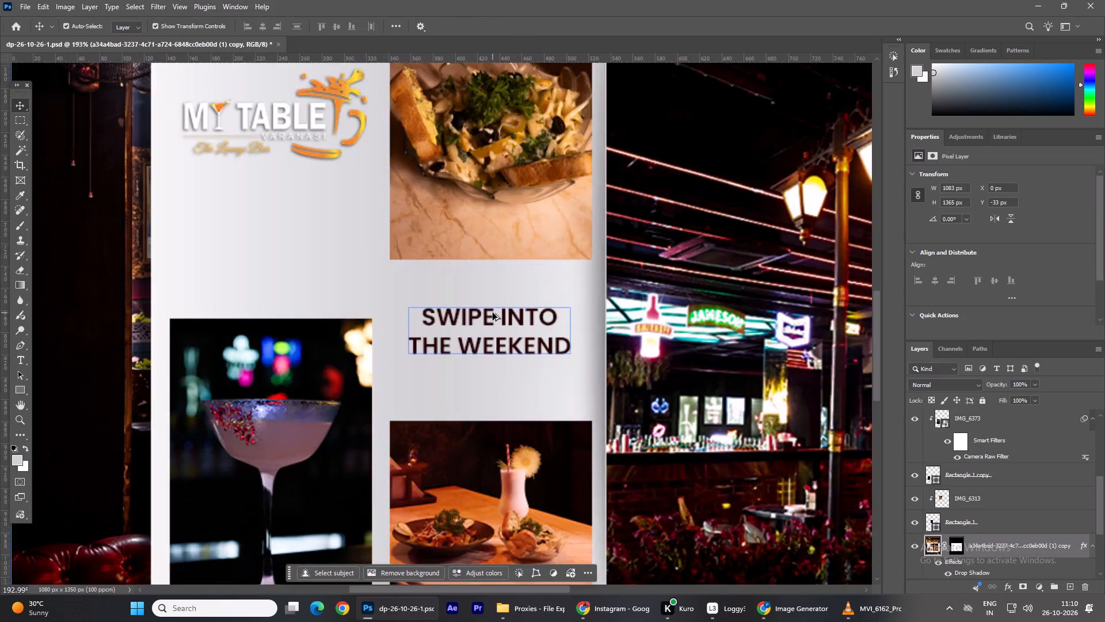
scroll(493, 313, "down", 16, "alt")
left_click(794, 238)
scroll(794, 238, "up", 5)
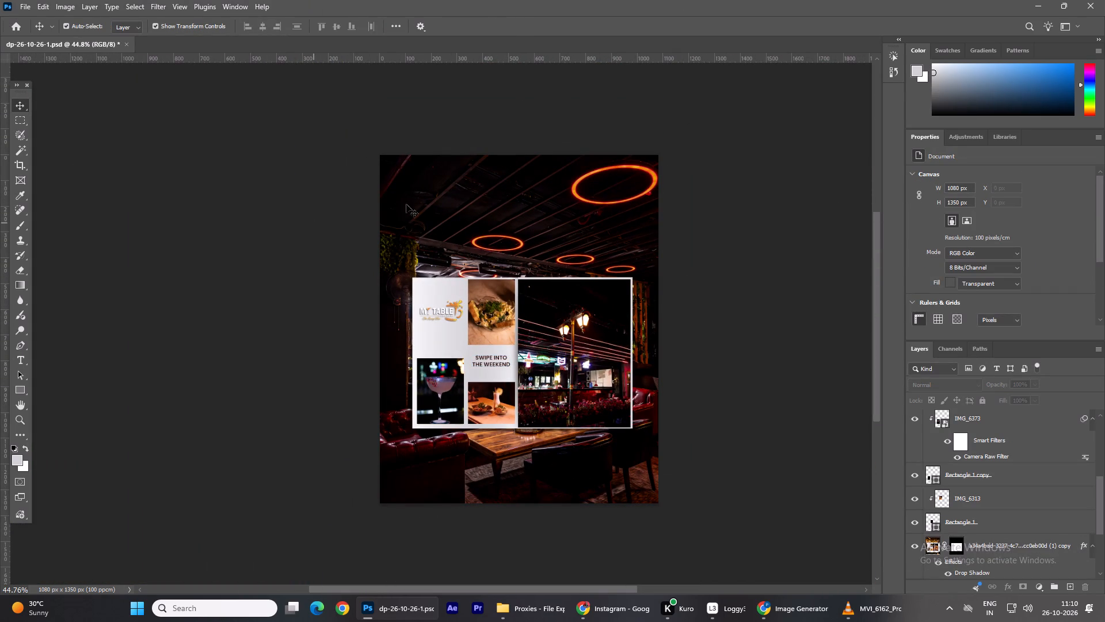
Open the file commands for the post document.
left_click(23, 6)
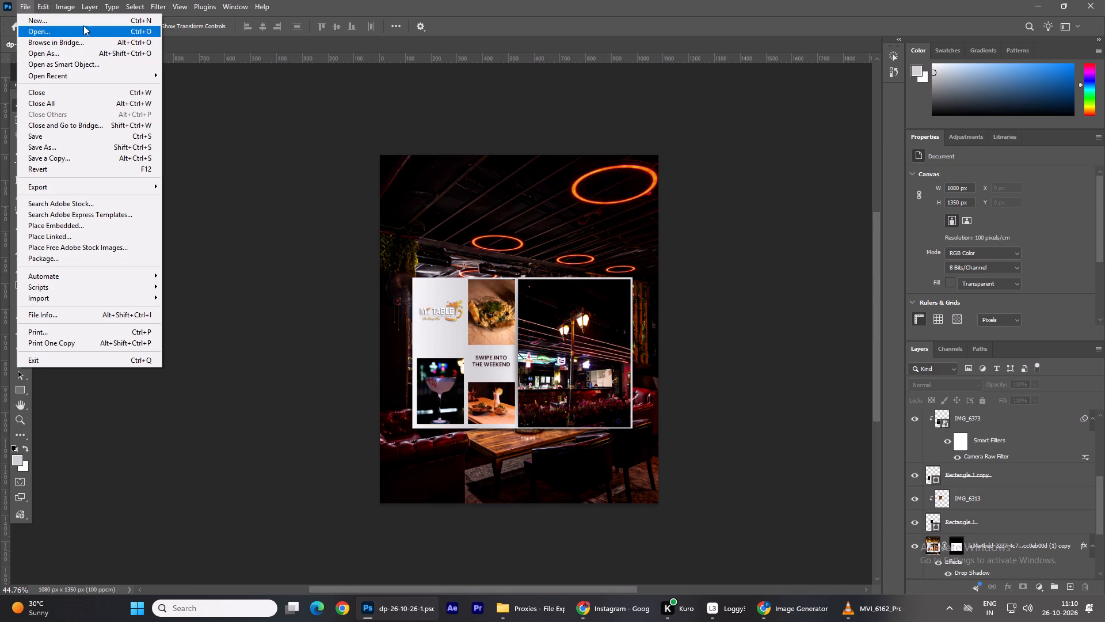
Create a new blank document from the recent 1080 x 1350 px preset at 100 pixels/cm with a white background.
left_click(84, 24)
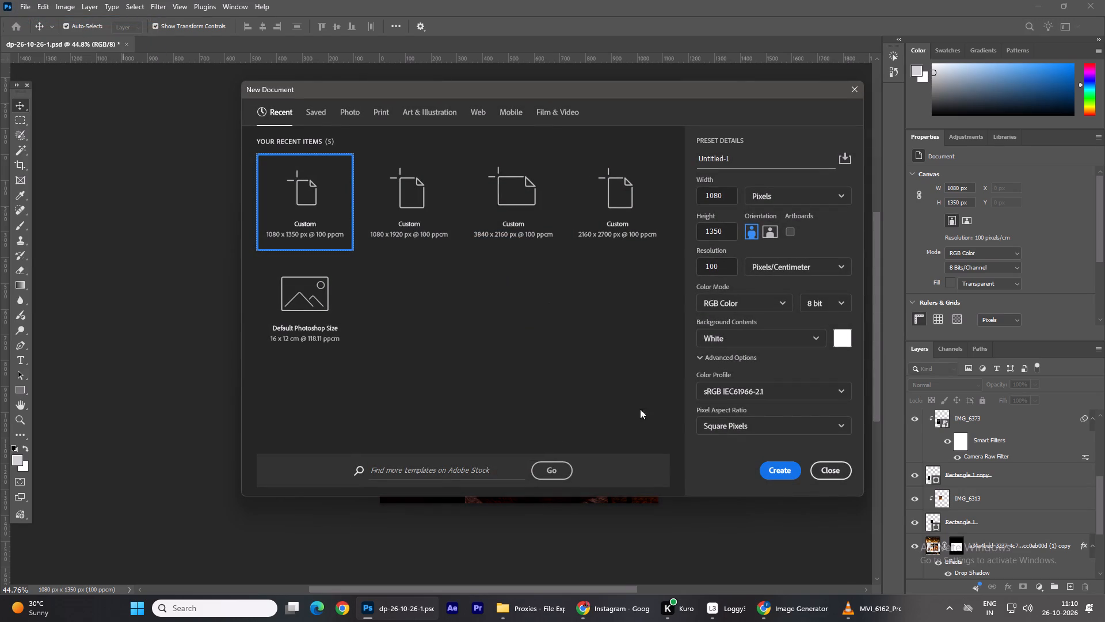
left_click(790, 475)
scroll(520, 399, "down", 5, "alt")
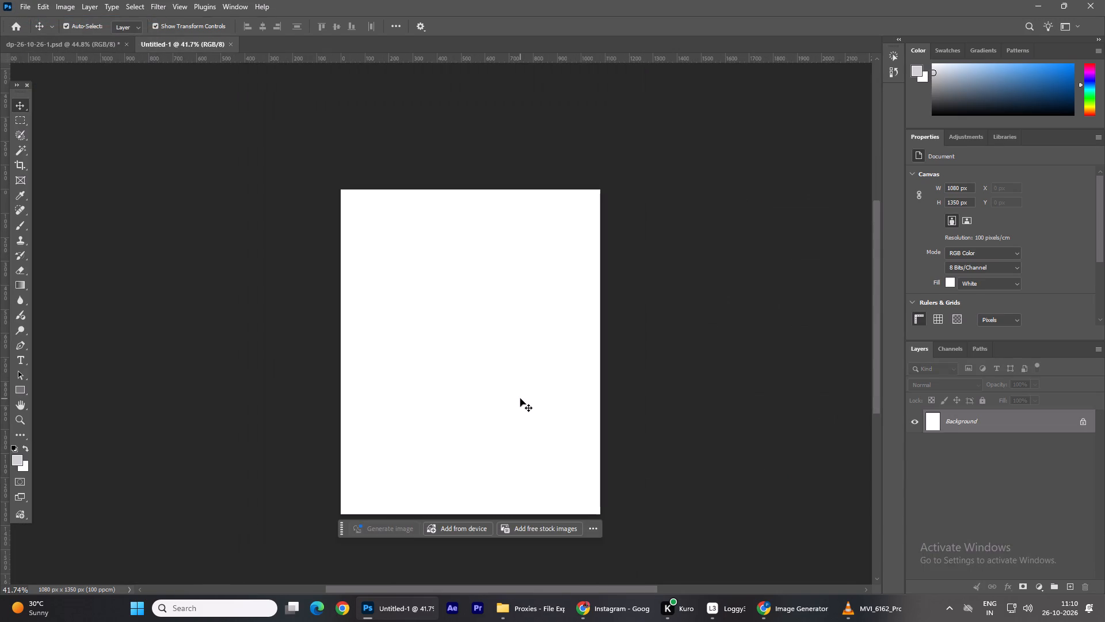
Switch to Chrome, close the image search overlay and its results, and show the second slide of the Bootleggers reference post.
left_click(612, 608)
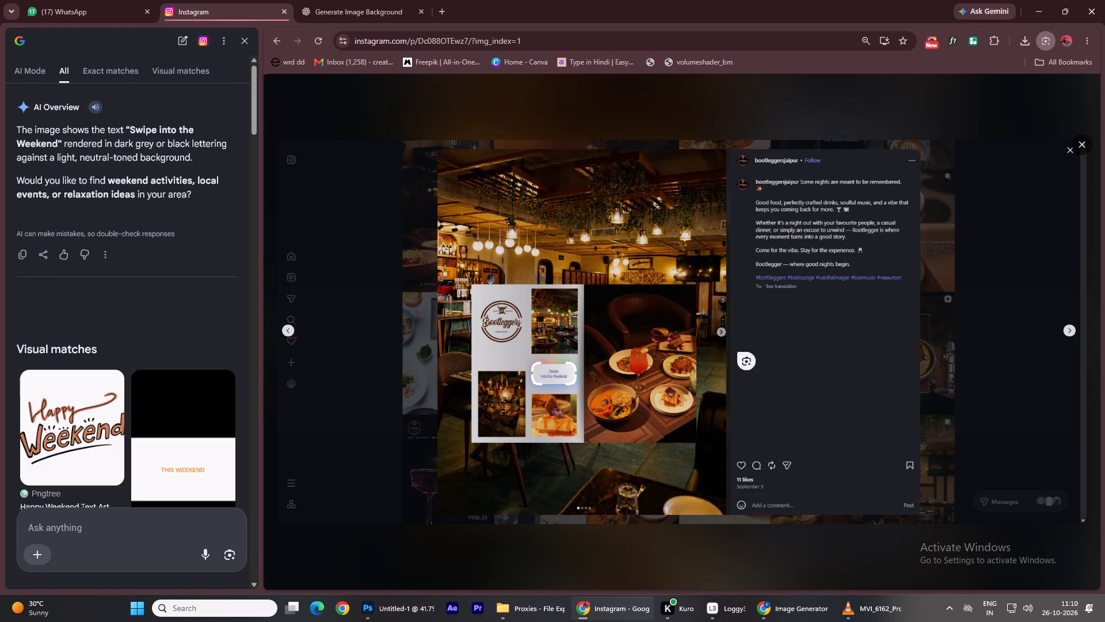
left_click(1083, 145)
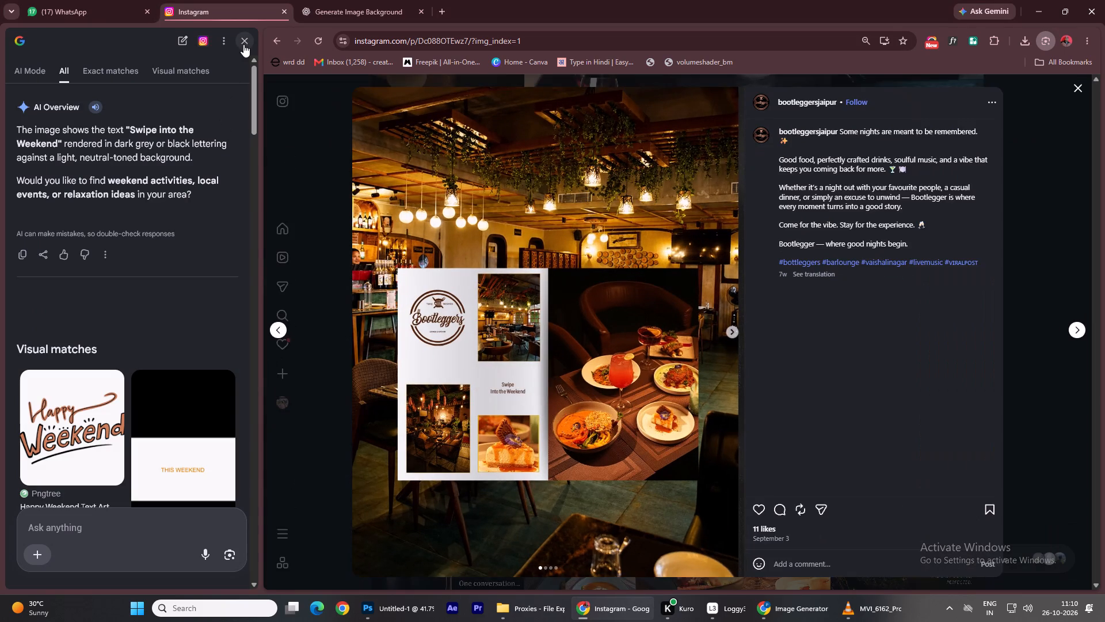
left_click(243, 44)
left_click(611, 326)
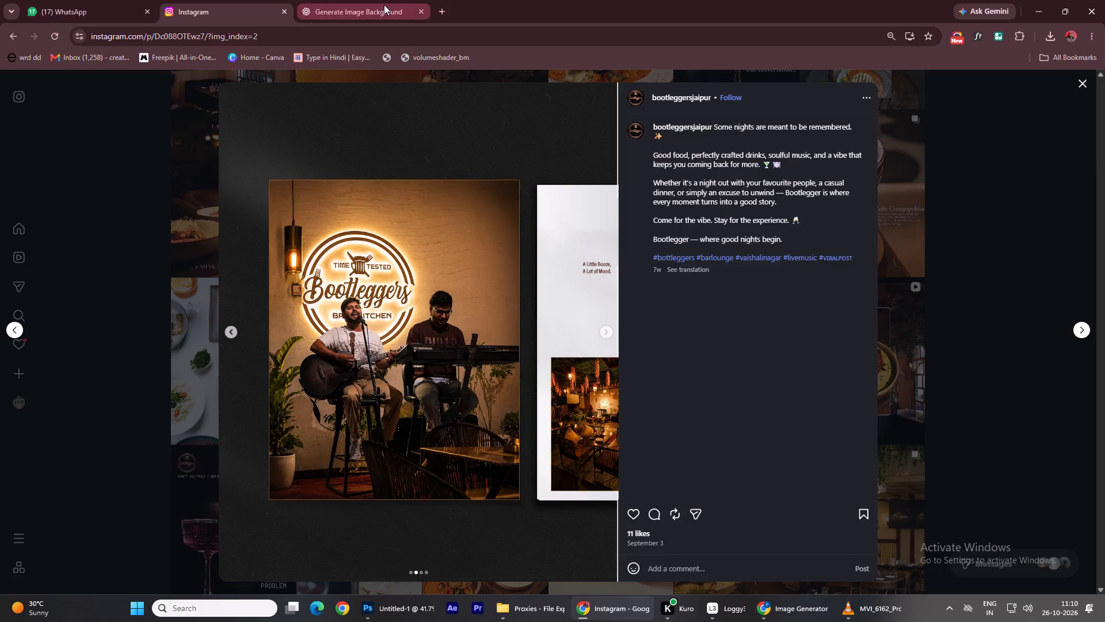
Open Instagram in a new browser tab, search for "my" and open the mytablevaranasi profile.
left_click(438, 7)
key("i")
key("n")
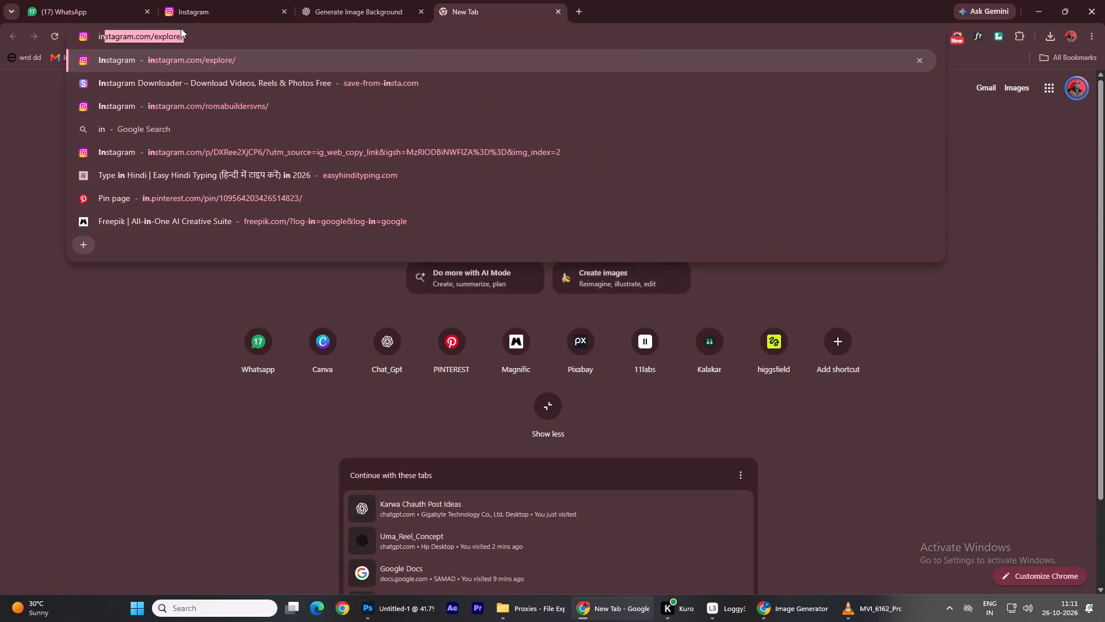
left_click(236, 66)
left_click(417, 0)
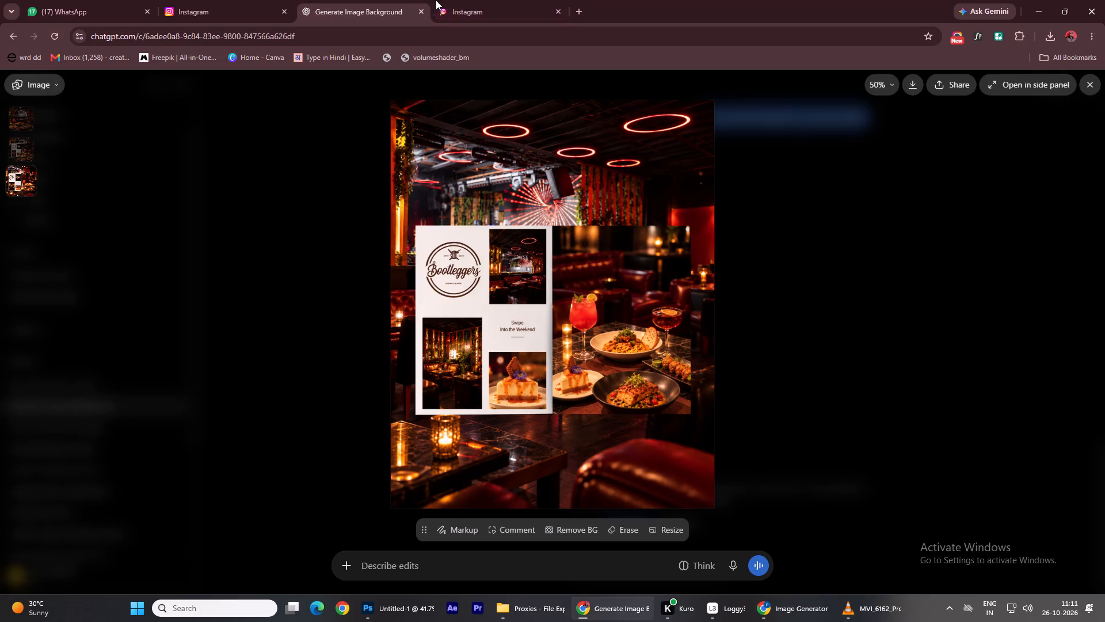
left_click(470, 1)
left_click(408, 84)
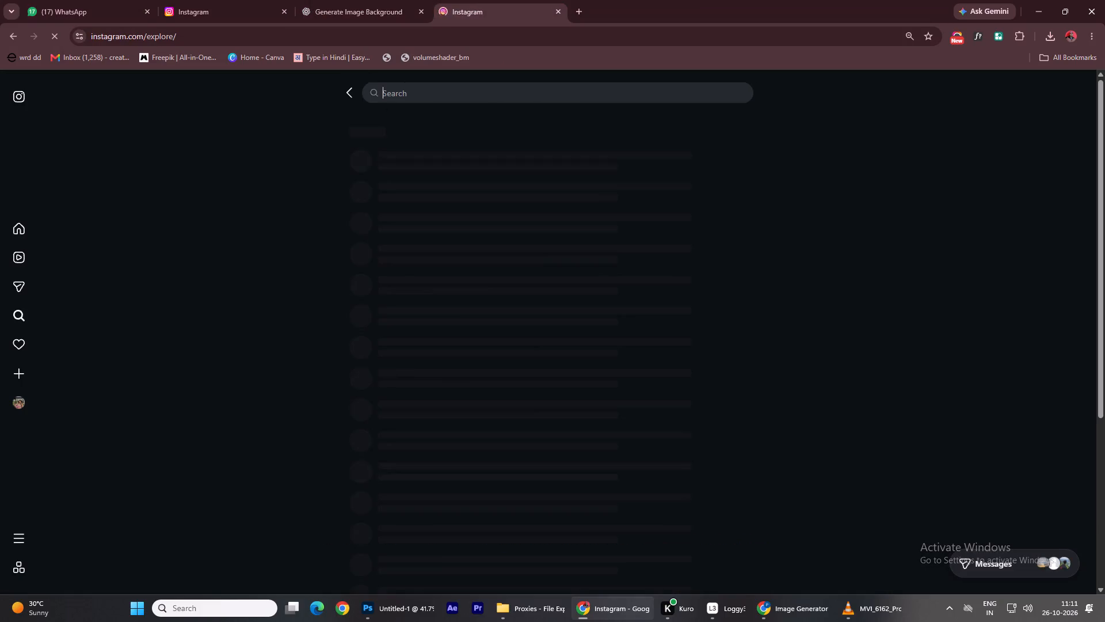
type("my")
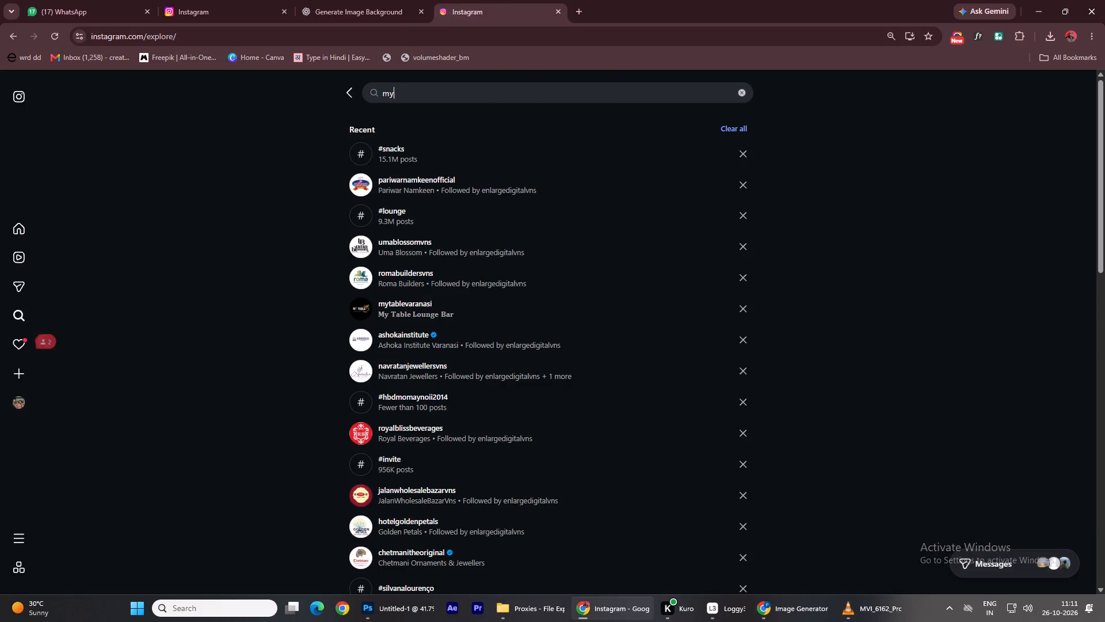
left_click(433, 128)
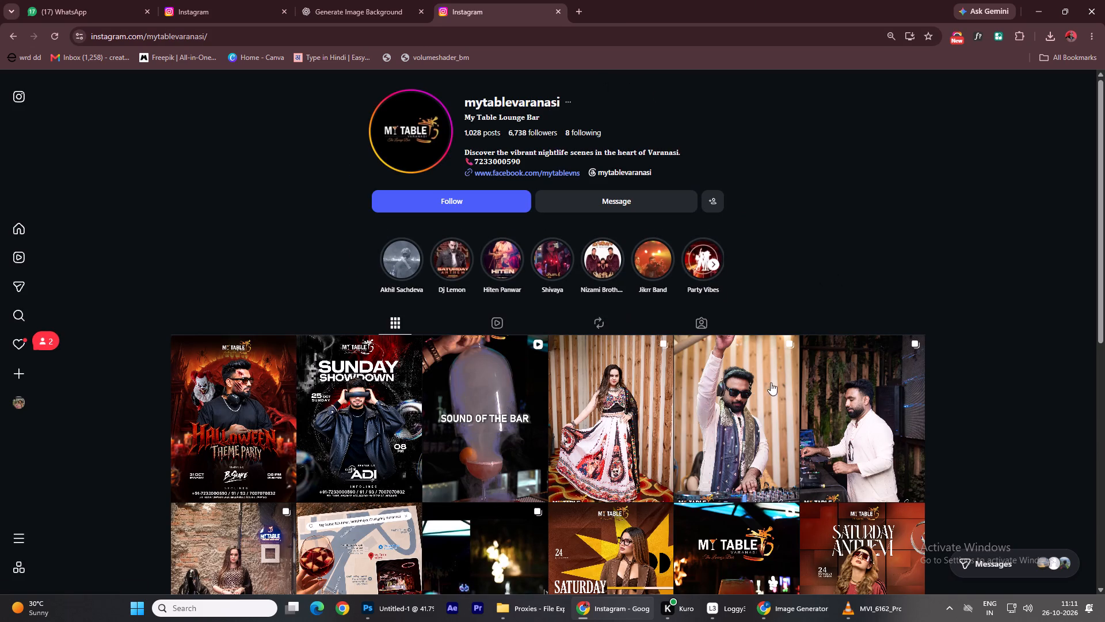
Browse the My Table profile's post grid and its drink posts for photos suited to the second slide.
scroll(754, 417, "down", 3)
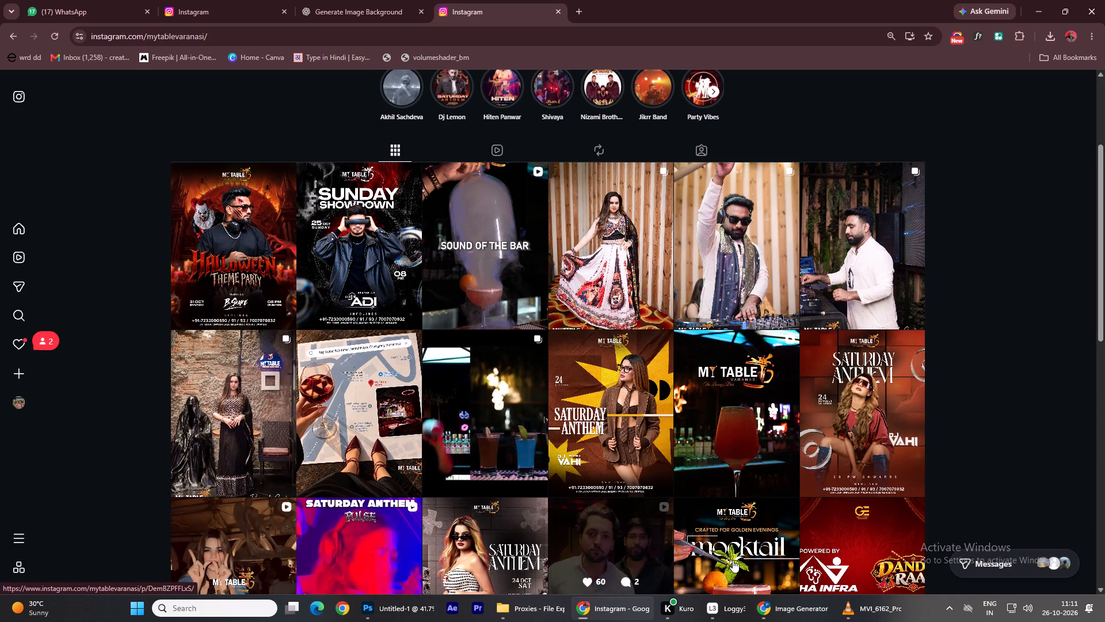
left_click(486, 384)
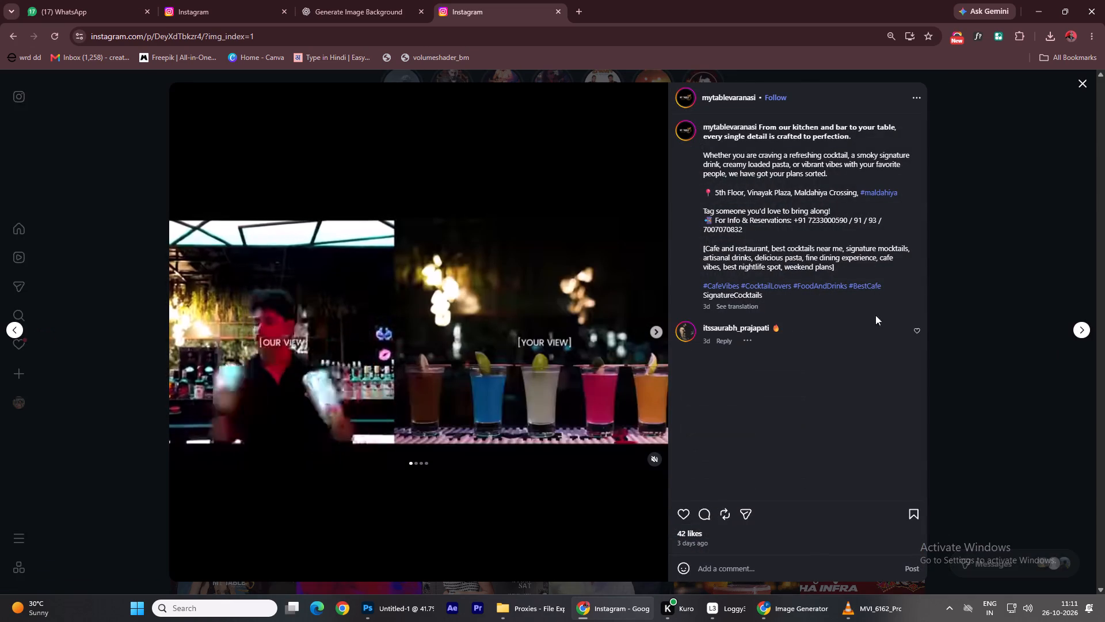
left_click(1027, 307)
left_click(1027, 307)
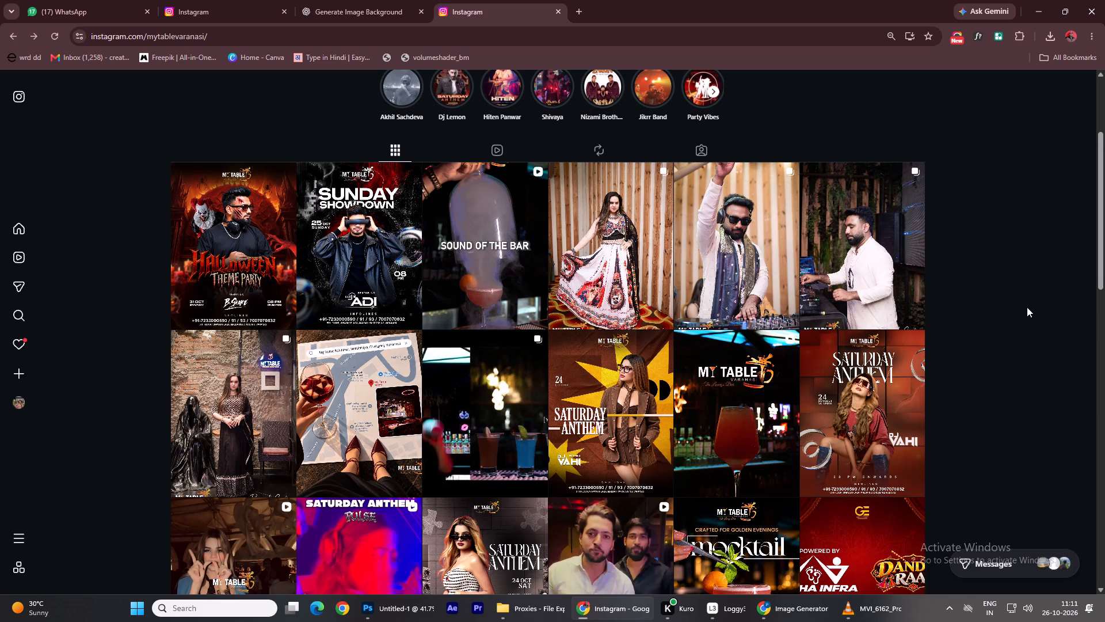
scroll(452, 484, "down", 3)
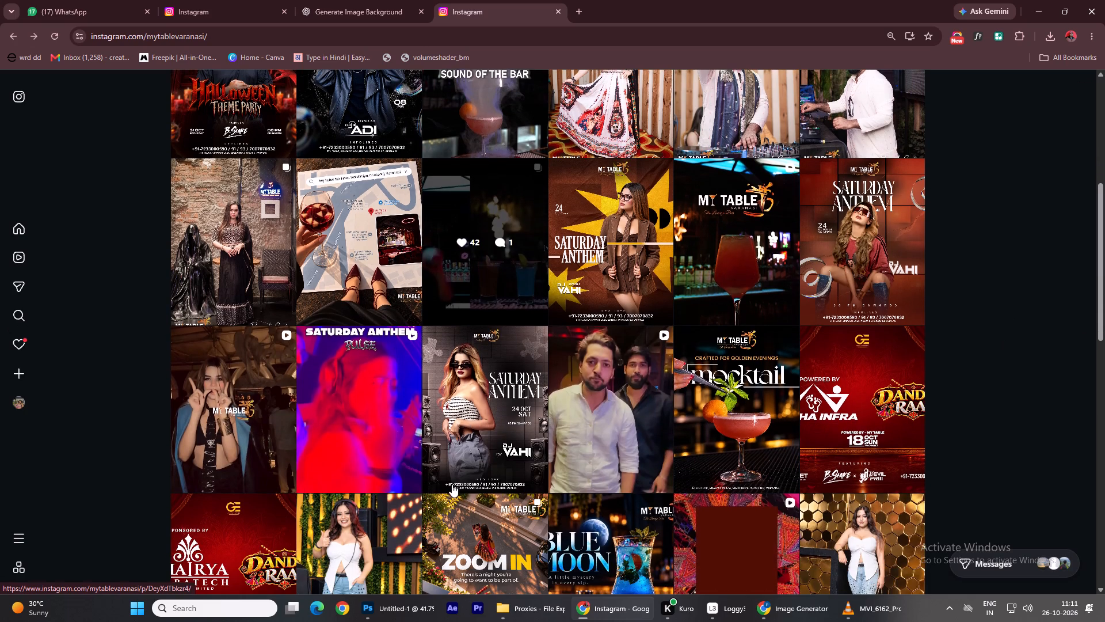
left_click(733, 207)
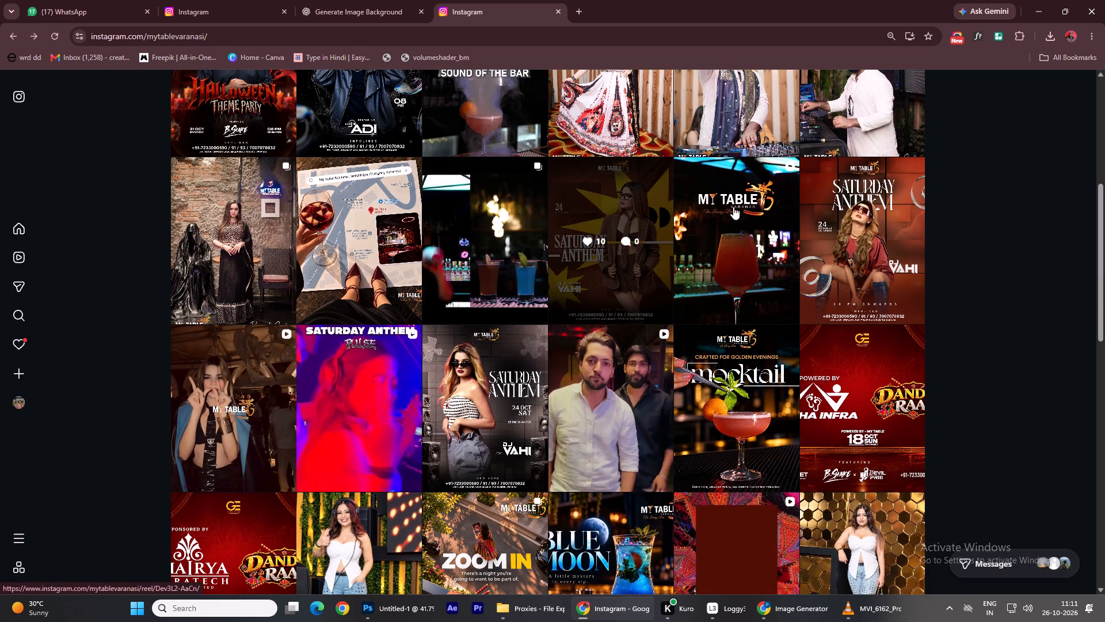
left_click(1046, 388)
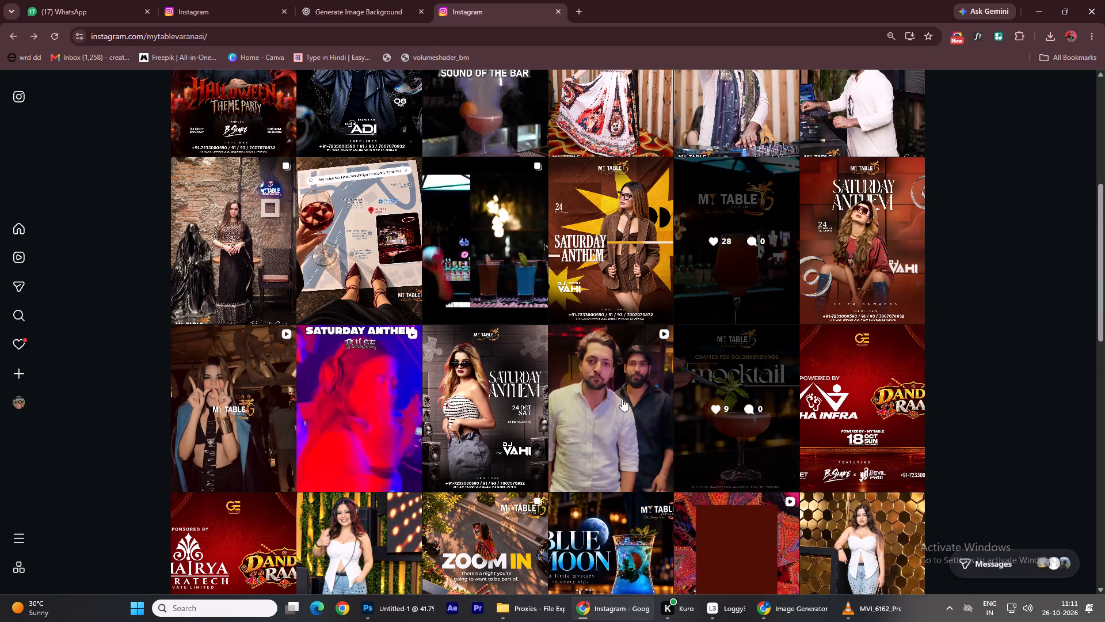
scroll(605, 403, "down", 2)
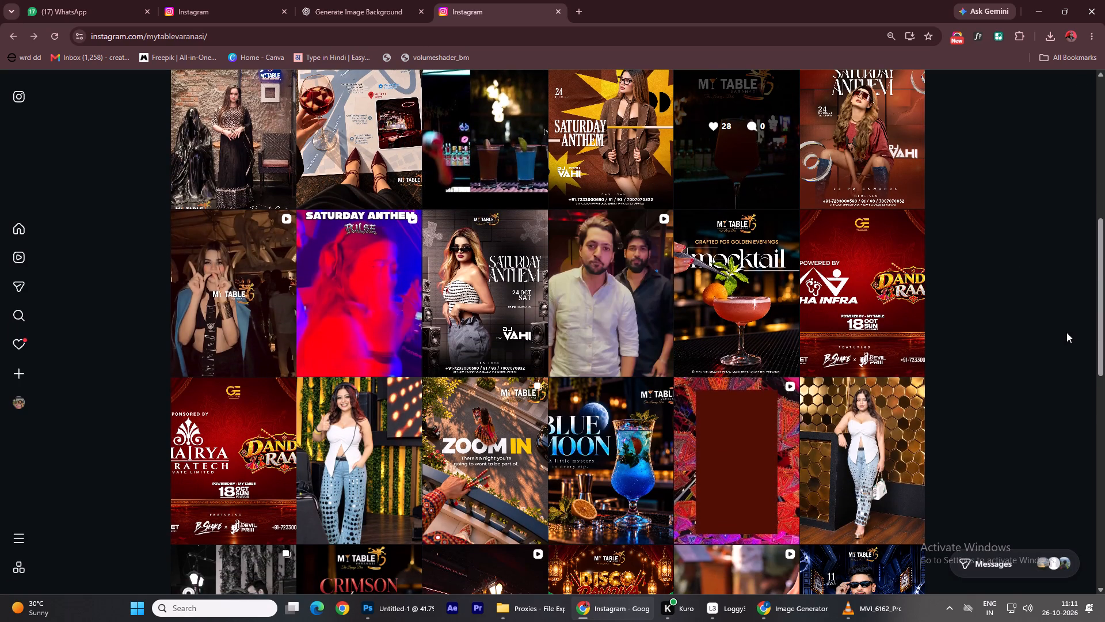
scroll(1066, 332, "down", 4)
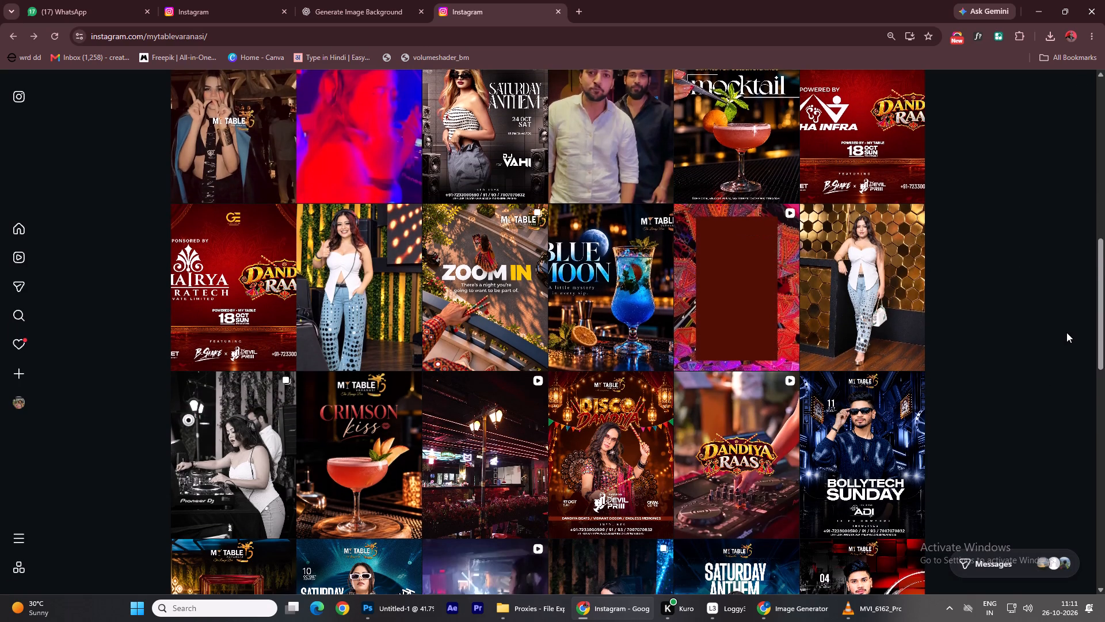
scroll(1066, 332, "down", 1)
Look through all the slides of the black-and-white DJ carousel post for usable venue and artist photos.
left_click(235, 338)
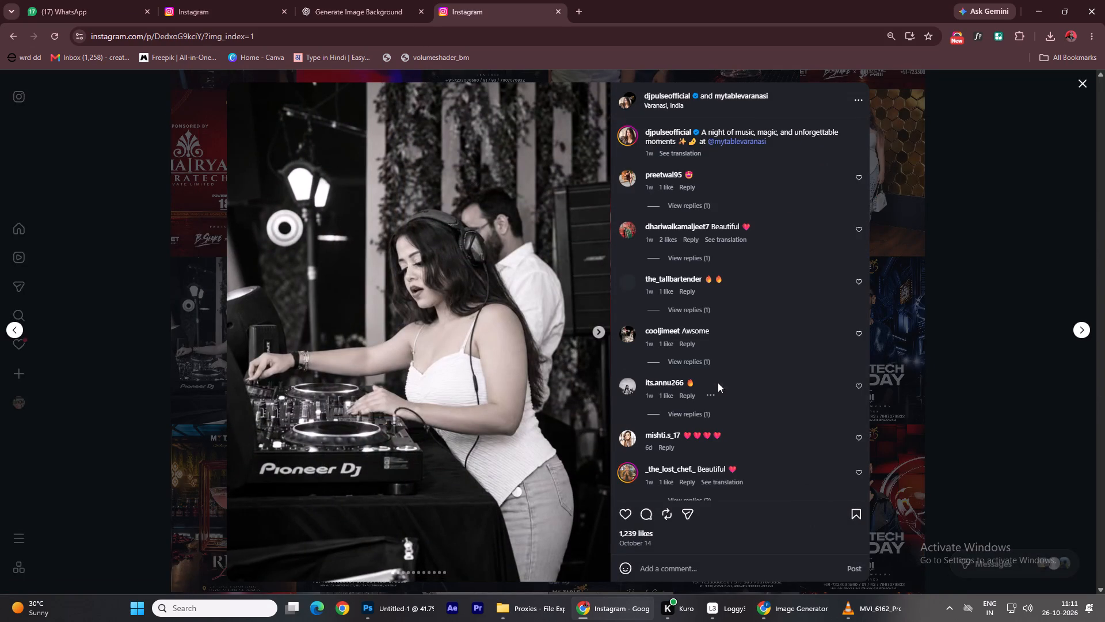
left_click(602, 334)
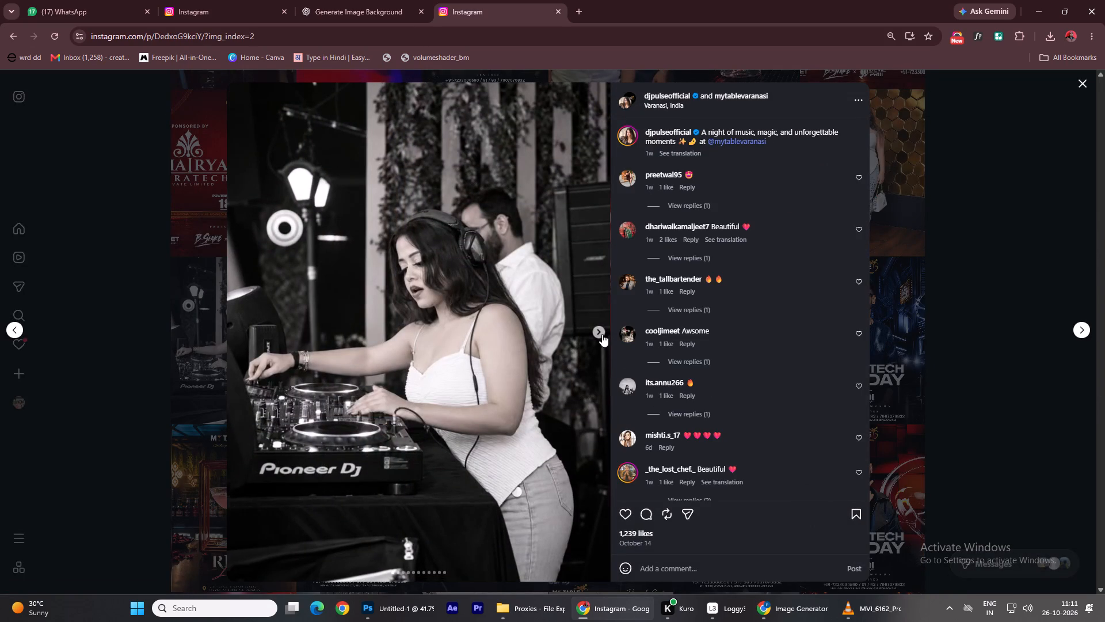
left_click(602, 334)
left_click(602, 334)
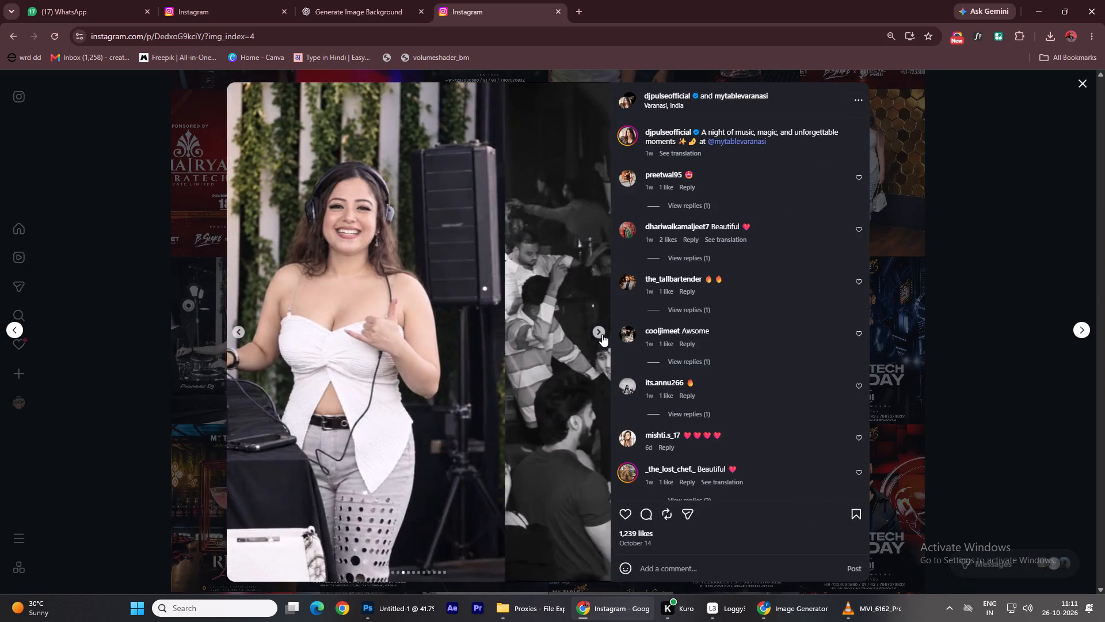
left_click(602, 334)
left_click(602, 334)
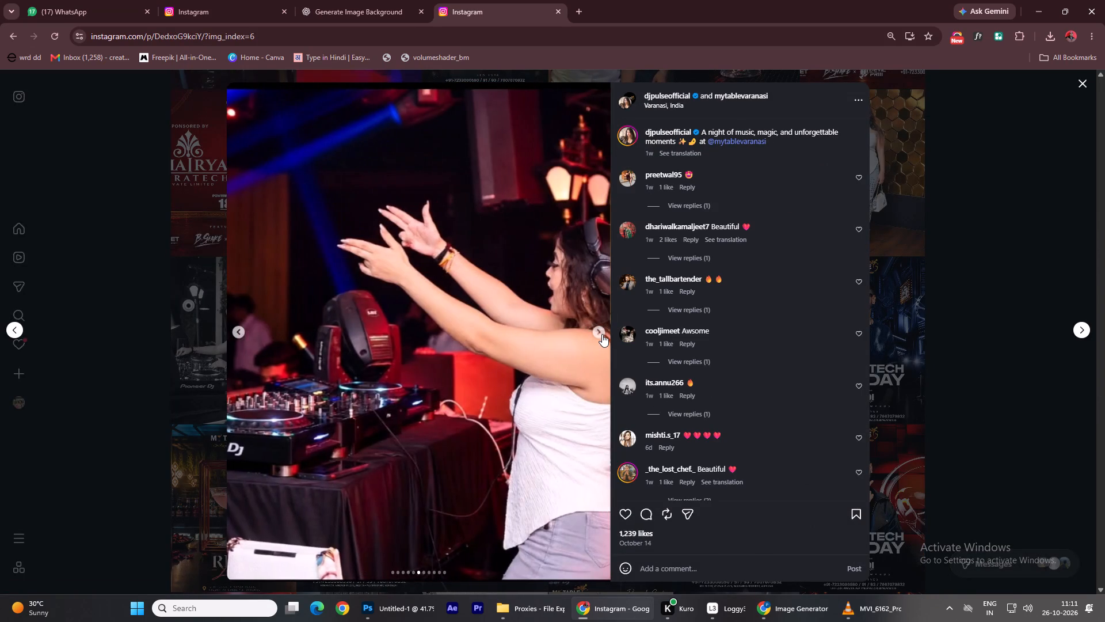
left_click(602, 334)
left_click(602, 334)
left_click(602, 334)
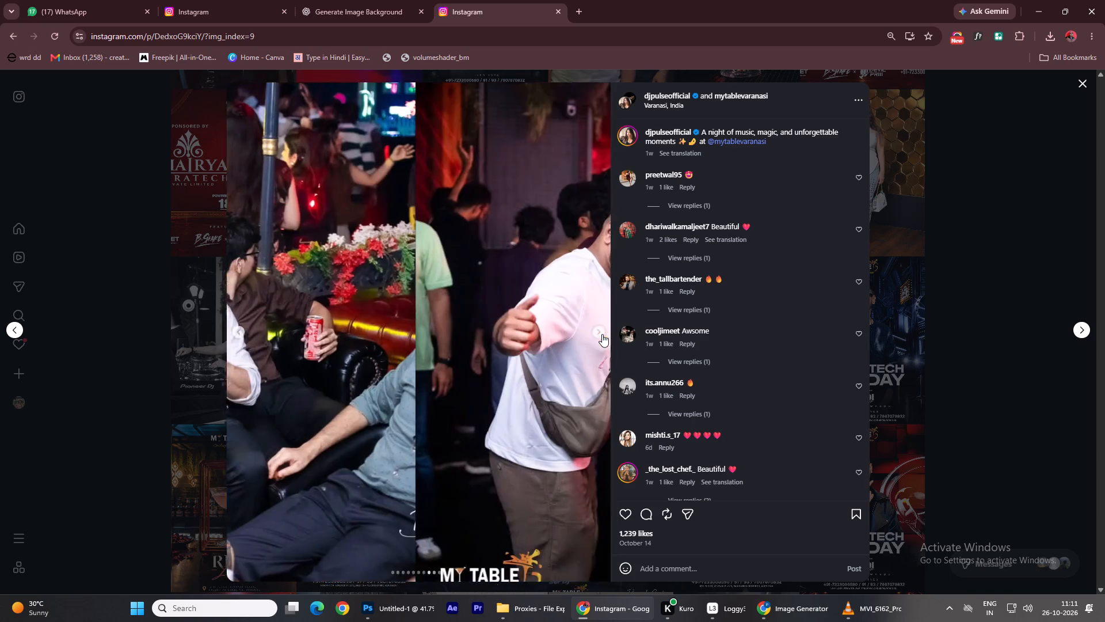
left_click(602, 334)
left_click(602, 334)
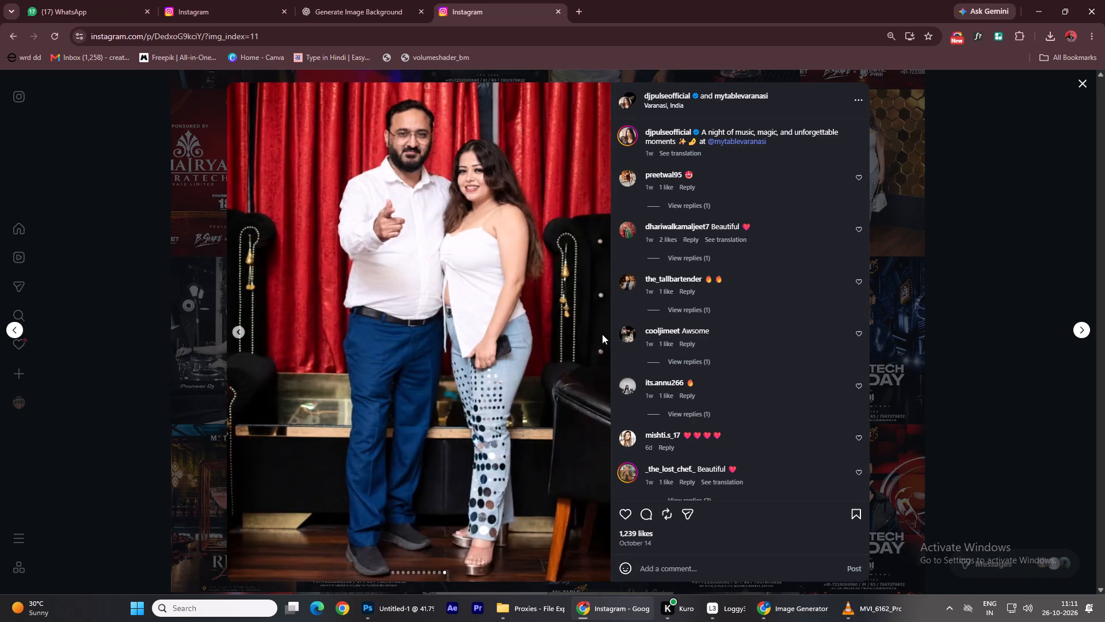
left_click(602, 334)
left_click(1026, 461)
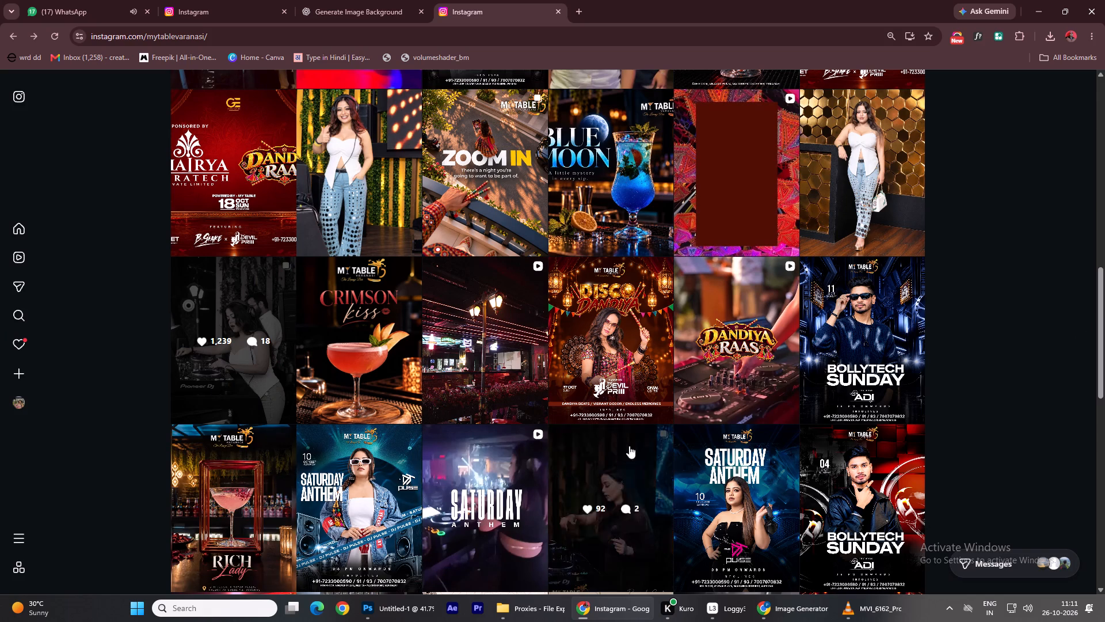
Reopen the black-and-white DJ post and start a screen snip of its first photo.
left_click(233, 319)
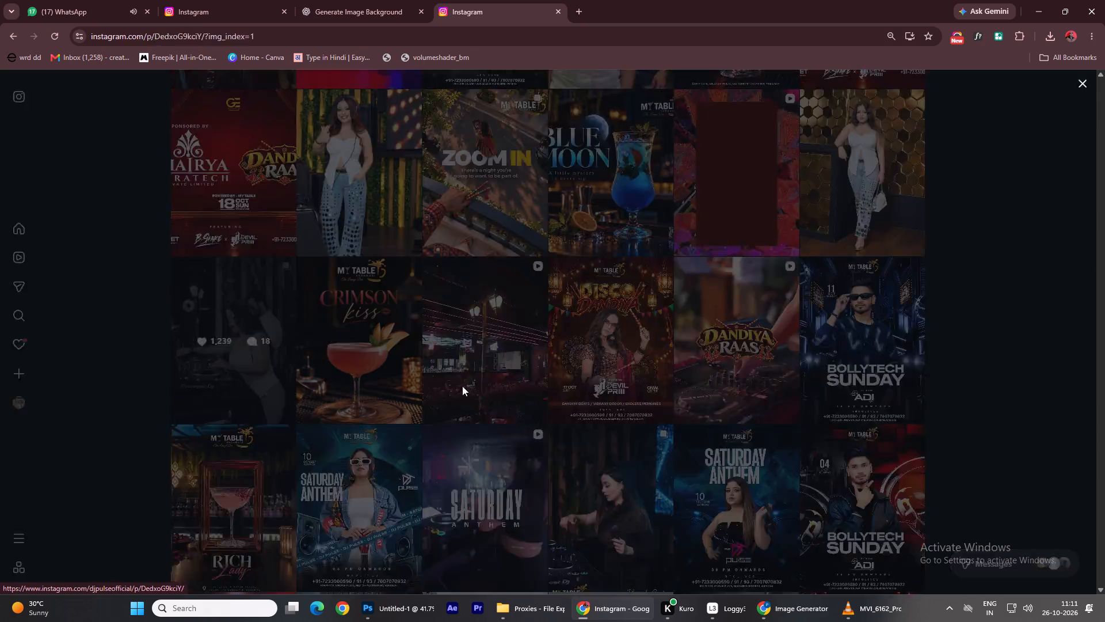
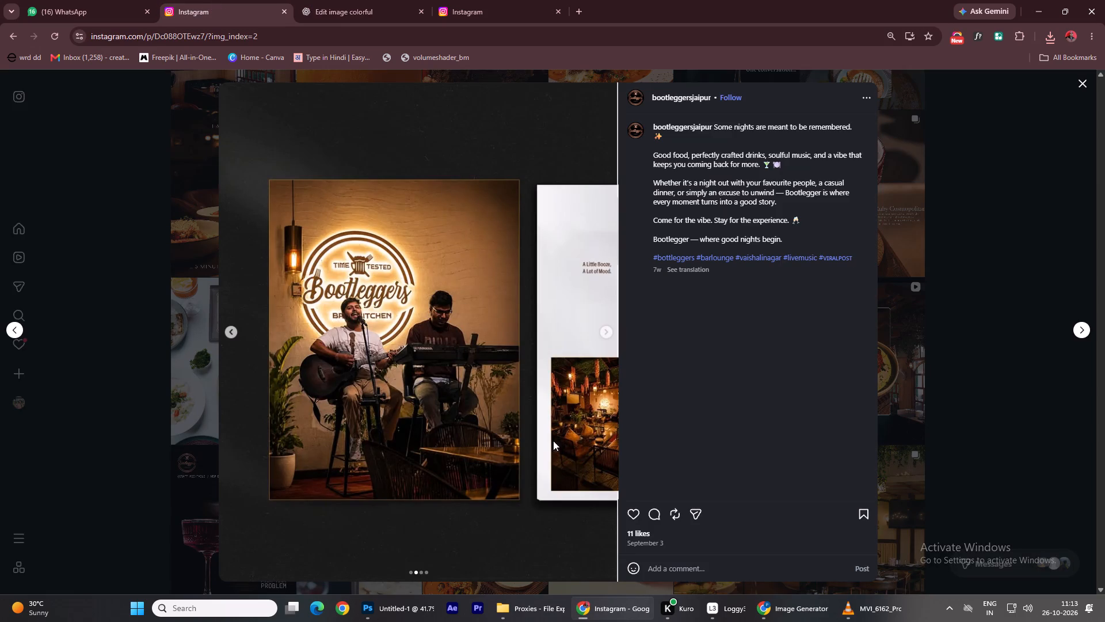
Capture a screen snip of the second slide of the Bootleggers post, covering only the image area beside the caption.
left_click(237, 335)
left_click(613, 325)
key("shift+super+s")
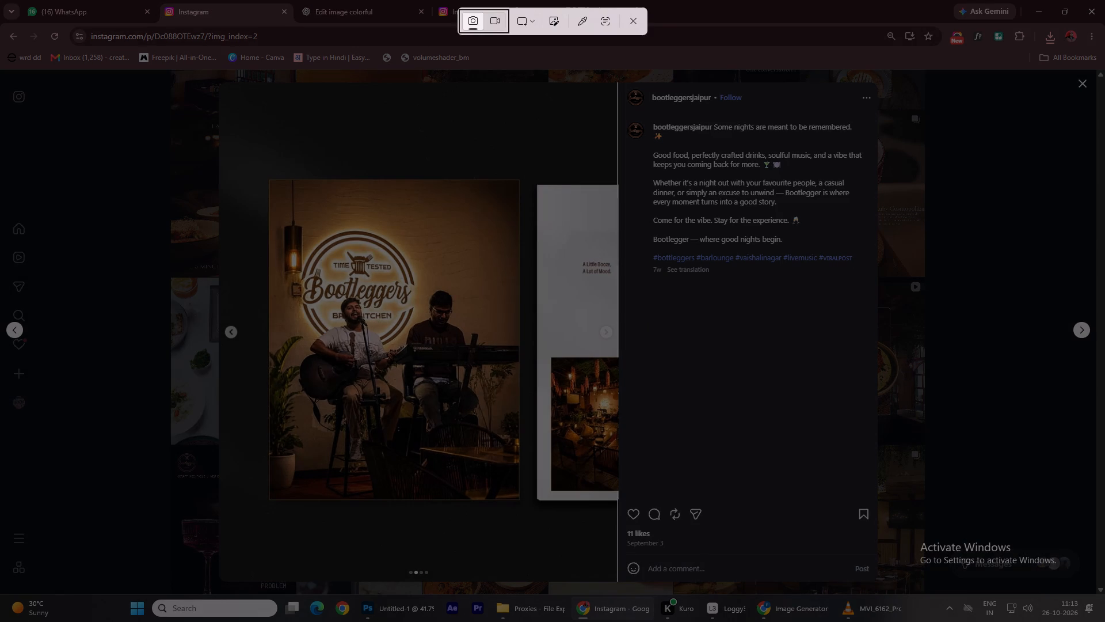
left_click_drag(218, 81, 599, 594)
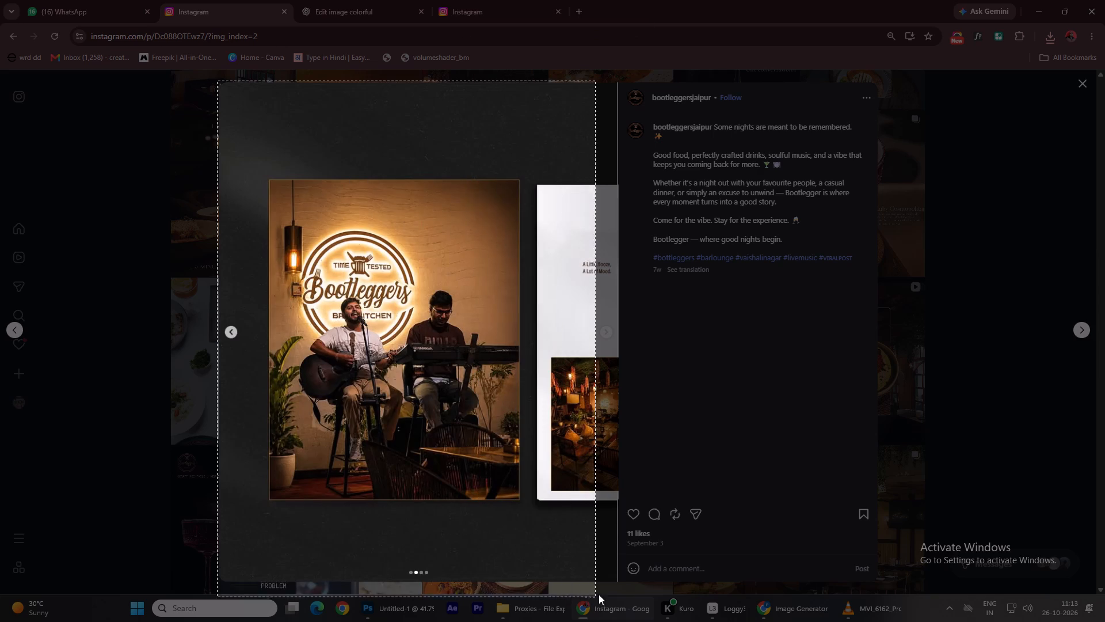
left_click_drag(599, 594, 618, 582)
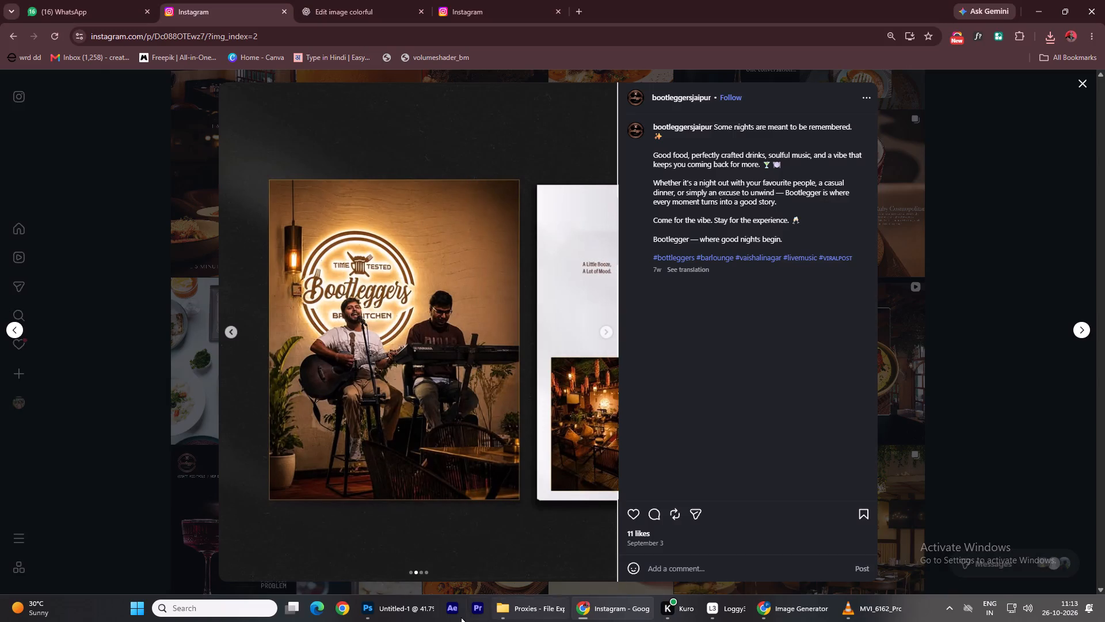
Switch to Photoshop and paste the captured slide into the blank 1080 x 1350 px document, aligned with the canvas's top-left corner.
left_click(410, 603)
left_click(539, 294)
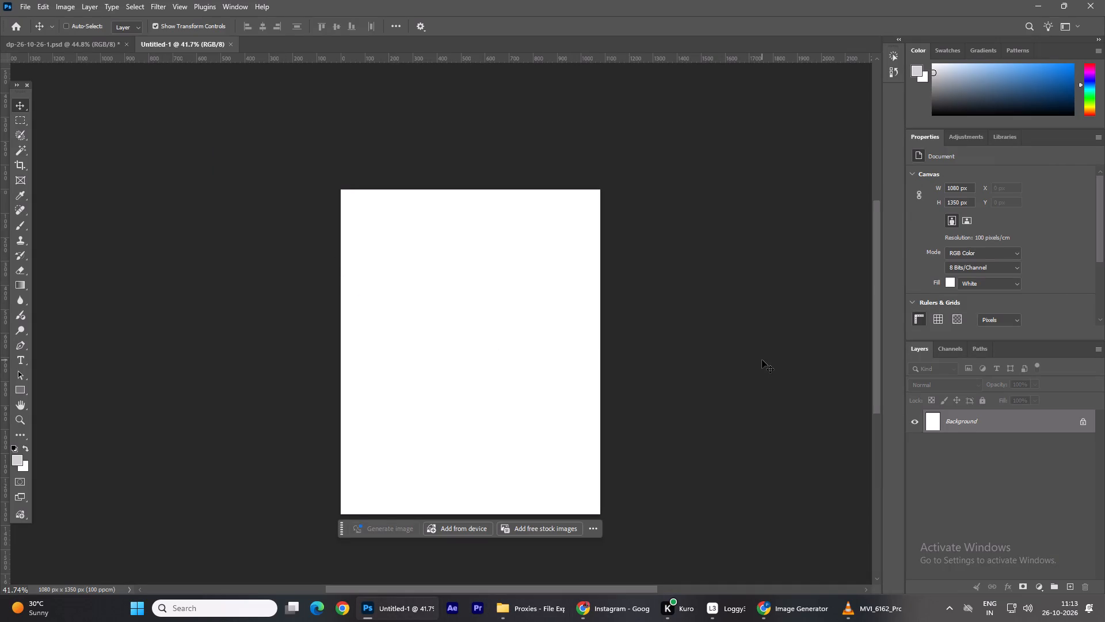
key("ctrl+v")
left_click_drag(507, 419, 474, 377)
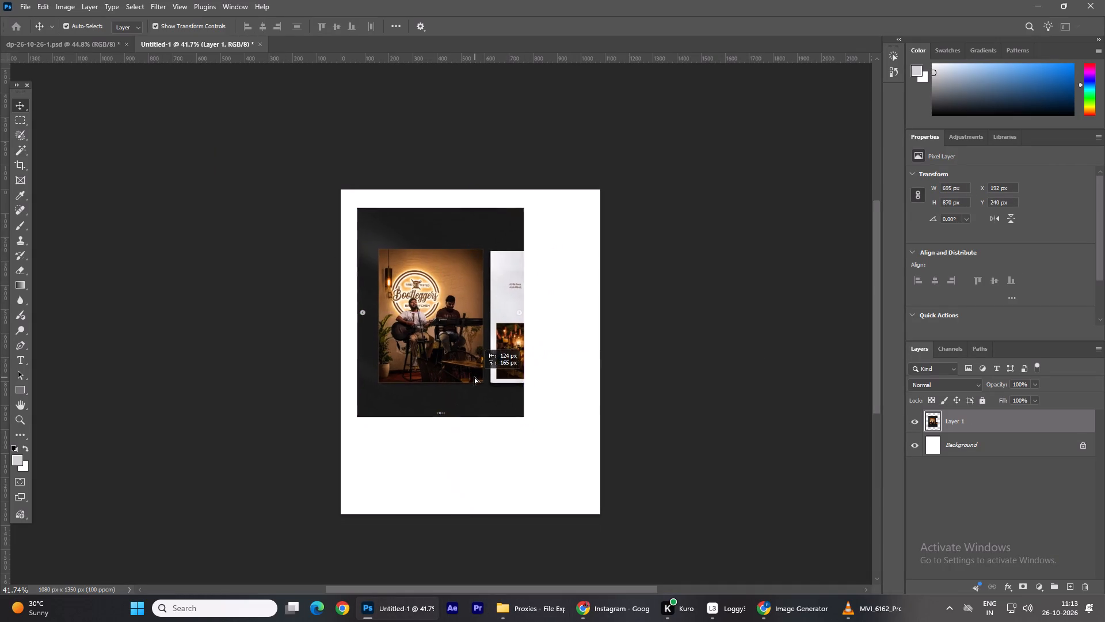
left_click_drag(474, 377, 462, 362)
Scale the pasted slide to about 1113 x 1393 px to cover the whole canvas, and nudge it up to Y -6 px.
left_click_drag(425, 401, 435, 446)
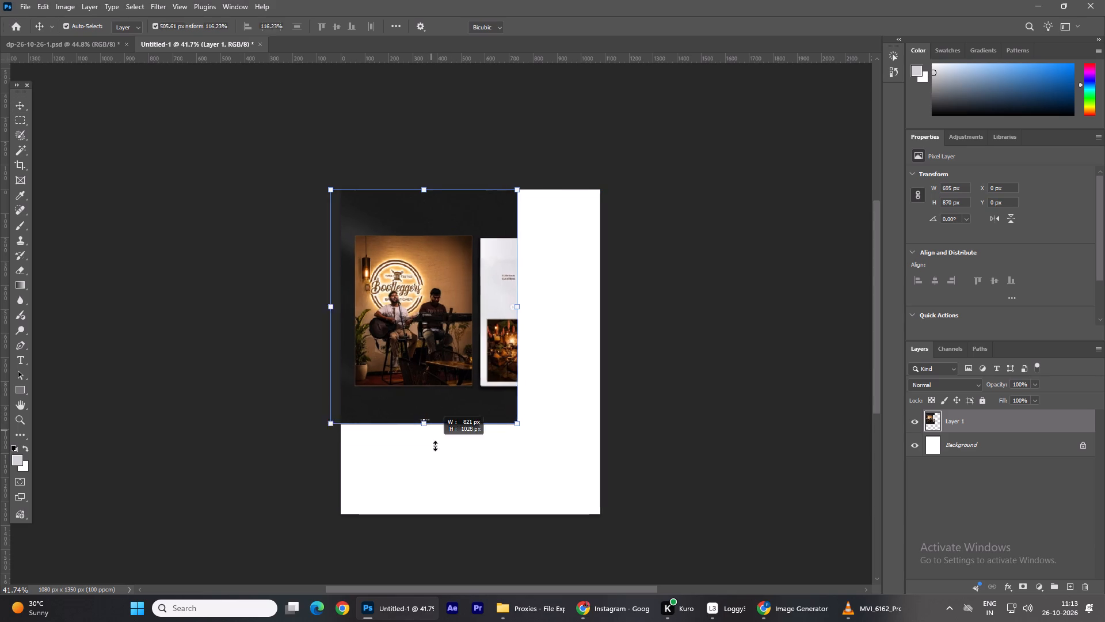
left_click_drag(435, 446, 458, 515)
left_click_drag(451, 420, 495, 419)
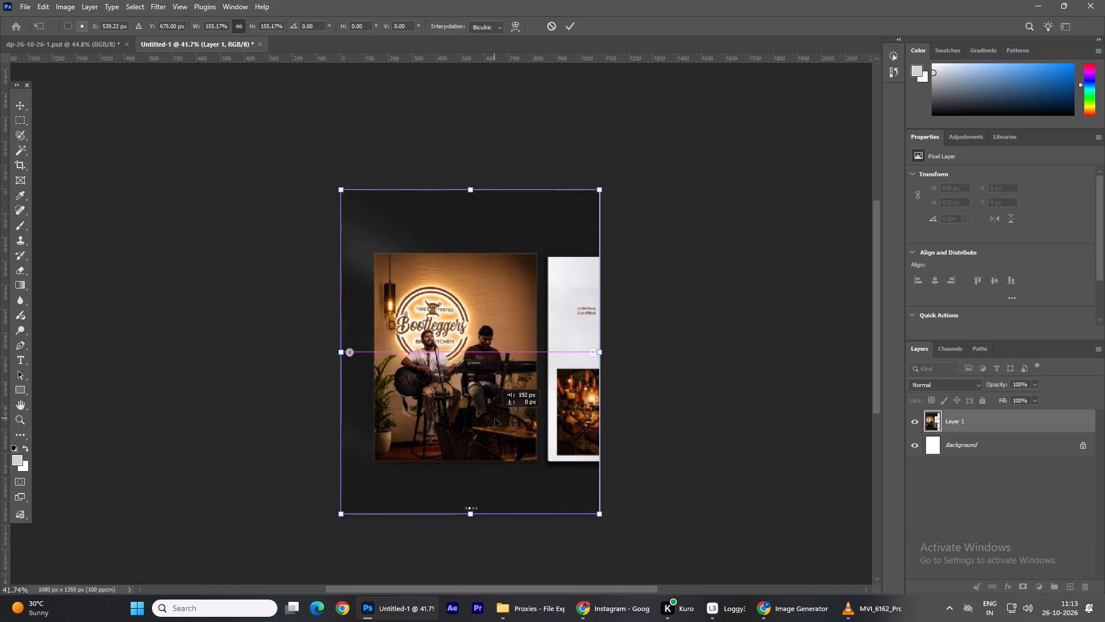
left_click_drag(495, 419, 495, 420)
left_click_drag(466, 512, 470, 522)
left_click(567, 549)
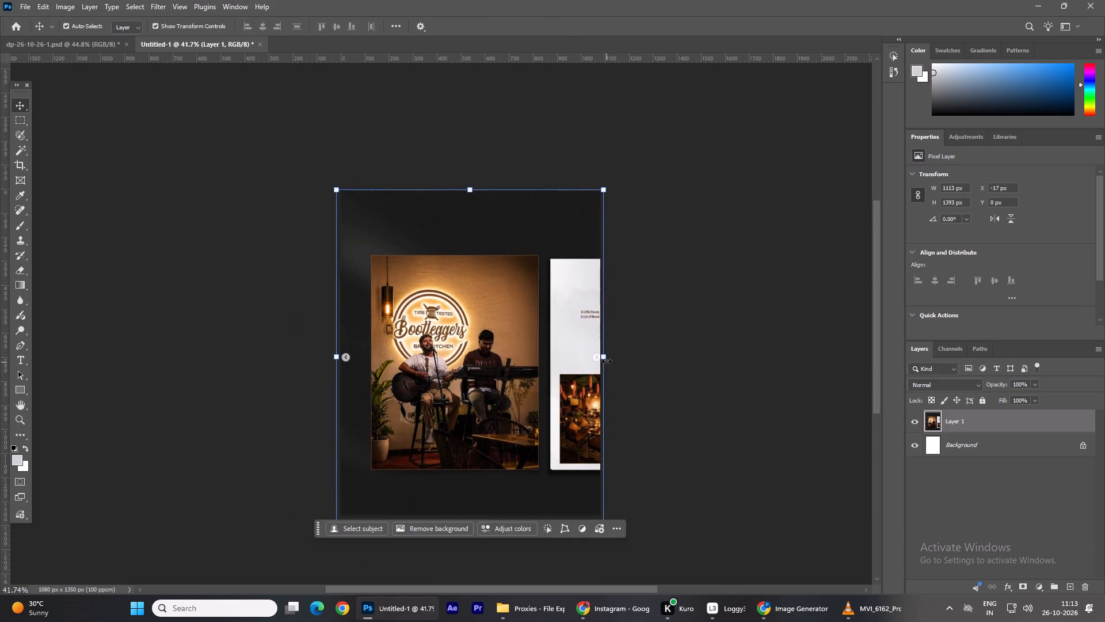
left_click(694, 378)
left_click(486, 283)
key("Up")
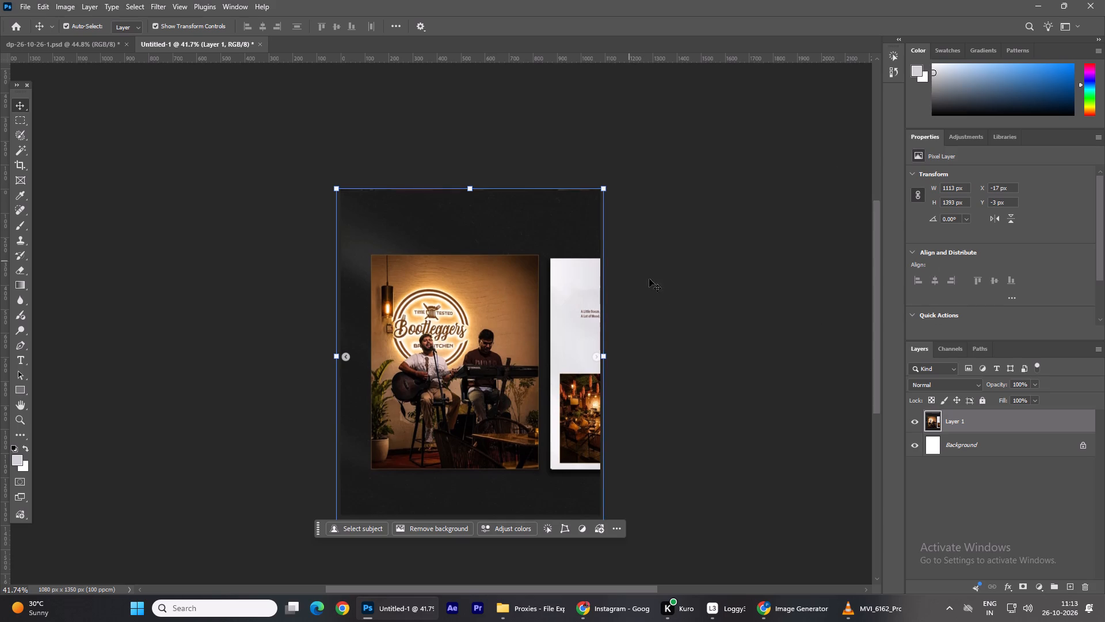
key("Up")
left_click(783, 359)
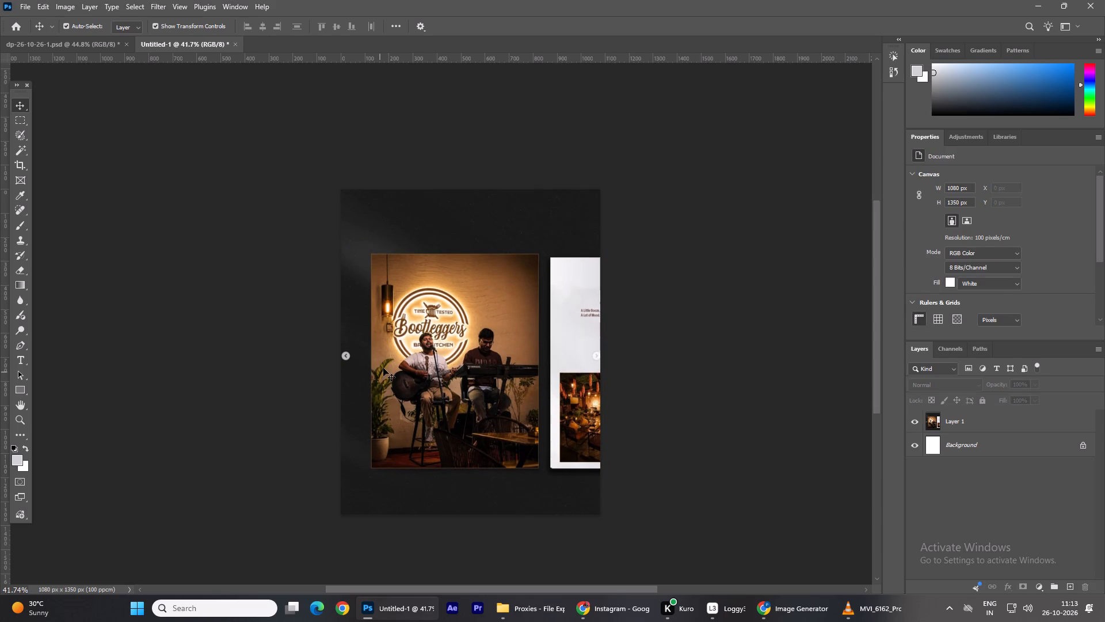
Remove the carousel arrow at the slide's left edge by filling a rectangular selection of about 57 x 125 px around it.
left_click(382, 362)
right_click(968, 422)
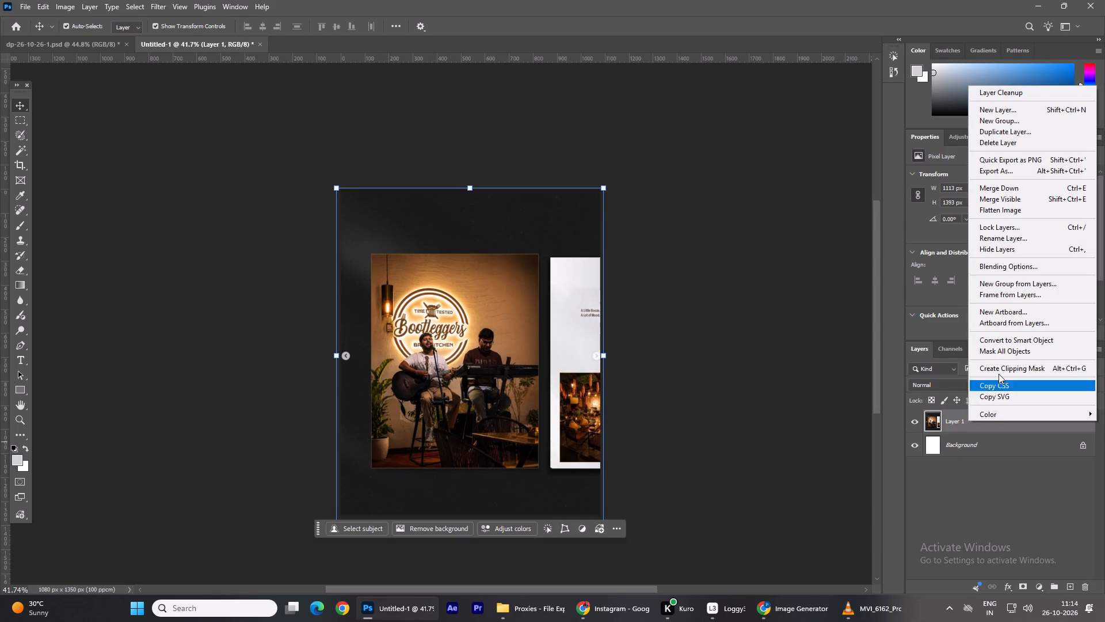
left_click(802, 404)
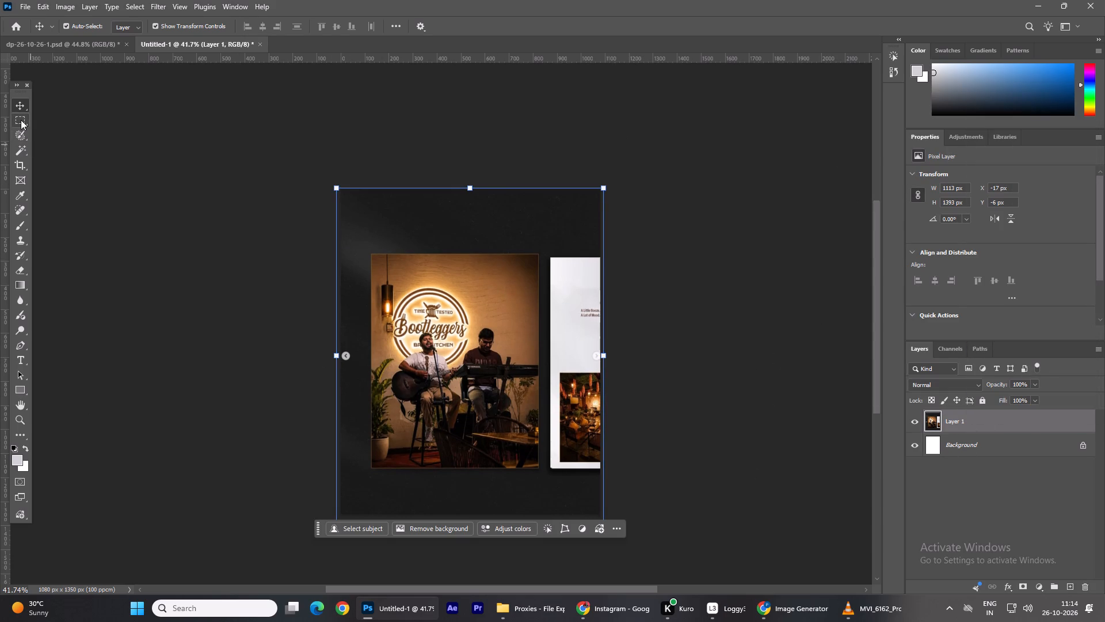
left_click(21, 120)
left_click_drag(338, 343, 354, 373)
right_click(353, 363)
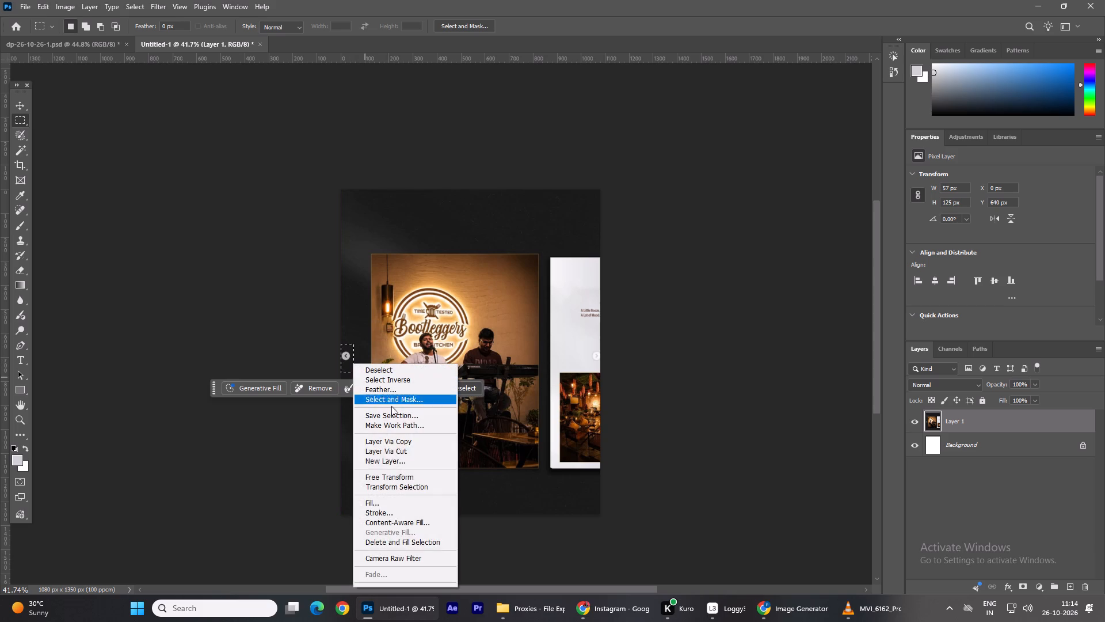
left_click(390, 503)
left_click(629, 157)
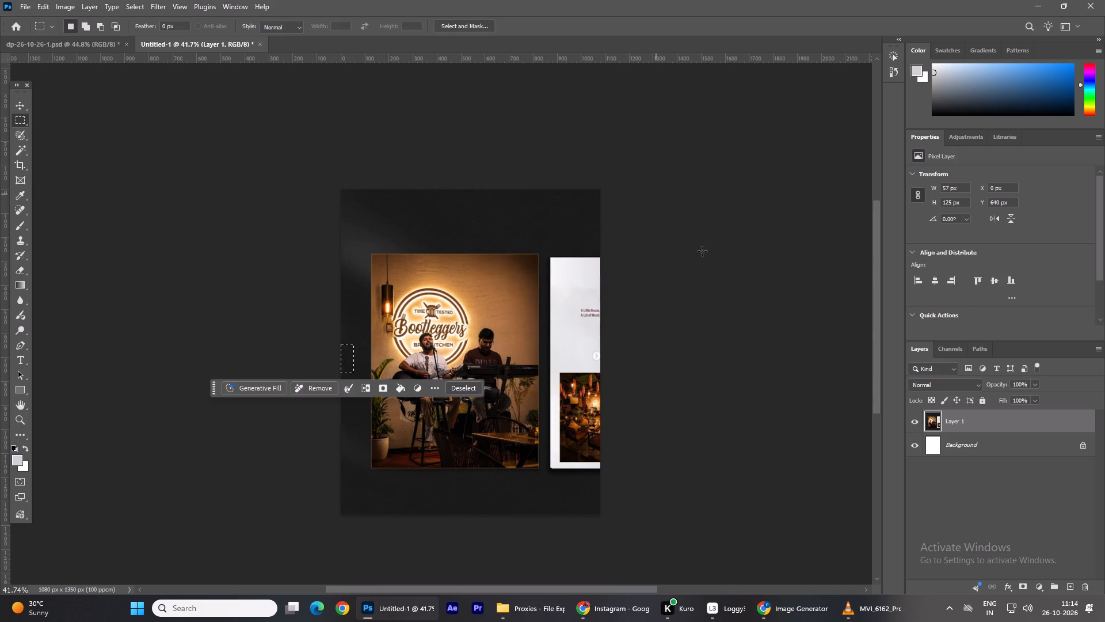
Clear the selection and draw a rectangle about 704 × 904 px over the band photo, on a new layer above Layer 1.
left_click(706, 256)
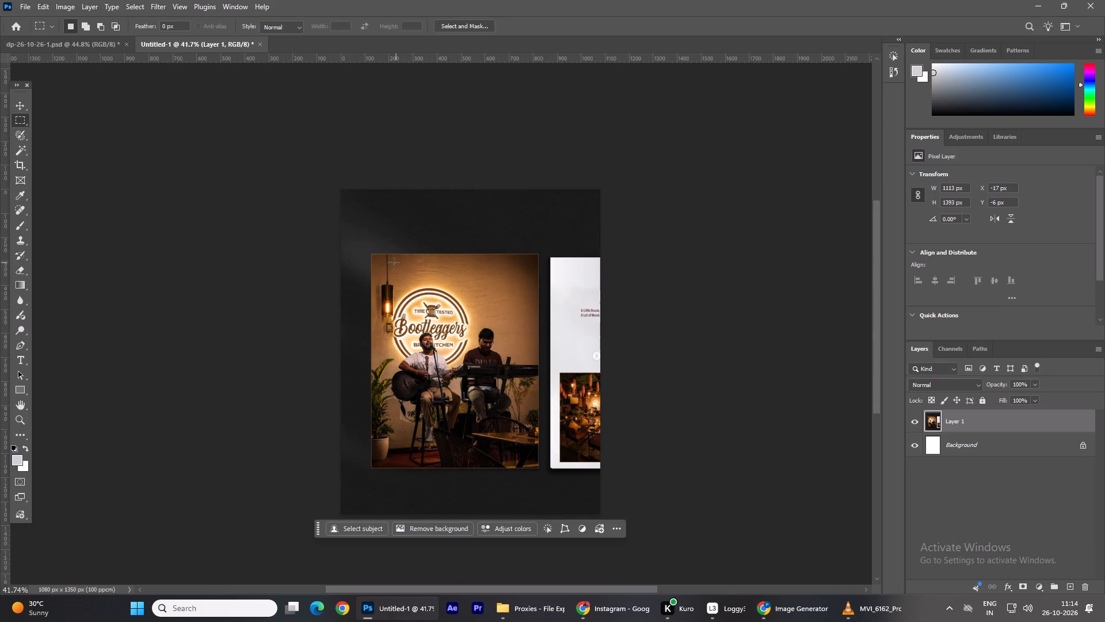
left_click(984, 423)
left_click(1073, 586)
left_click(17, 388)
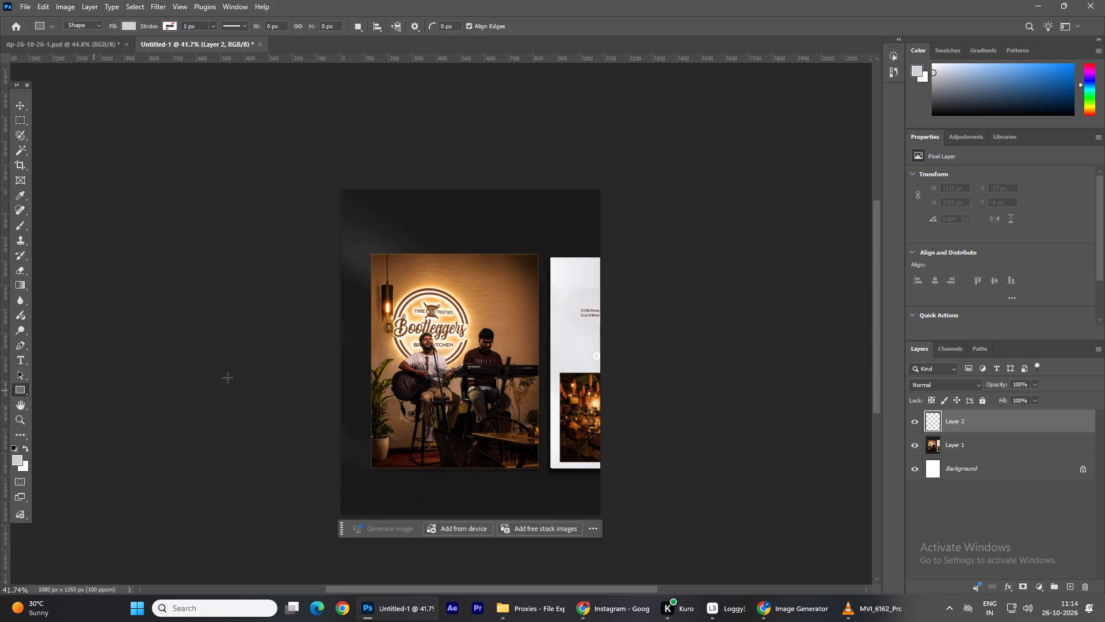
scroll(388, 285, "up", 4, "alt")
scroll(384, 256, "down", 5)
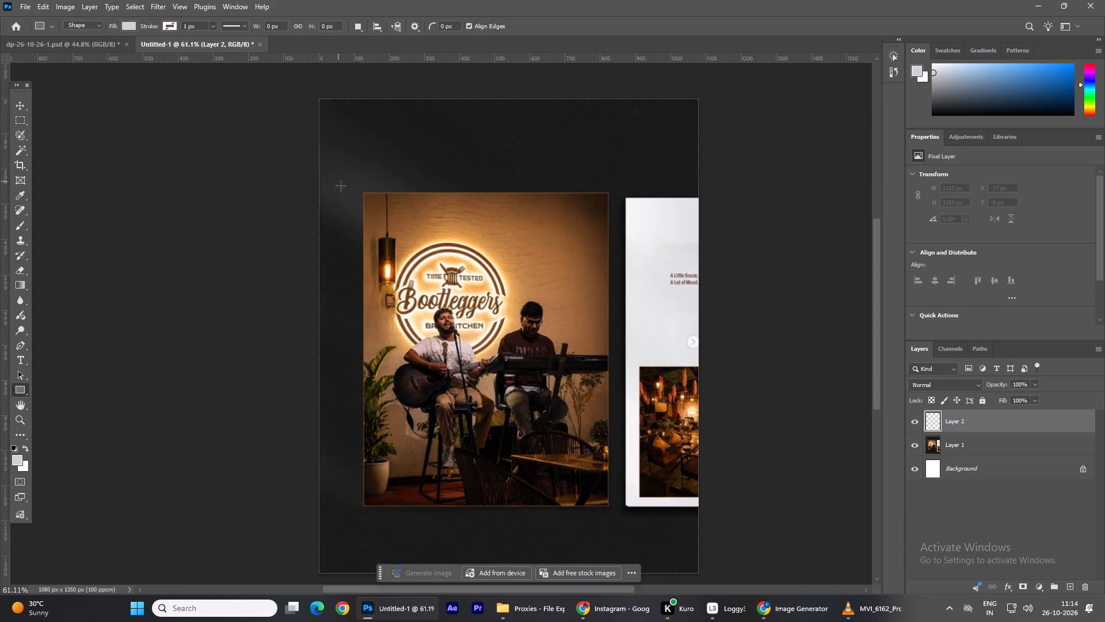
left_click_drag(363, 191, 604, 503)
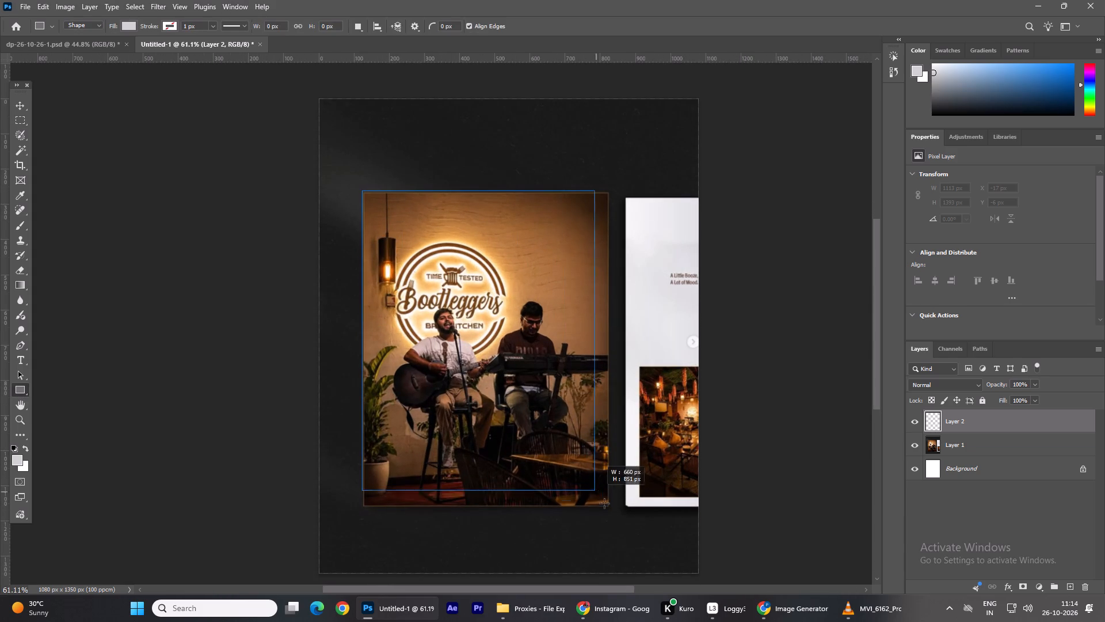
left_click_drag(604, 503, 610, 509)
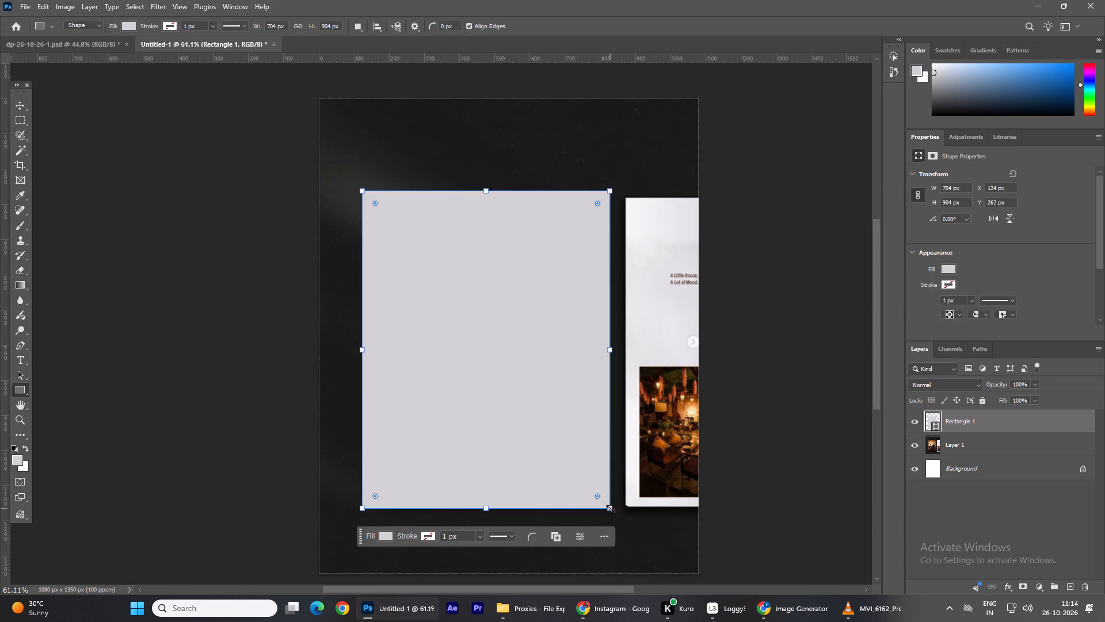
Fill the rectangle with the recently used dark maroon.
left_click(384, 535)
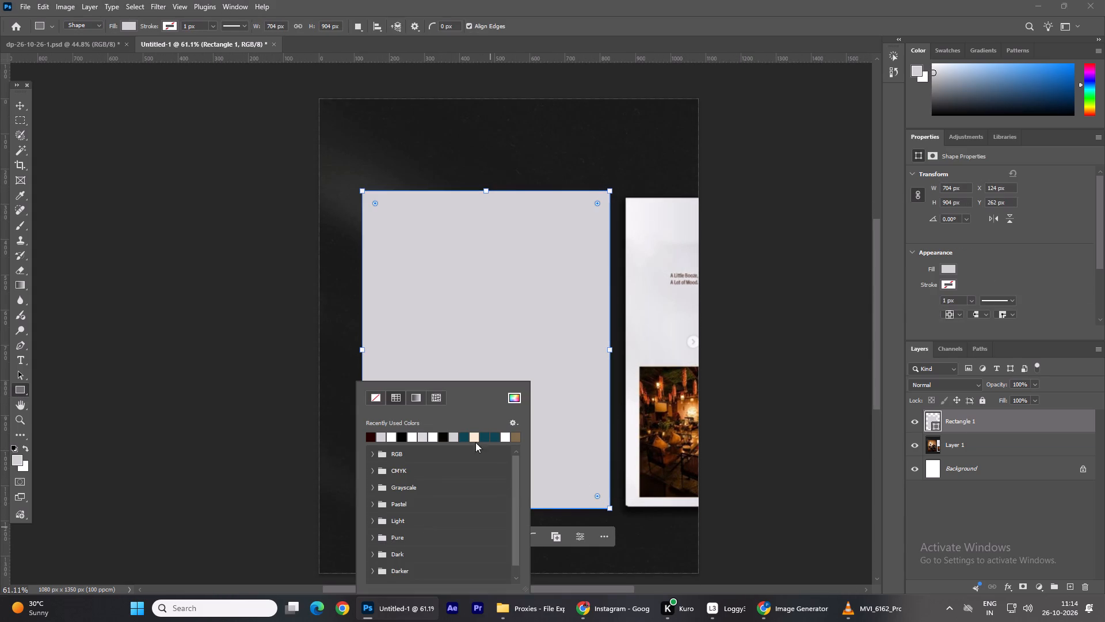
left_click(371, 437)
left_click(20, 106)
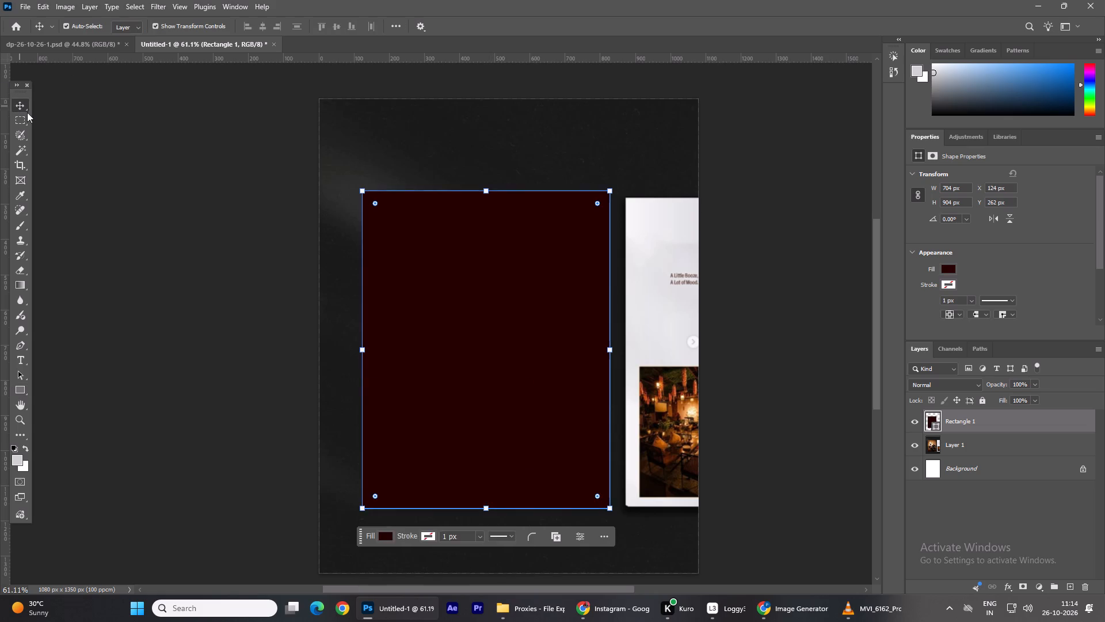
left_click(276, 242)
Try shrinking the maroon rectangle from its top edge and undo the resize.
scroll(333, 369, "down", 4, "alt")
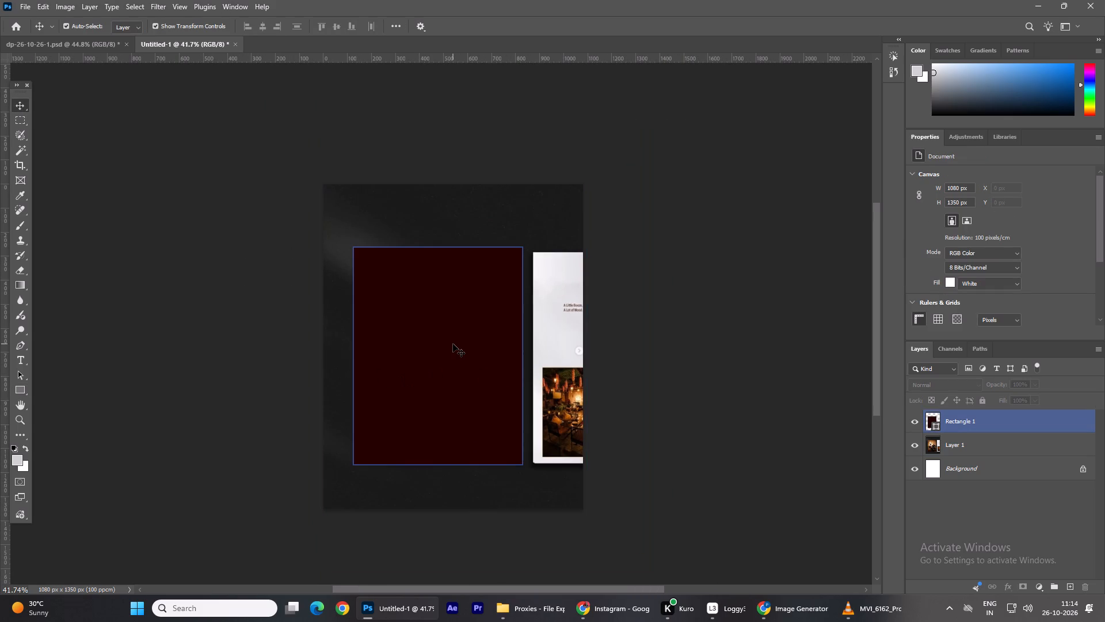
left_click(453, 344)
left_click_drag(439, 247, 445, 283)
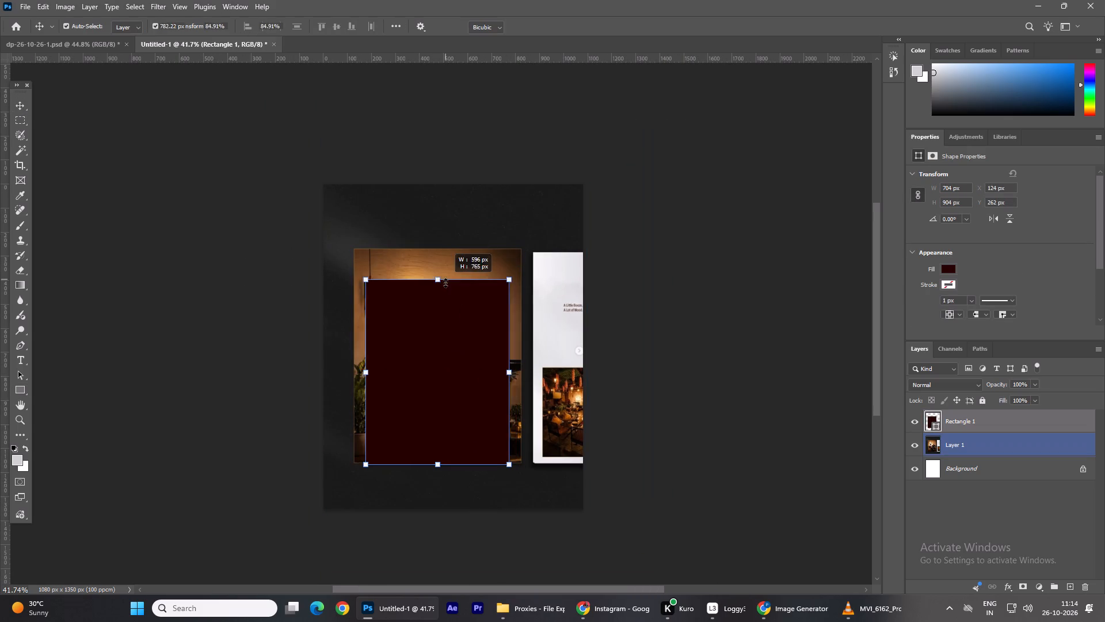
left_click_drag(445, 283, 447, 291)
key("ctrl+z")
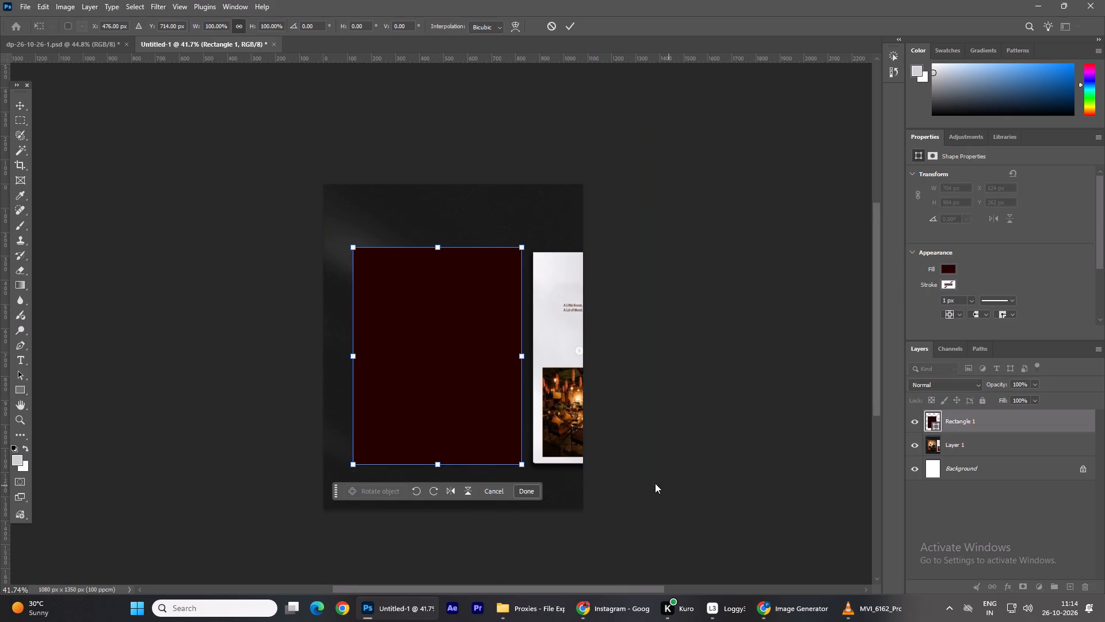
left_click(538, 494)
Give the maroon rectangle a stroke in the recently used brown.
left_click(988, 422)
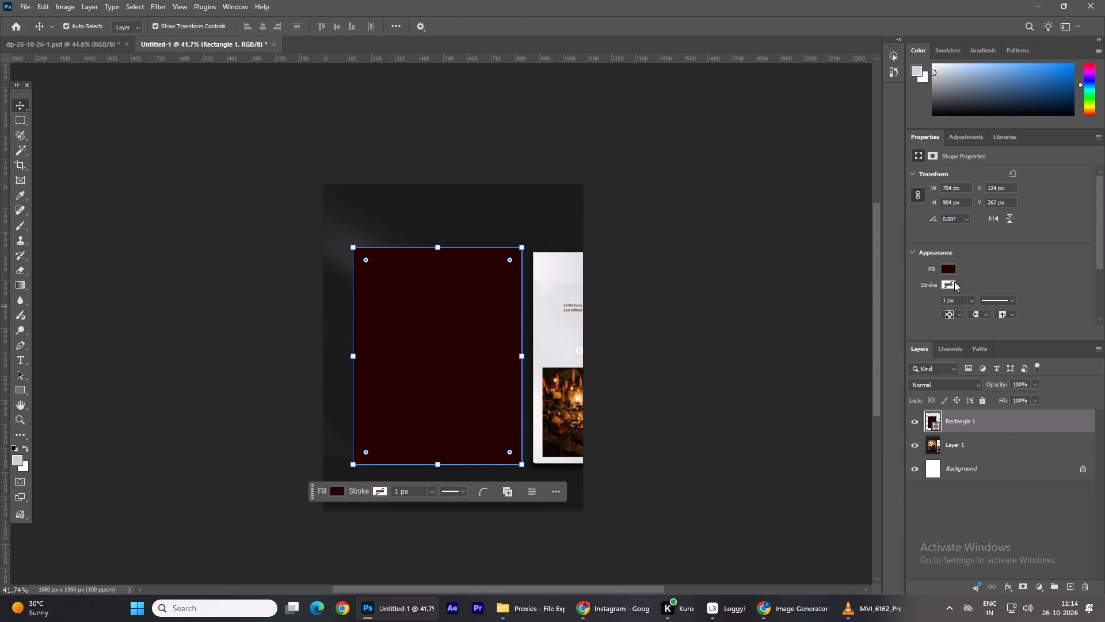
left_click(952, 282)
left_click(1065, 346)
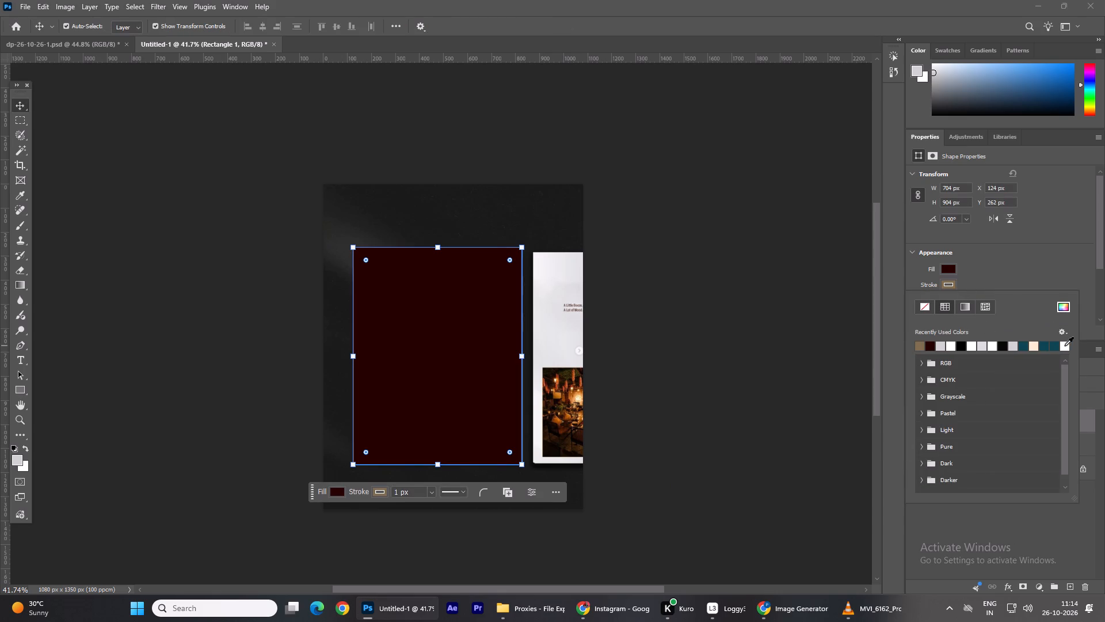
double_click(738, 426)
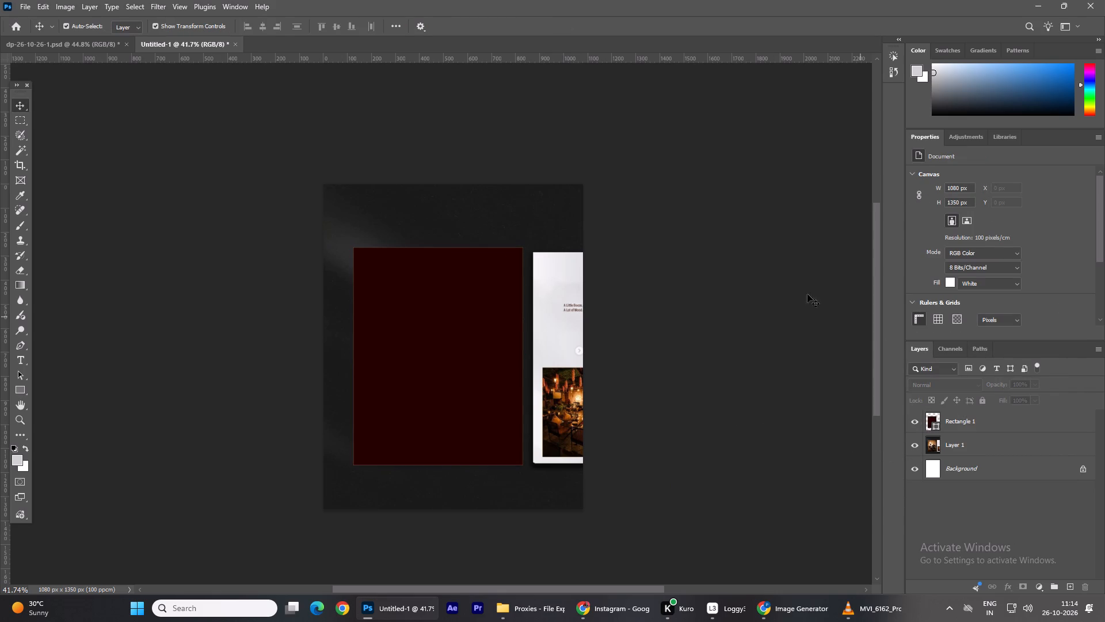
Place the Vibrant Garden Night DJ Set image from the Downloads folder as an embedded layer above the rectangle.
left_click(19, 5)
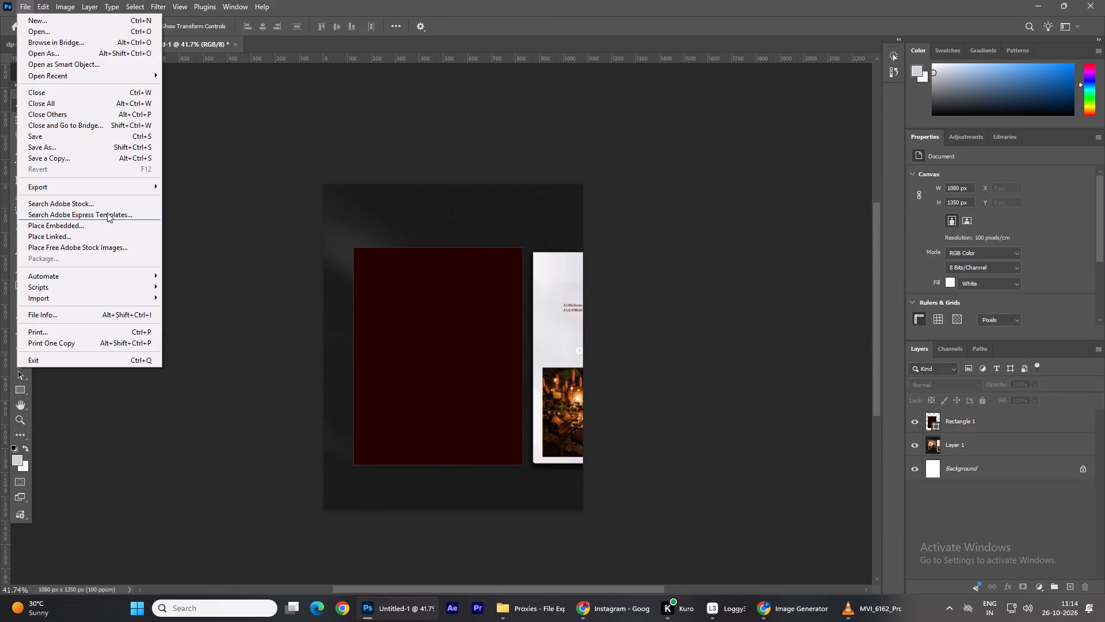
left_click(104, 221)
left_click(85, 182)
left_click(86, 173)
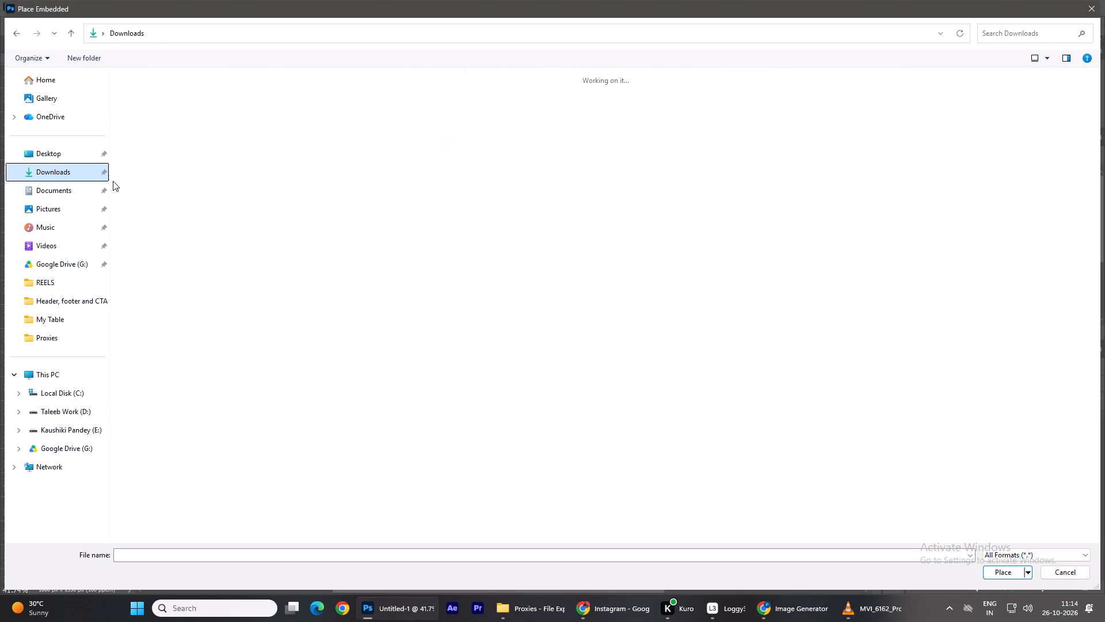
double_click(190, 157)
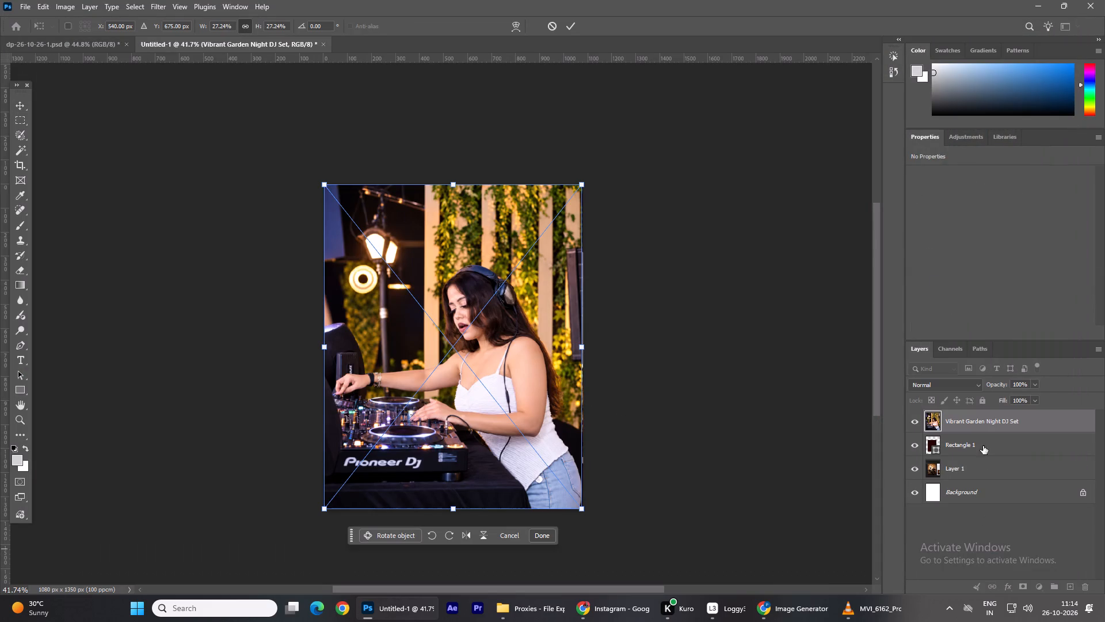
Commit the placed DJ image and rasterize its layer.
right_click(988, 425)
right_click(988, 425)
right_click(996, 424)
right_click(996, 424)
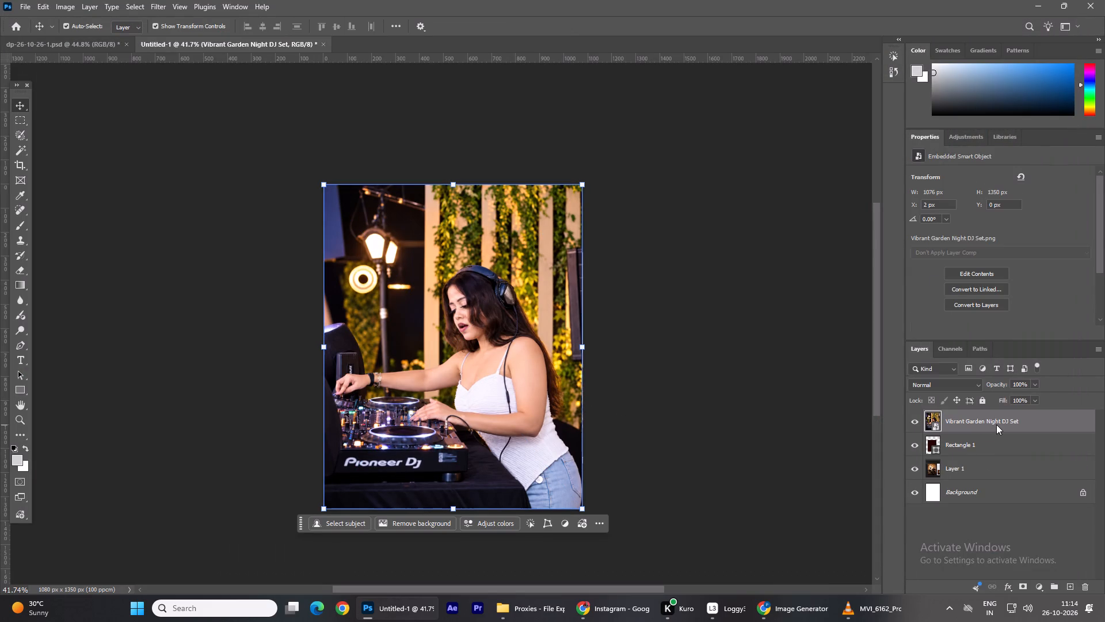
right_click(996, 424)
right_click(996, 424)
right_click(996, 424)
left_click(1006, 383)
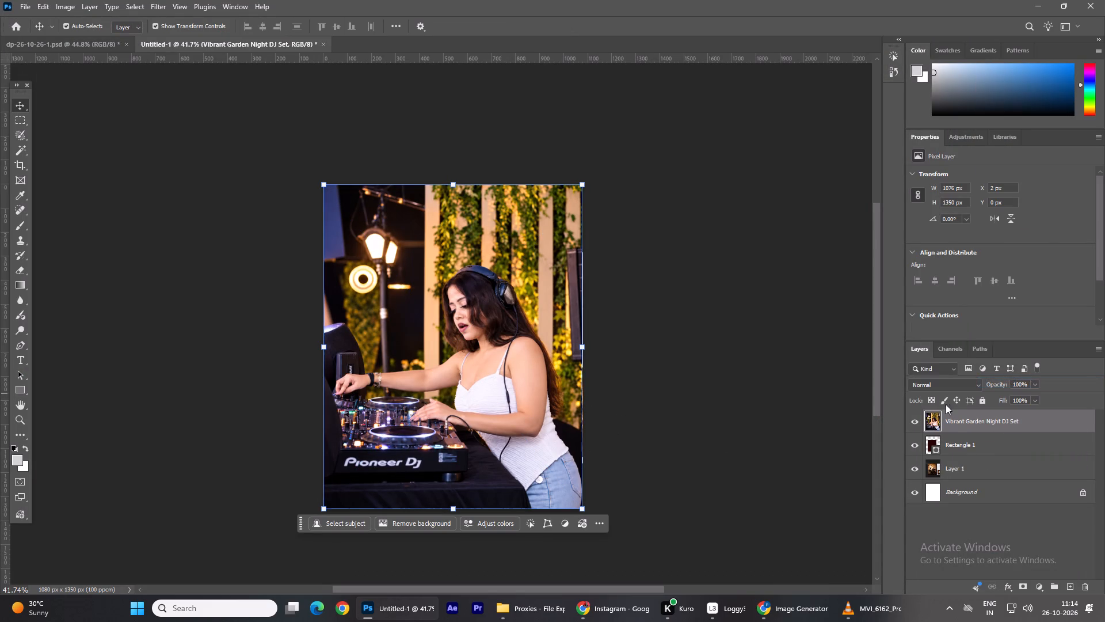
Clip the DJ photo layer to the rectangle beneath it with a clipping mask.
right_click(953, 418)
left_click(999, 363)
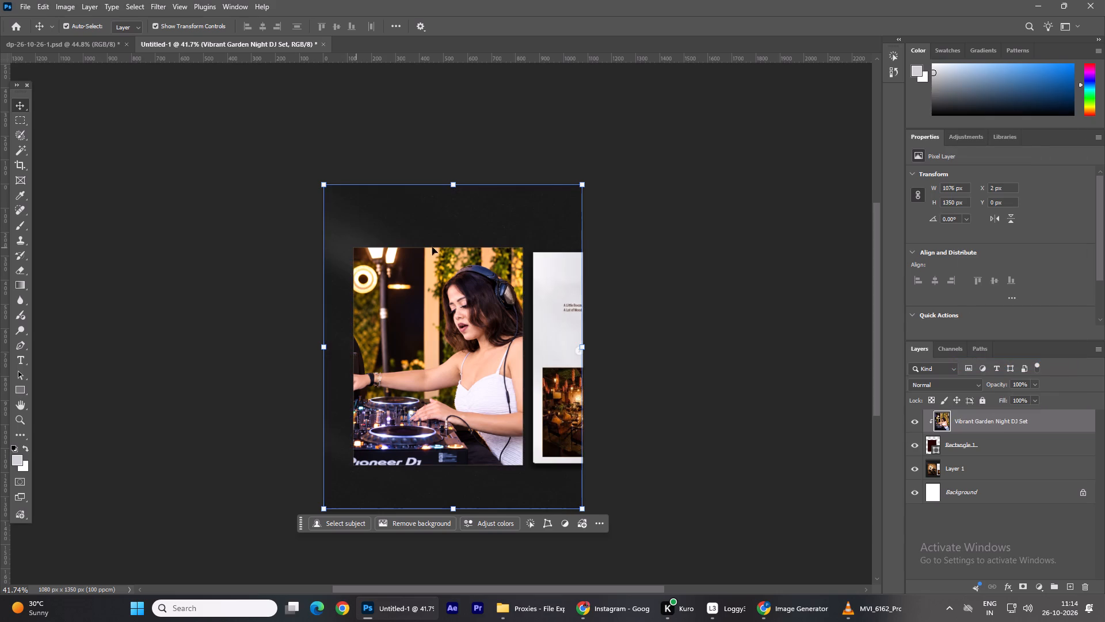
Scale the clipped DJ photo to about 91% and position it so the DJ and her deck fill the rectangle.
left_click_drag(586, 180, 456, 320)
left_click_drag(424, 371, 451, 295)
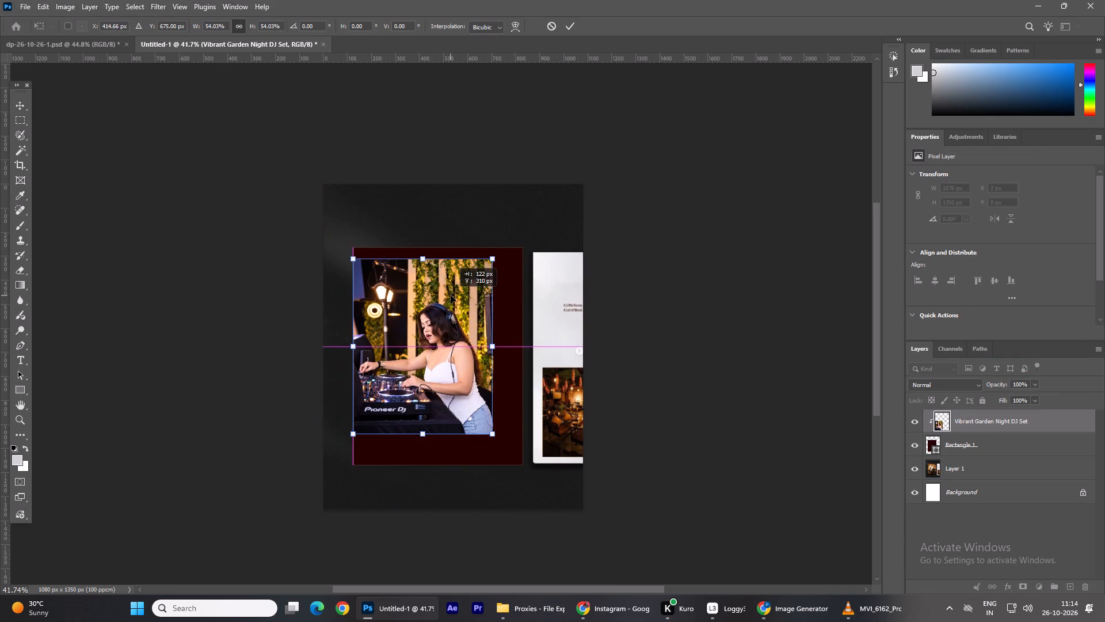
left_click_drag(451, 295, 456, 285)
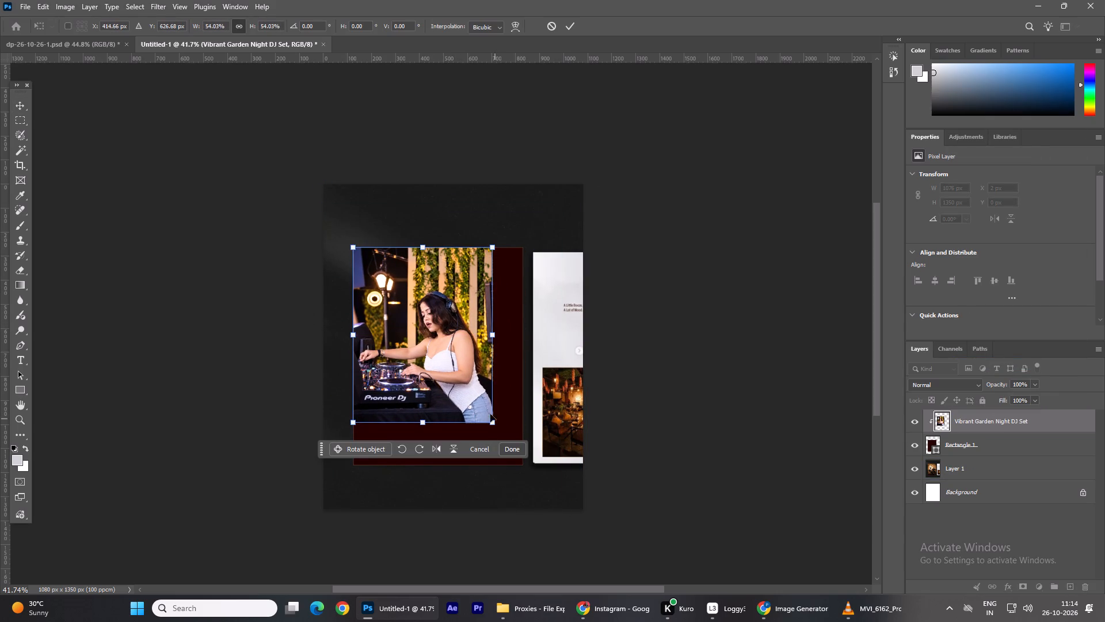
left_click_drag(495, 426, 528, 491)
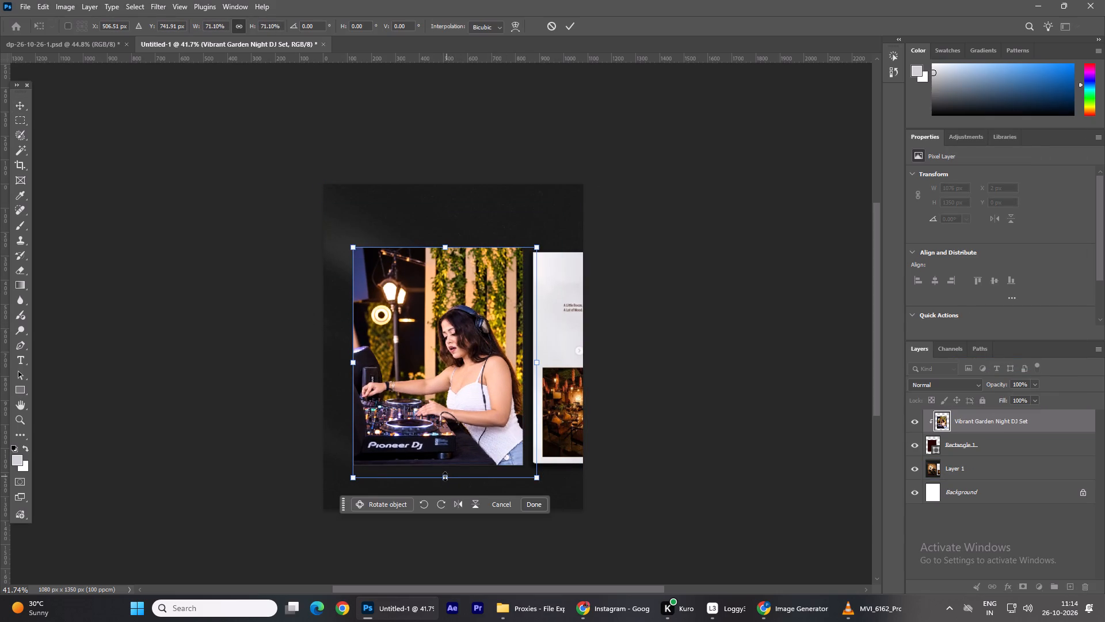
left_click_drag(441, 477, 432, 513)
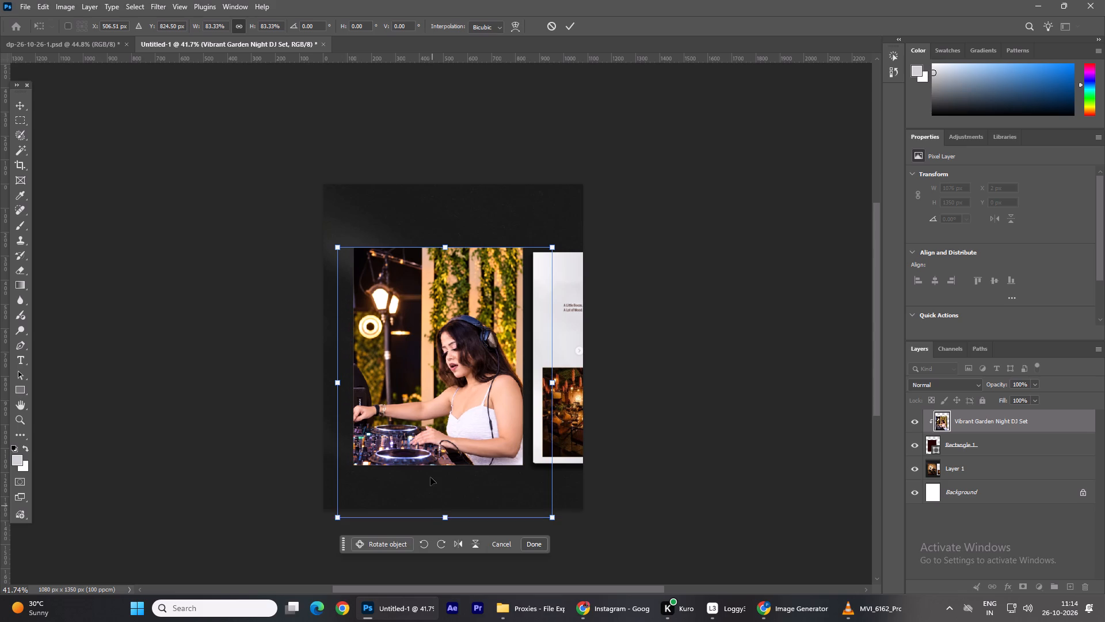
left_click_drag(476, 317, 479, 302)
left_click_drag(555, 368, 536, 365)
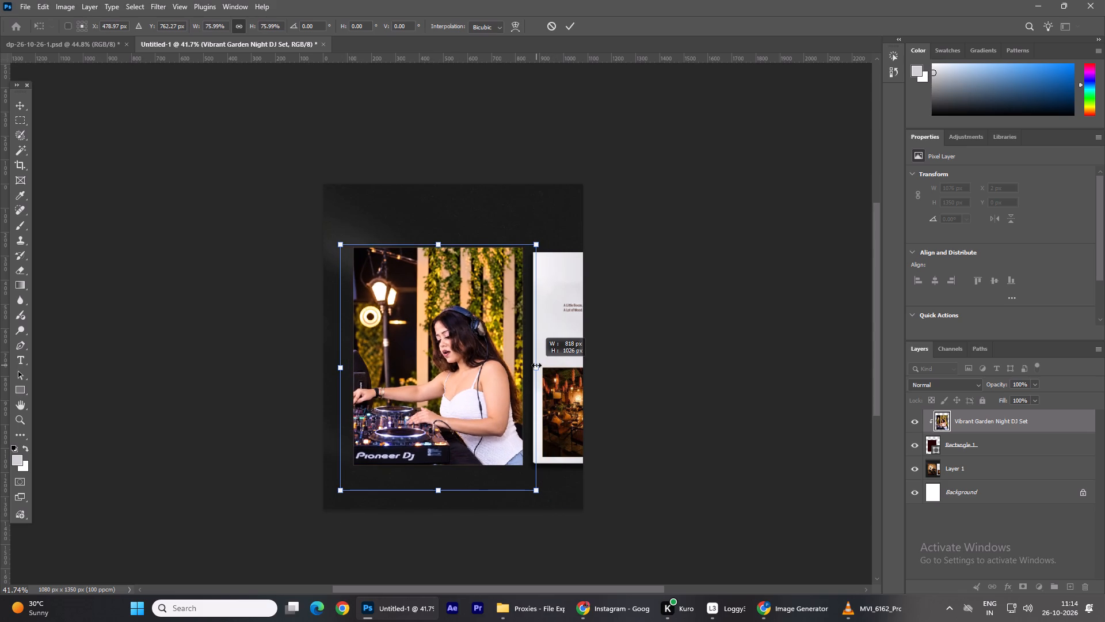
left_click_drag(536, 365, 576, 367)
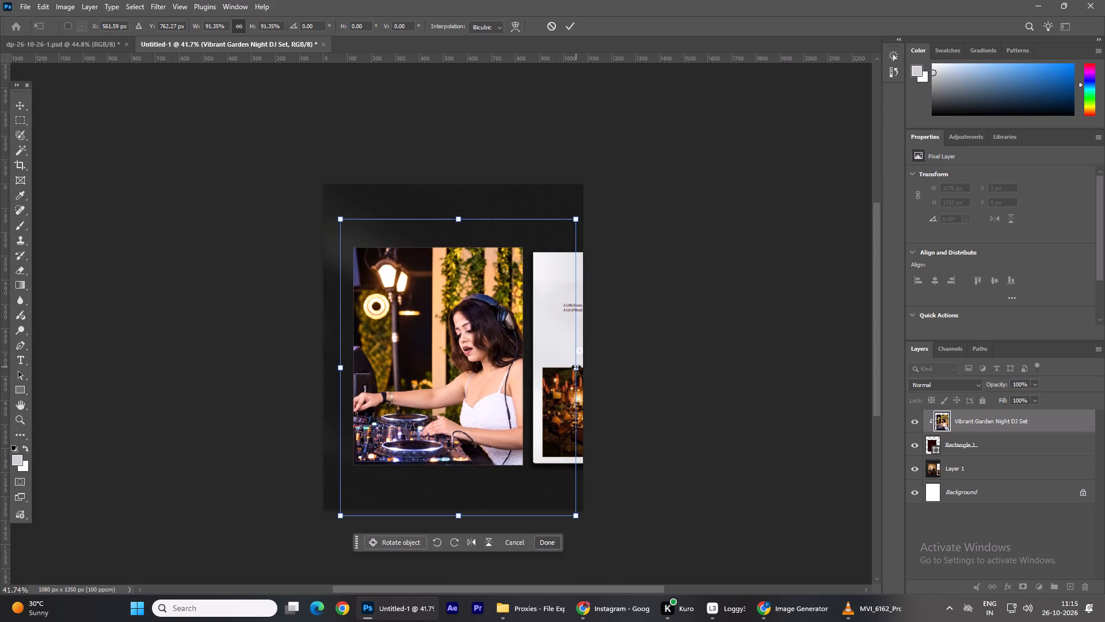
left_click(543, 544)
left_click(691, 483)
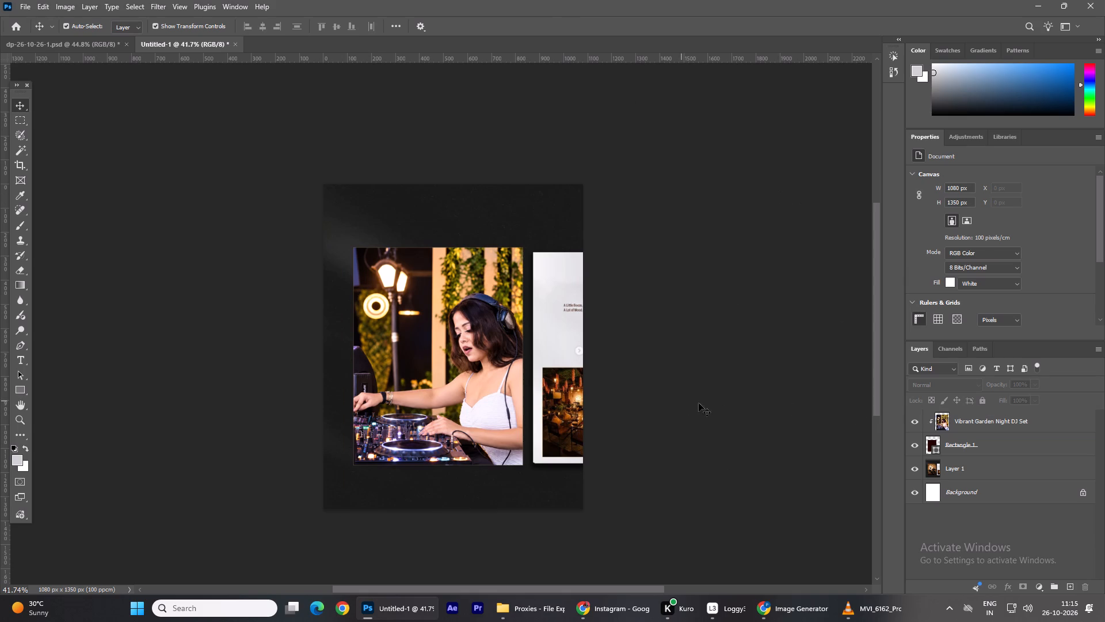
Measure the white page beside the DJ photo with a rectangular marquee on Layer 1, and clear the selection.
left_click(993, 469)
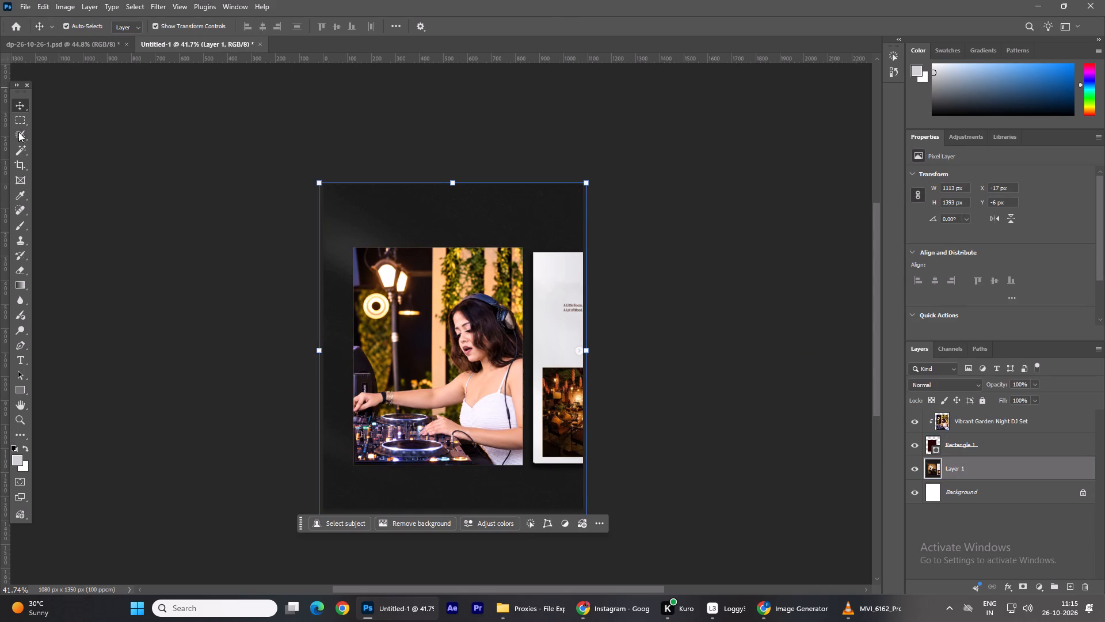
left_click(24, 121)
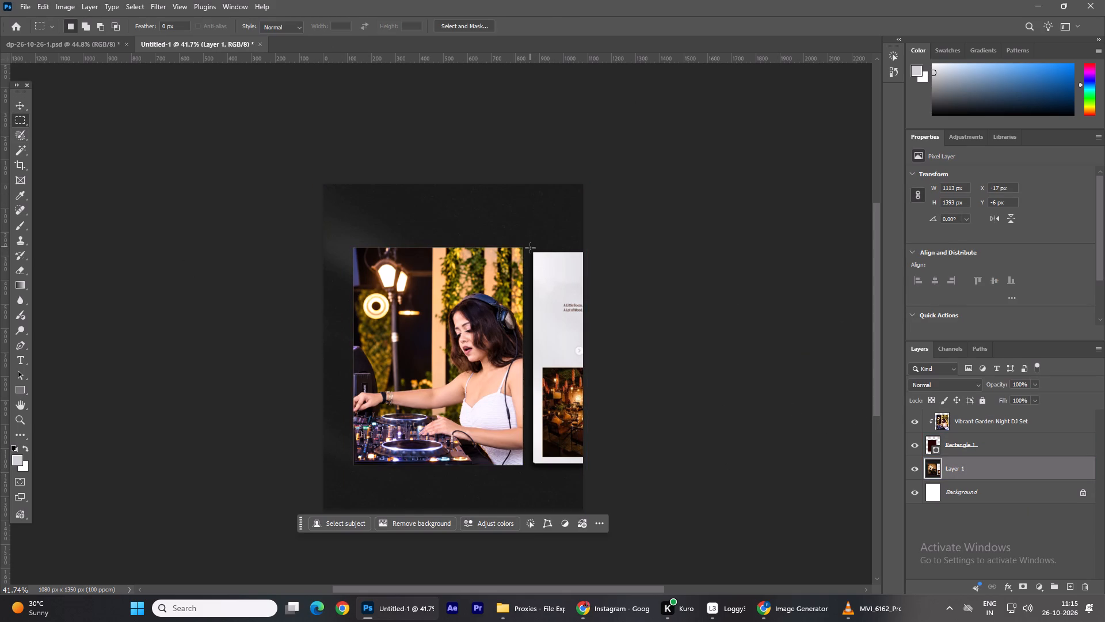
left_click_drag(532, 252, 596, 426)
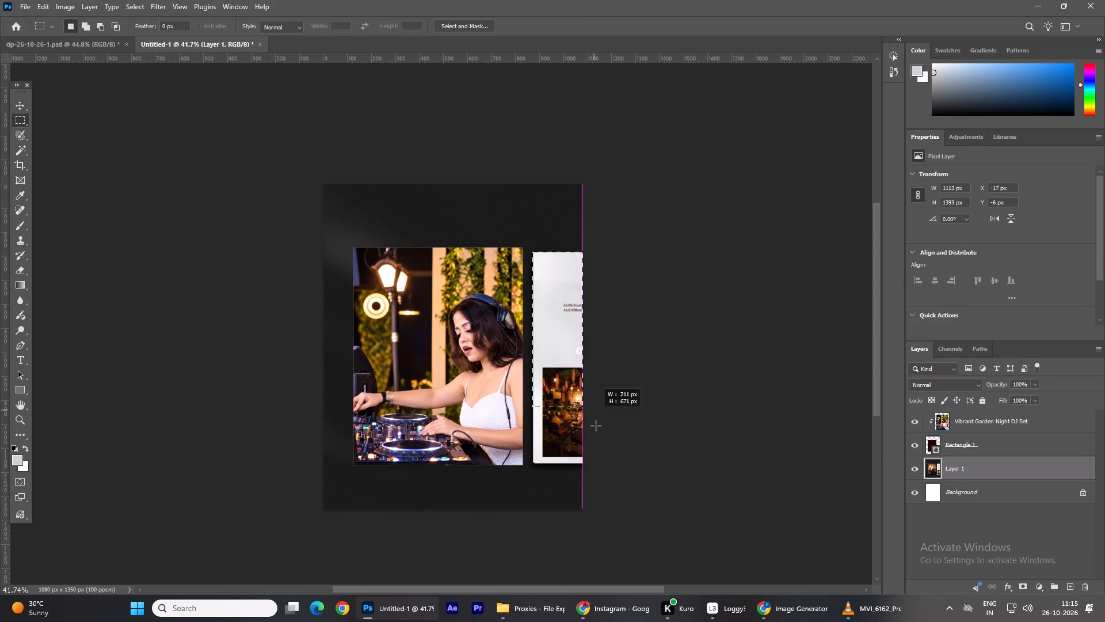
left_click_drag(596, 426, 619, 462)
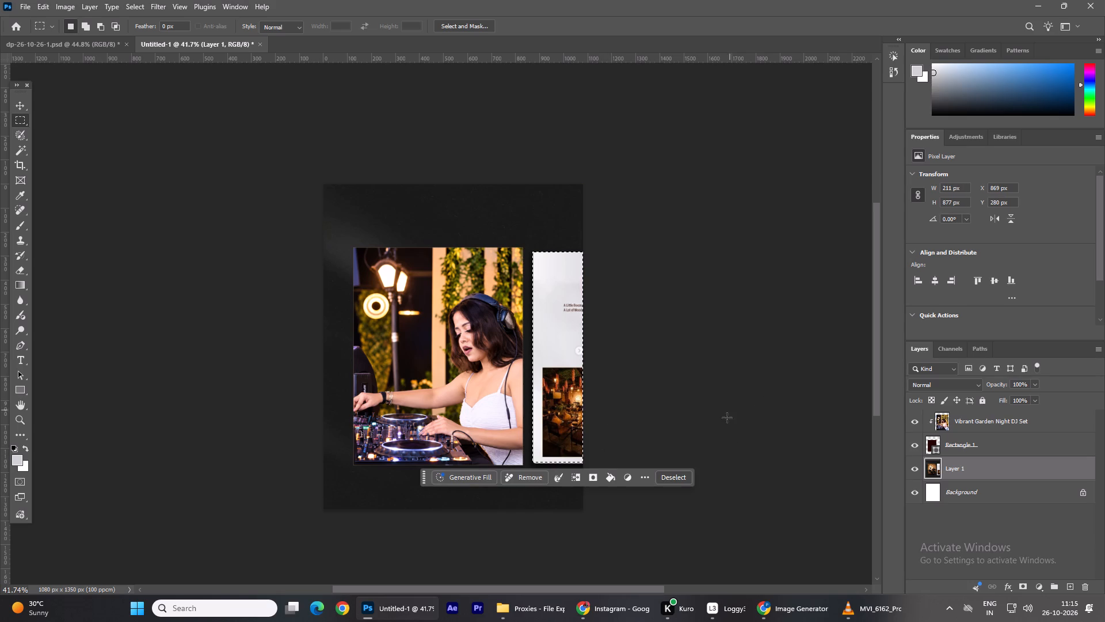
left_click(795, 477)
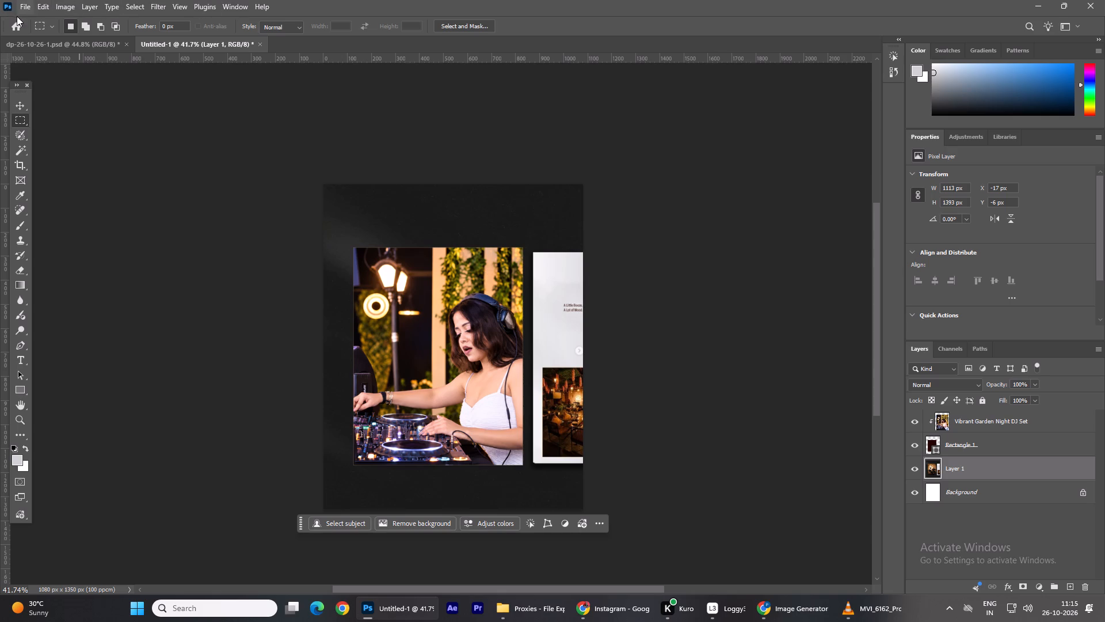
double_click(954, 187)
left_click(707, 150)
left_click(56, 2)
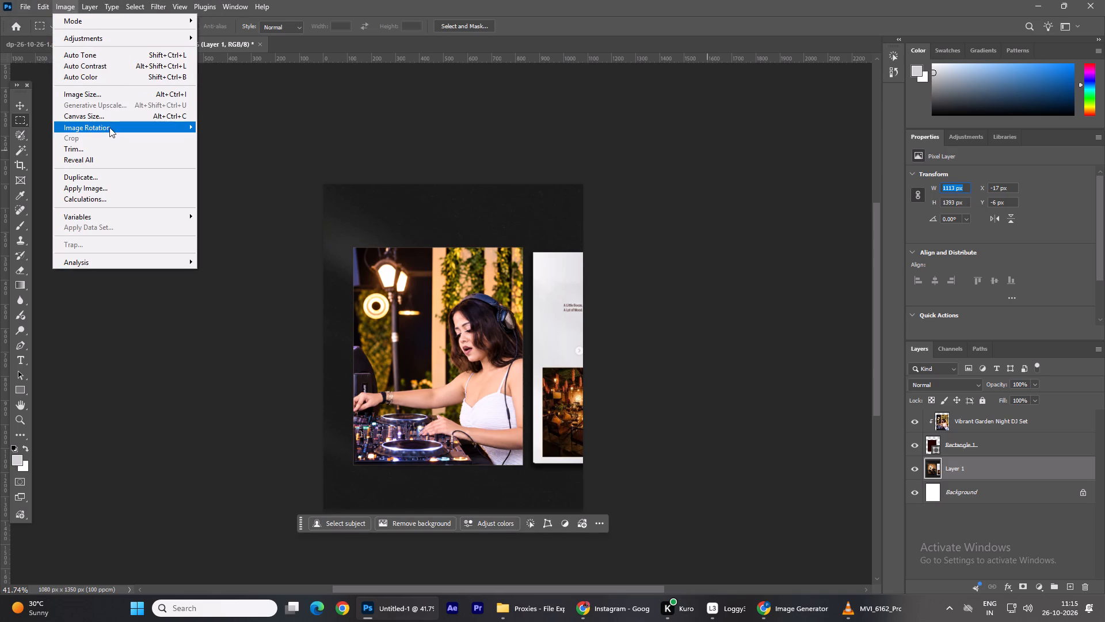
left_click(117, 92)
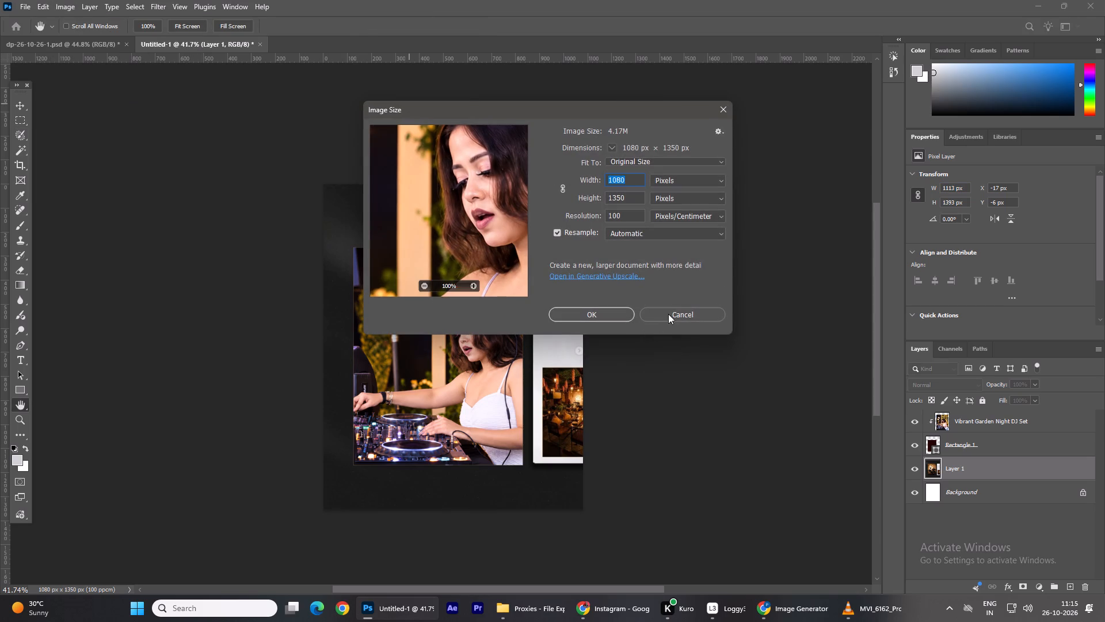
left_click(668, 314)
Double the canvas width to 1080*2 px, keeping the height at 1350 px.
left_click(62, 0)
left_click(91, 116)
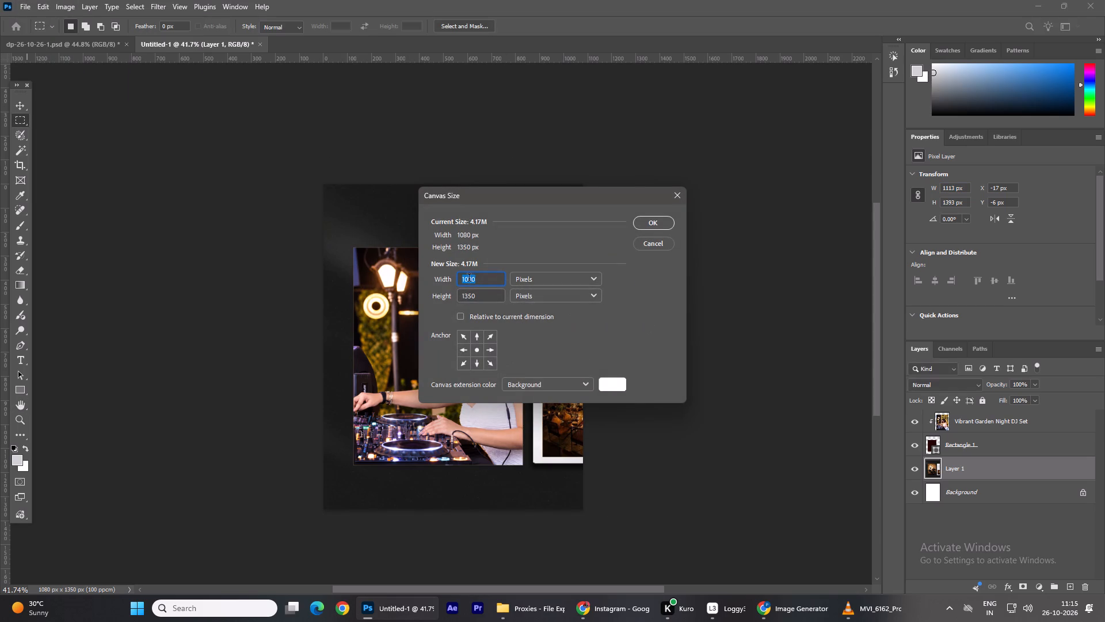
left_click(484, 280)
type("*2")
left_click(644, 221)
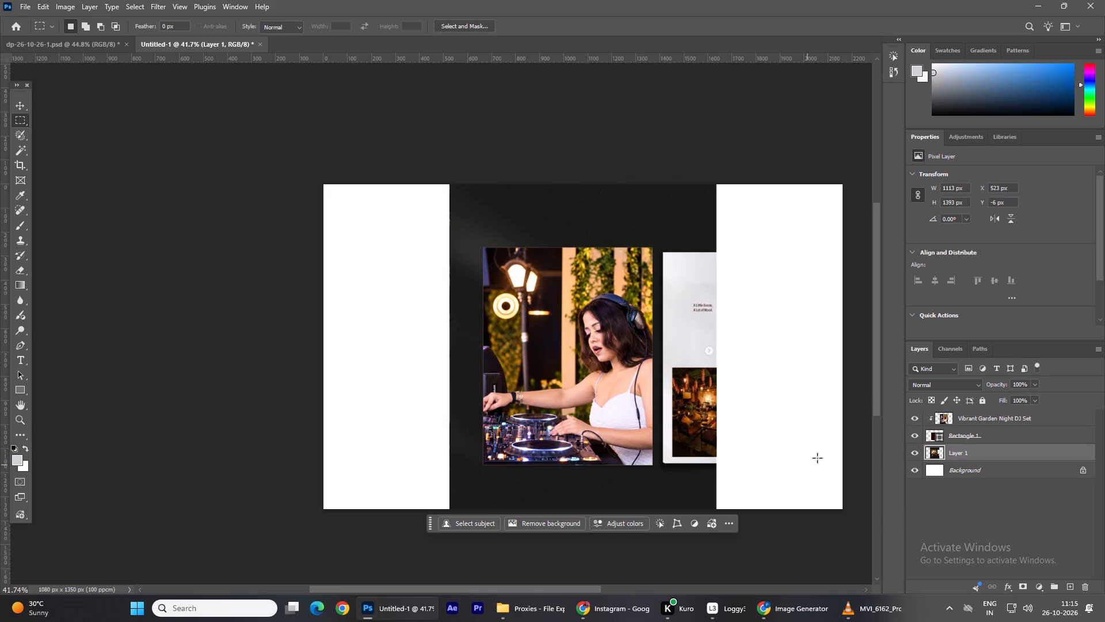
Move the DJ photo, its rectangle and Layer 1 together to the canvas's left edge, leaving the blank area on the right.
left_click(1009, 422, "shift")
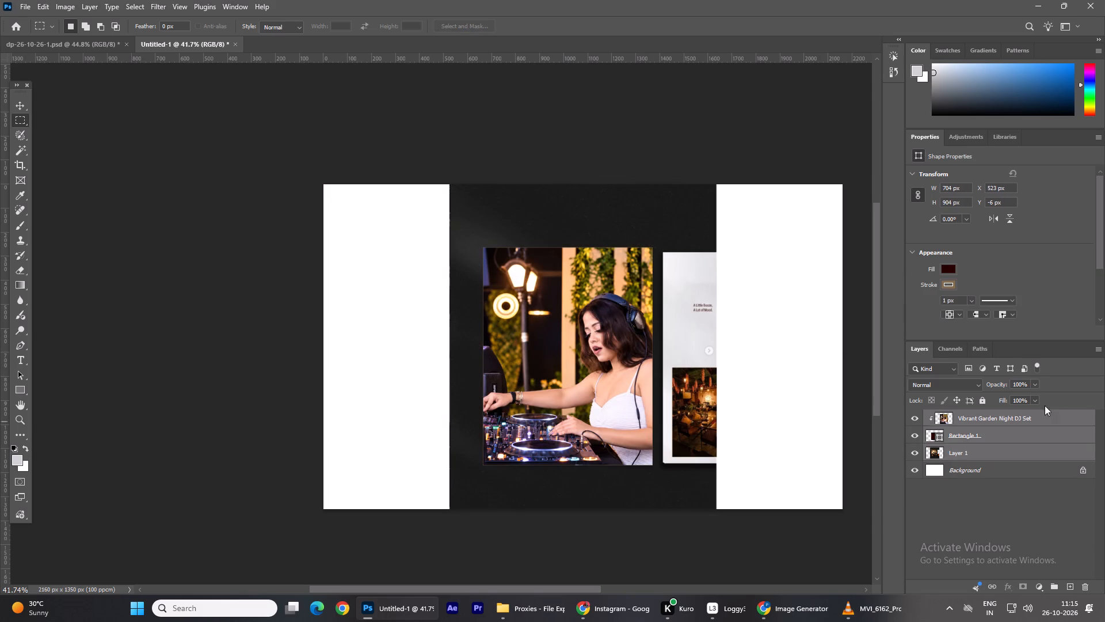
left_click(22, 107)
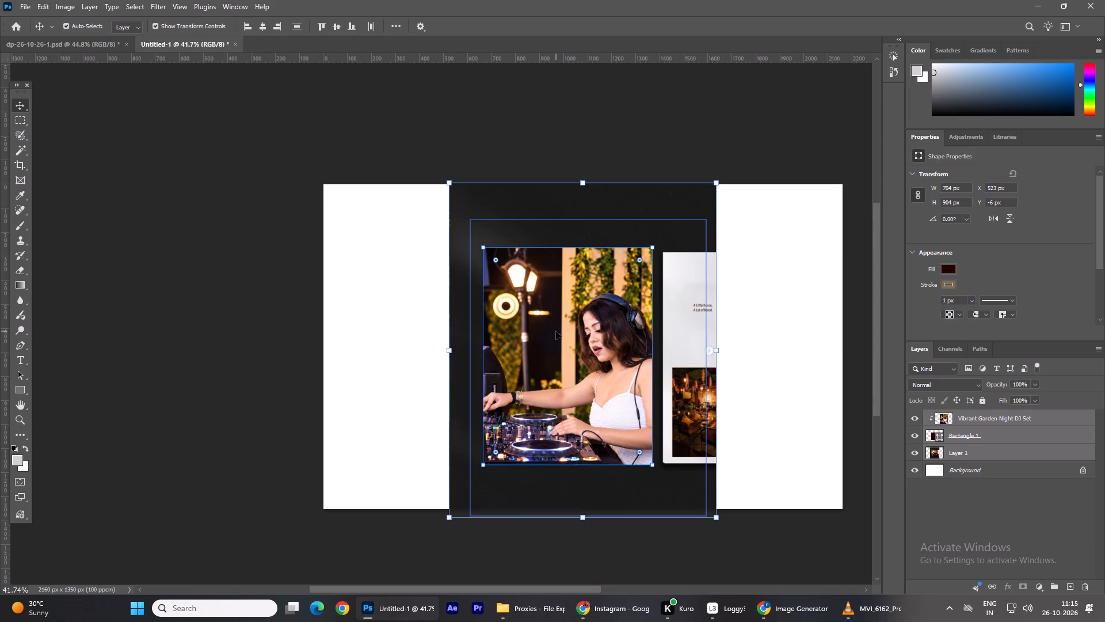
left_click_drag(556, 331, 433, 331)
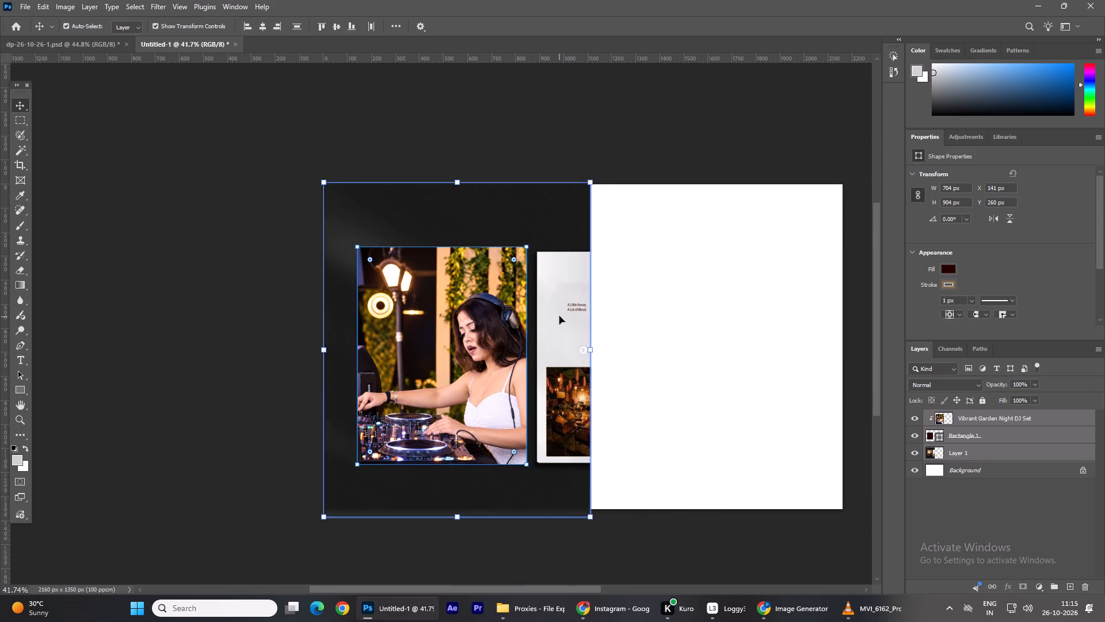
key("Right")
key("Right")
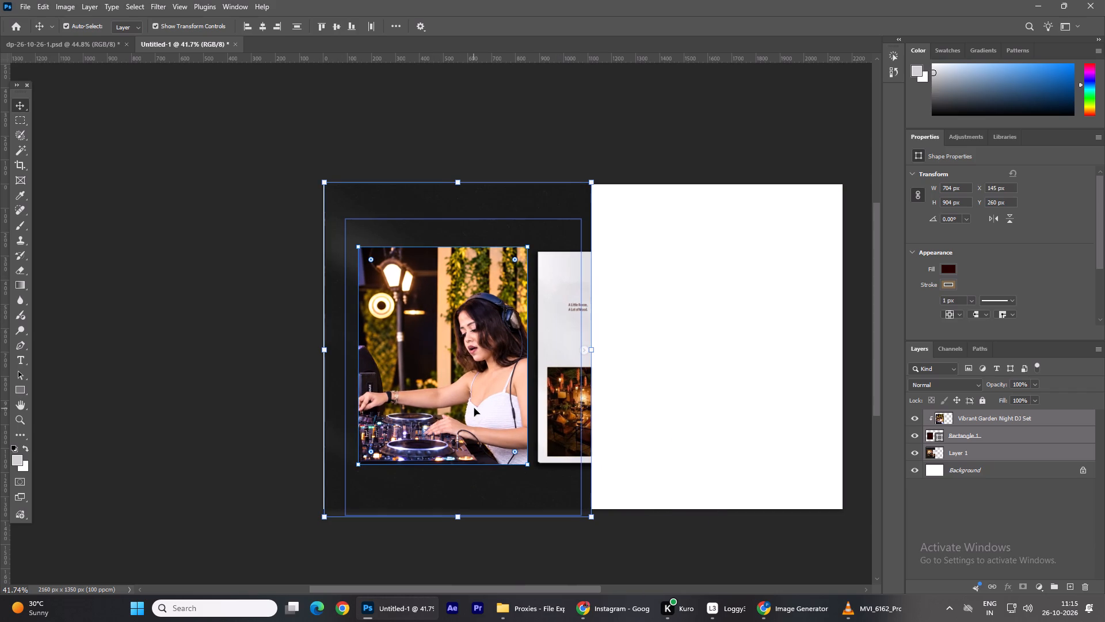
key("Left")
key("Left")
key("Left")
left_click(247, 385)
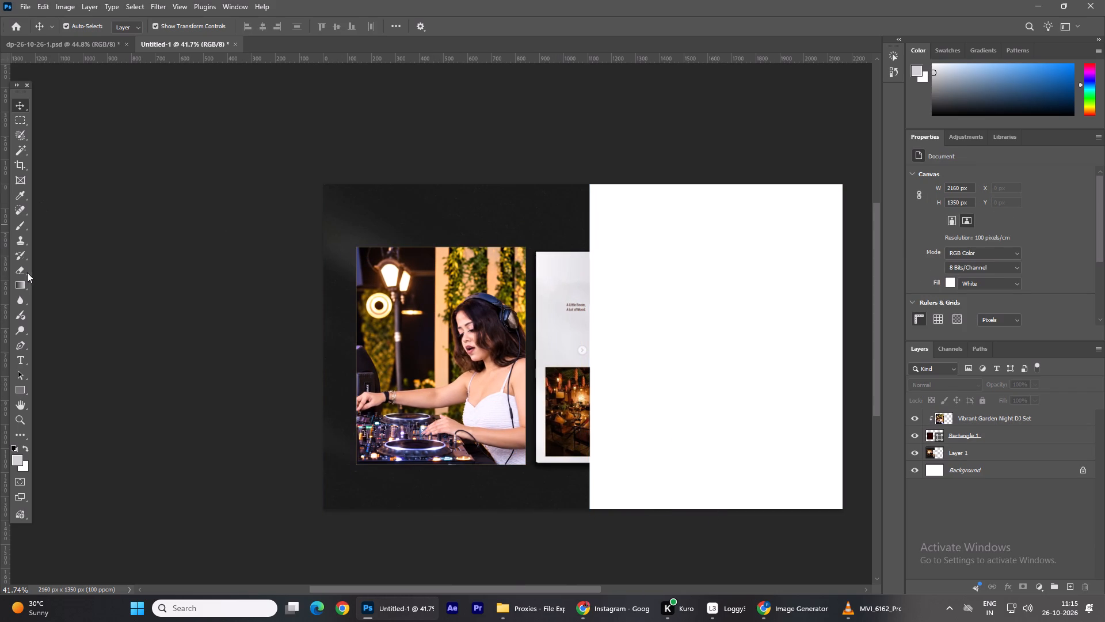
Switch to the Bootleggers Instagram post in Chrome and capture a screen snip of its third slide.
left_click(637, 621)
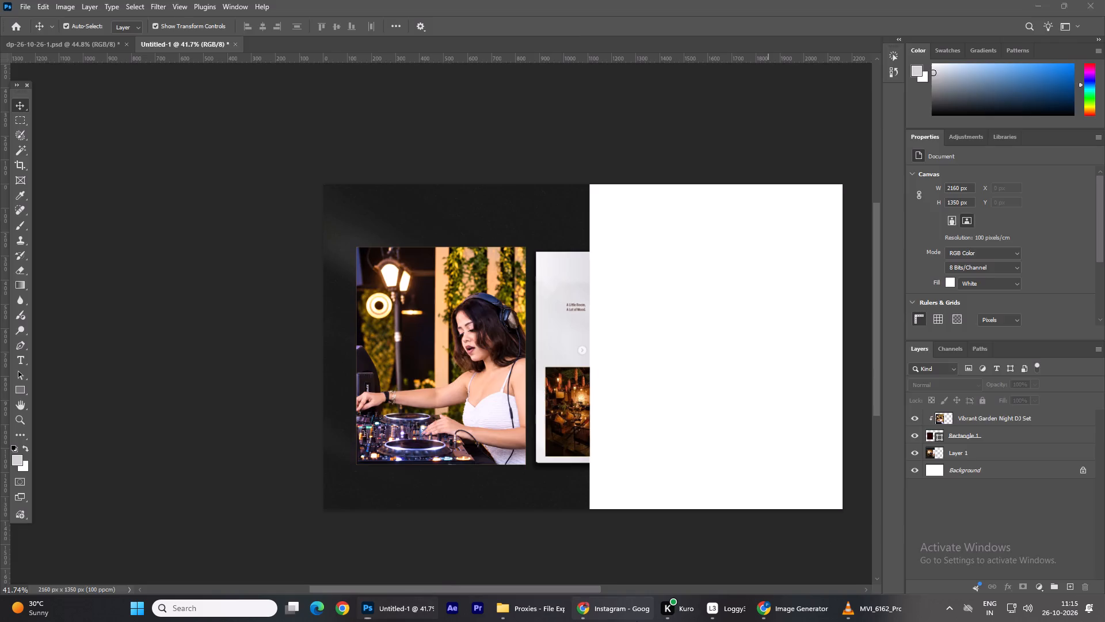
left_click(605, 333)
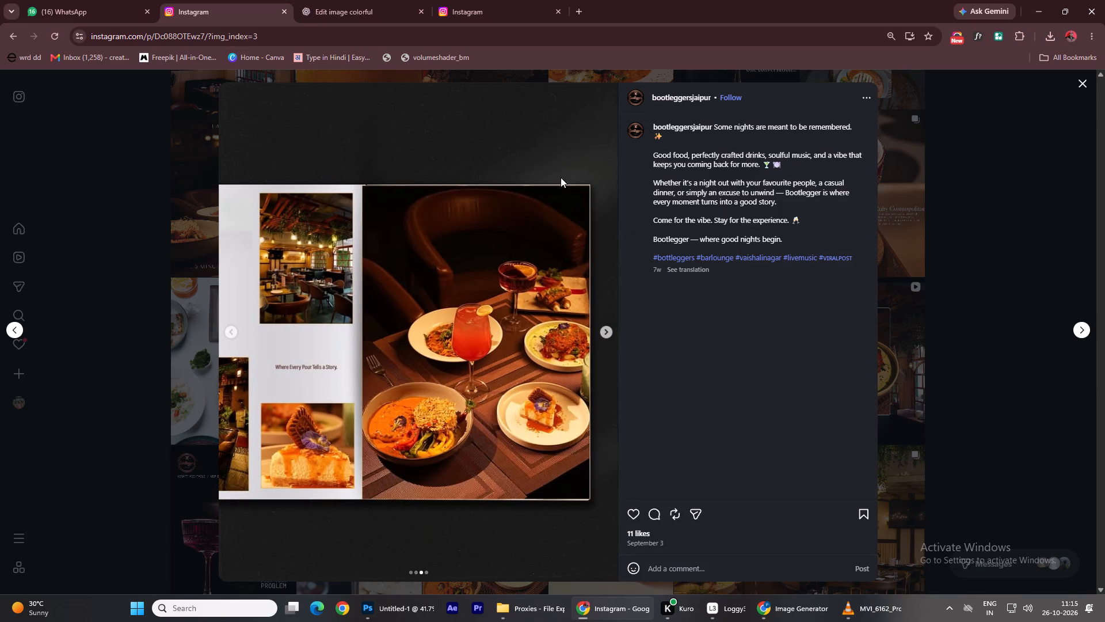
key("shift+super+s")
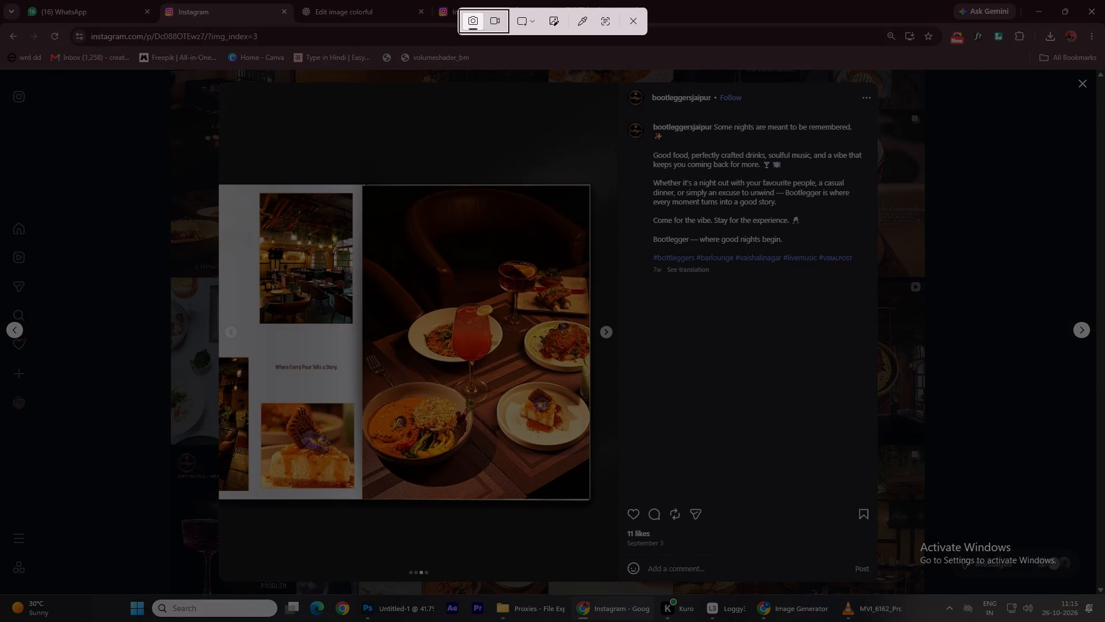
left_click_drag(220, 89, 619, 543)
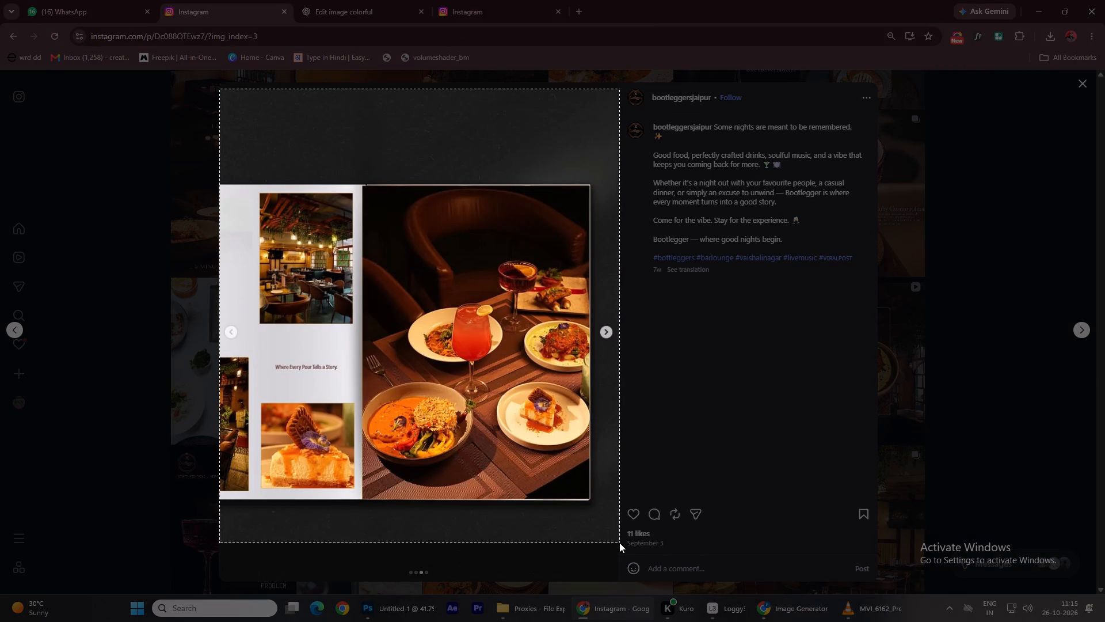
left_click_drag(619, 543, 616, 577)
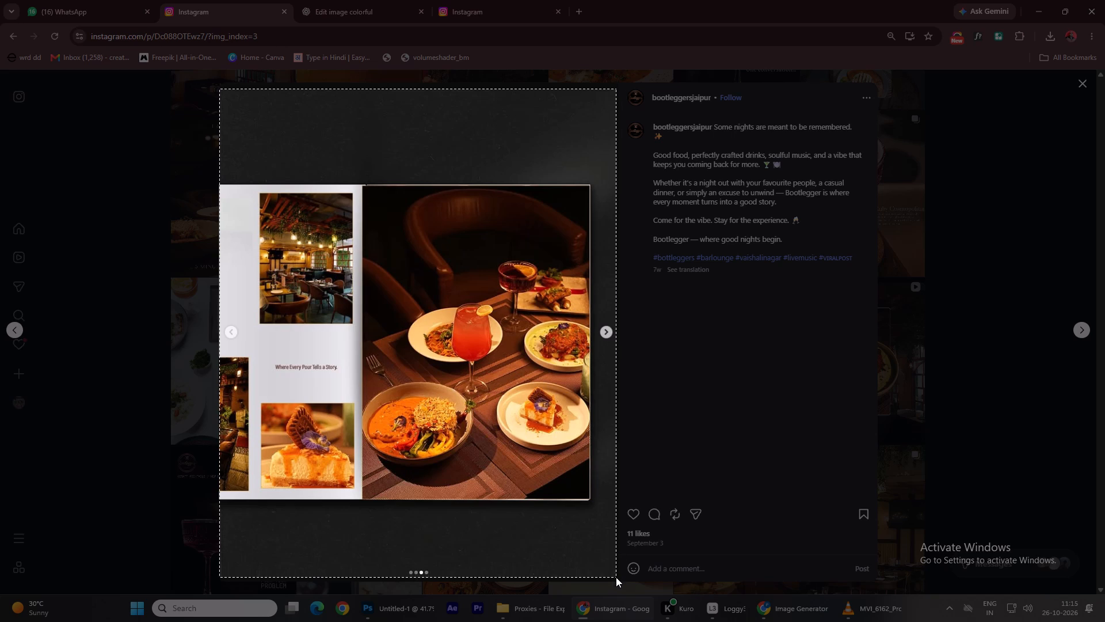
left_click_drag(616, 577, 616, 578)
Paste the snip into the Photoshop carousel document, scale it to about 164%, and align it over the blank half to continue the white page.
left_click(417, 602)
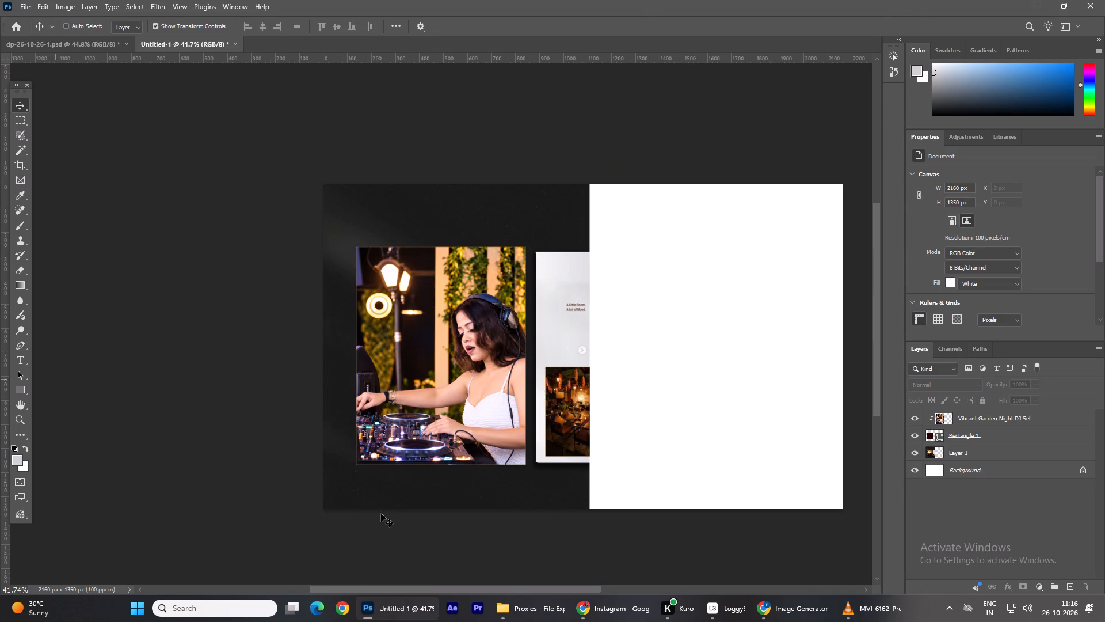
key("ctrl+v")
left_click_drag(588, 345, 677, 270)
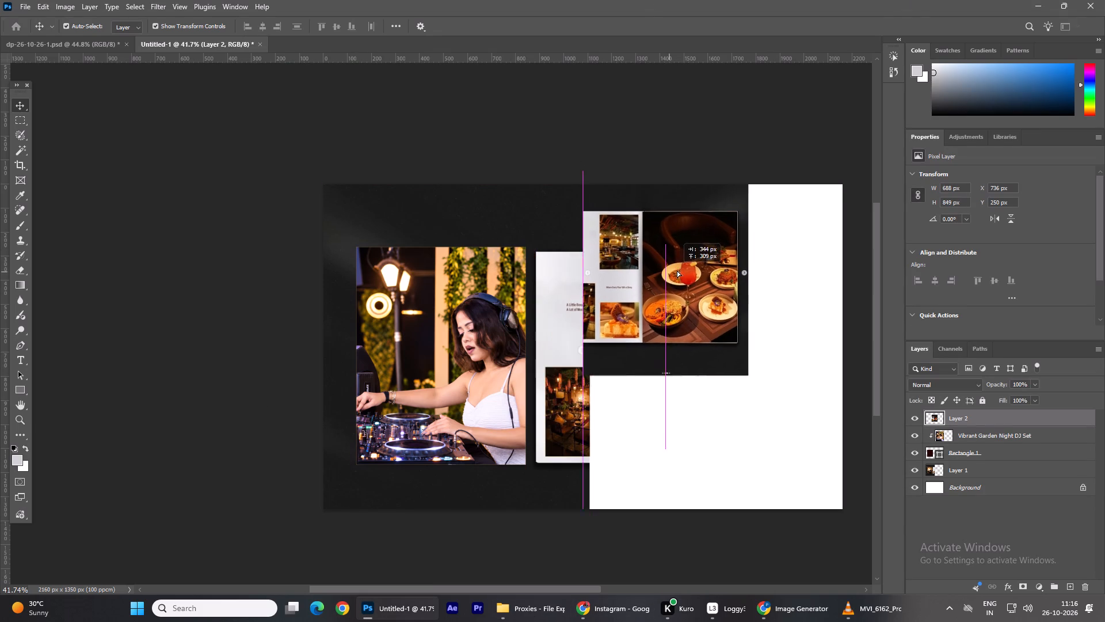
left_click_drag(677, 270, 681, 283)
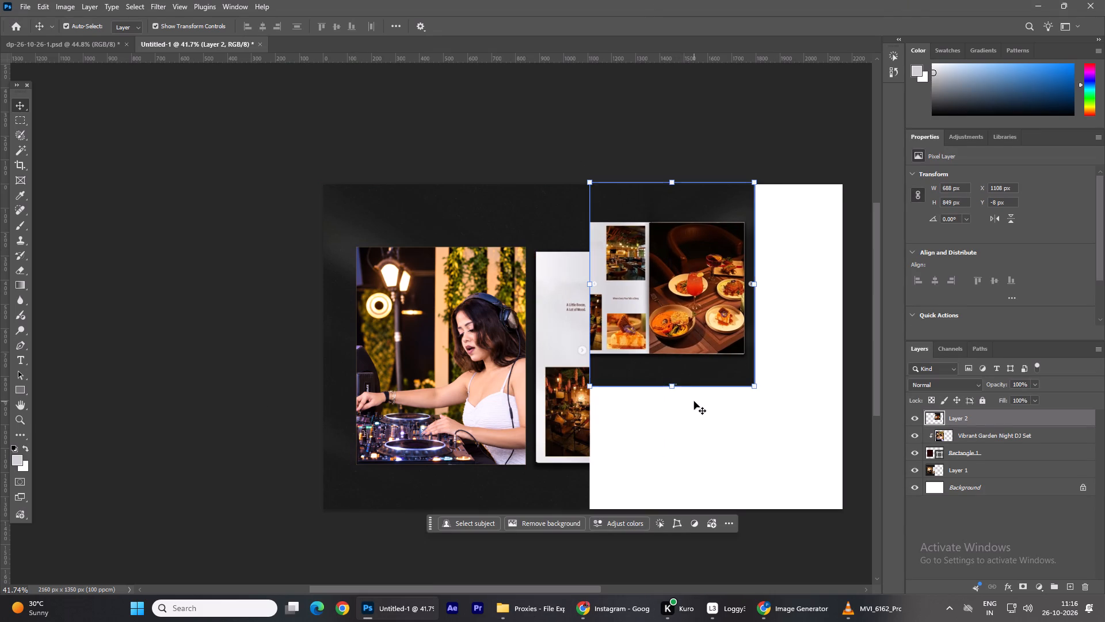
left_click_drag(677, 389, 712, 519)
left_click_drag(697, 438, 745, 441)
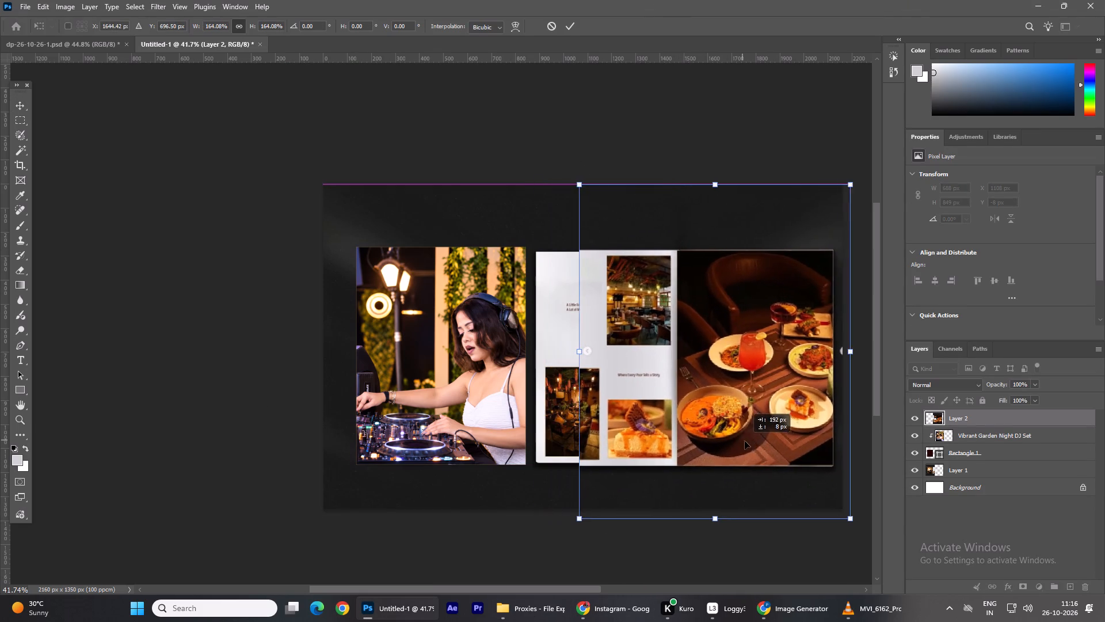
left_click_drag(745, 441, 752, 436)
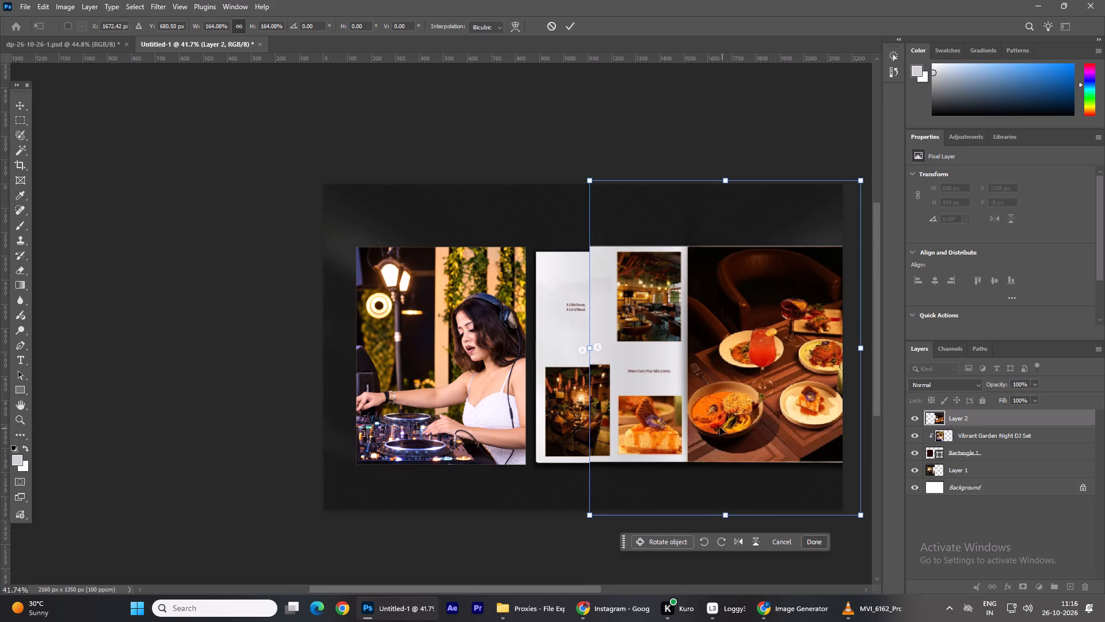
scroll(709, 428, "up", 3, "alt")
scroll(687, 446, "down", 17, "alt")
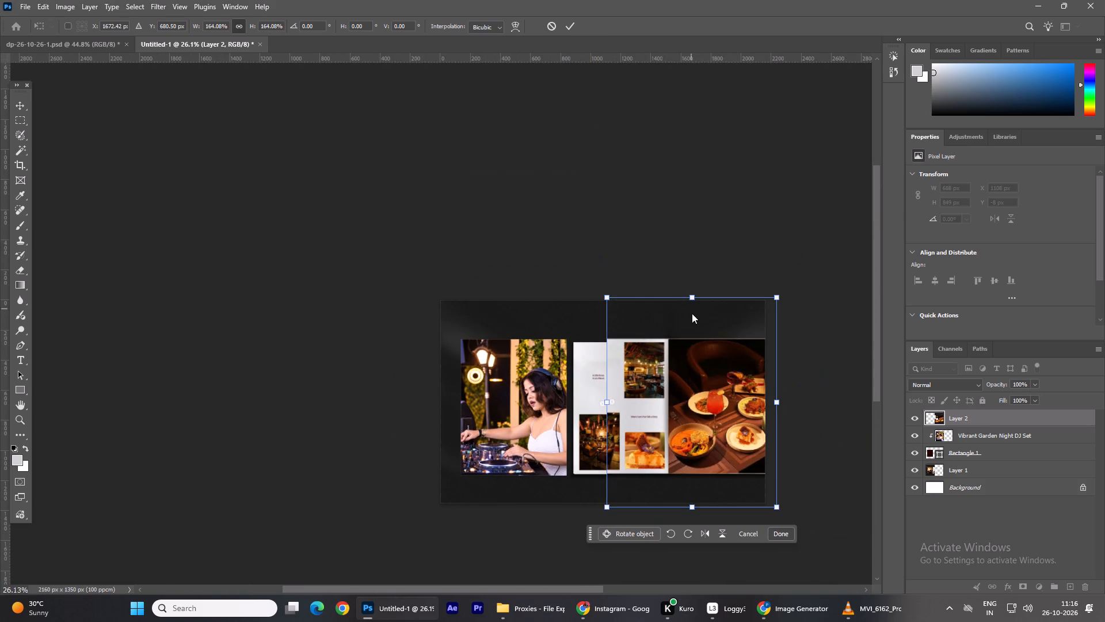
Scale the food-spread image on Layer 2 to about 162% so it covers the full height of the canvas's second half.
left_click(781, 500)
left_click_drag(776, 510, 767, 500)
left_click_drag(778, 507, 769, 501)
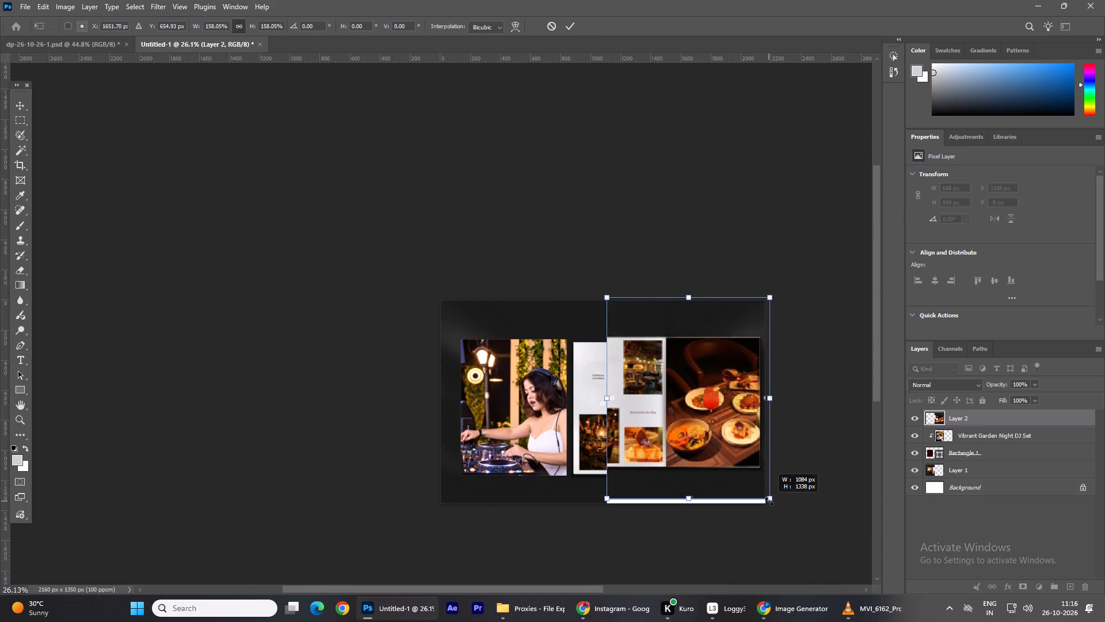
left_click_drag(769, 501, 764, 496)
left_click_drag(683, 435, 684, 443)
scroll(685, 441, "up", 5, "alt")
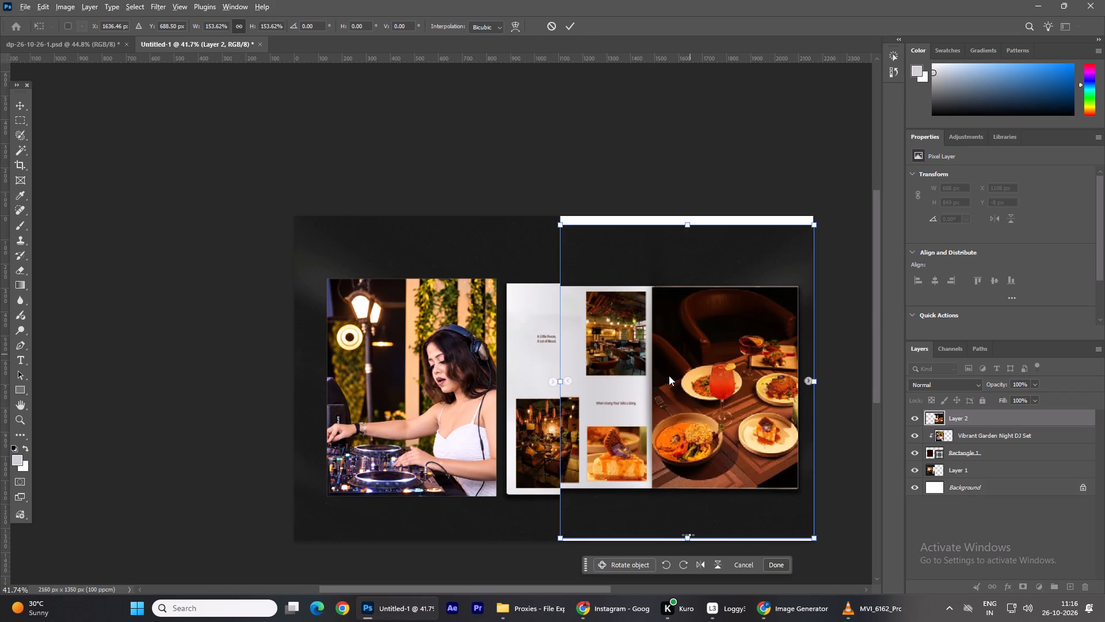
left_click(687, 225)
left_click_drag(687, 226, 686, 222)
left_click_drag(686, 222, 686, 218)
left_click_drag(688, 223, 688, 218)
left_click_drag(690, 541, 689, 548)
key("Down")
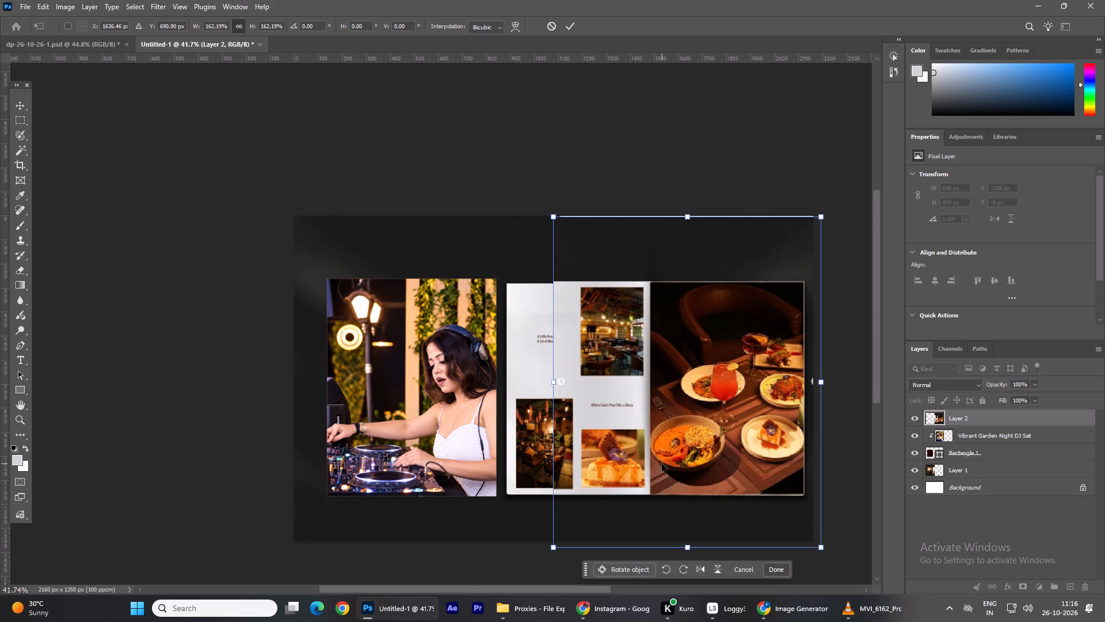
Shift the food-spread image horizontally until it meets the first half's book page at the seam, at about X 1104 px, and apply the transform.
key("Right")
key("Right")
key("Right")
key("Right")
key("Right")
key("Right")
key("Right")
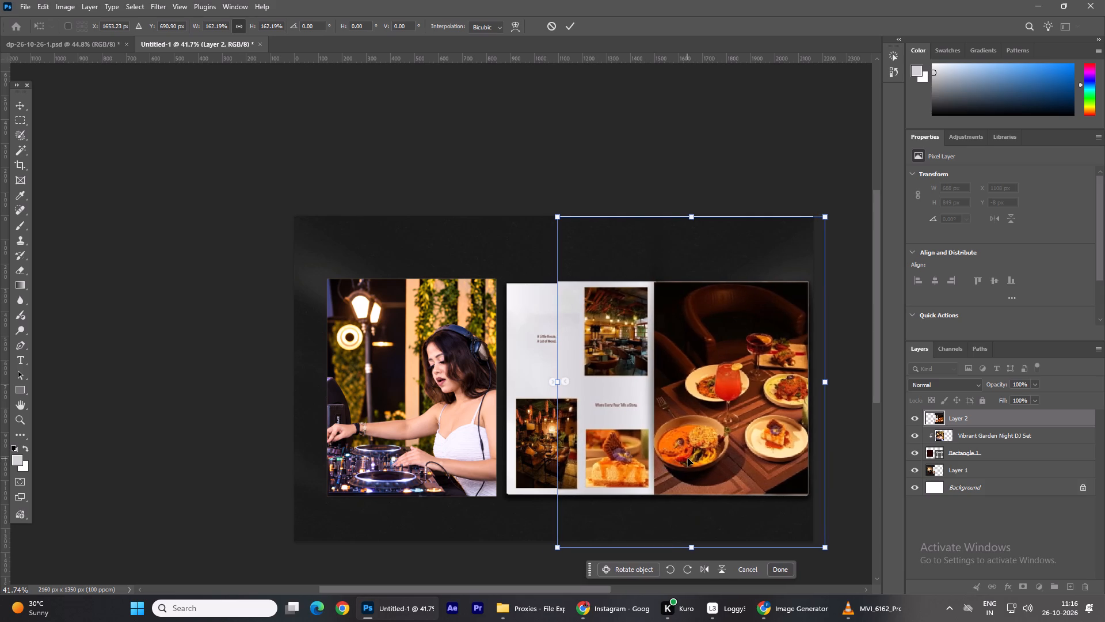
key("Right")
key("Right")
key("Right")
key("Right")
key("Right")
key("Right")
key("Right")
key("Right")
key("Right")
key("Right")
key("Right")
key("Right")
key("Right")
key("Right")
key("Right")
key("Right")
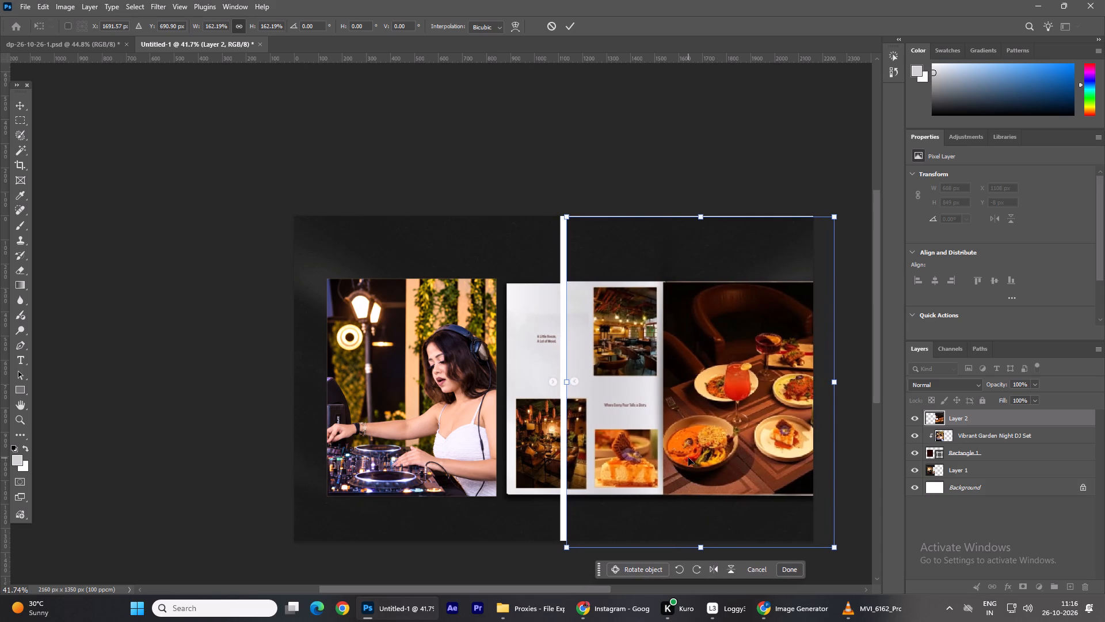
key("Left")
key("Left")
key("Left")
key("Left")
key("Left")
key("Left")
key("Left")
key("Left")
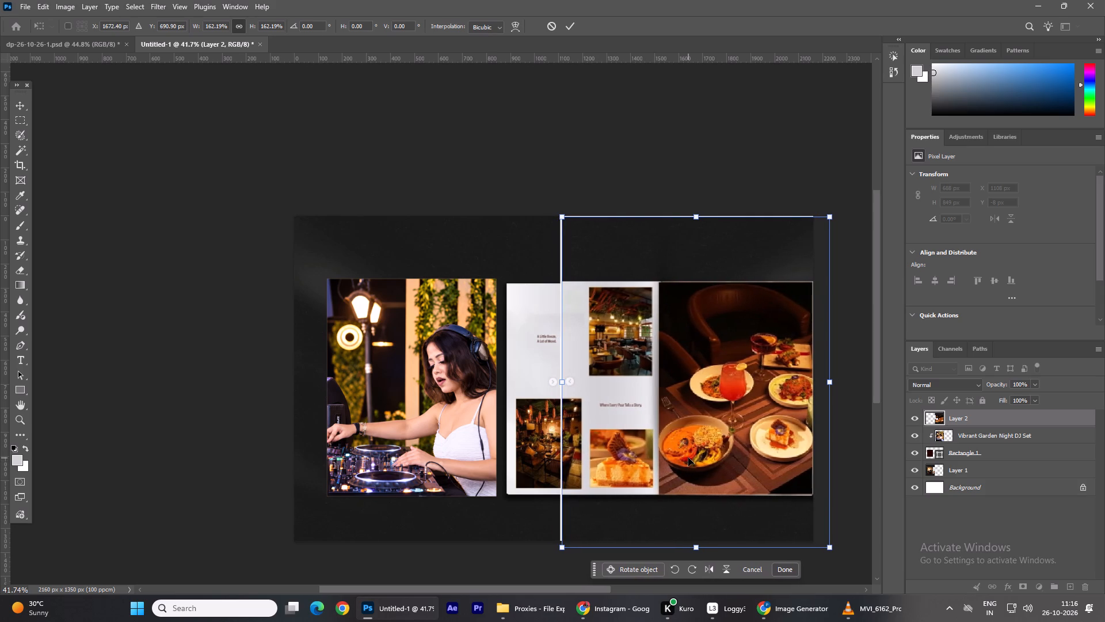
key("Left")
key("Left")
key("Left")
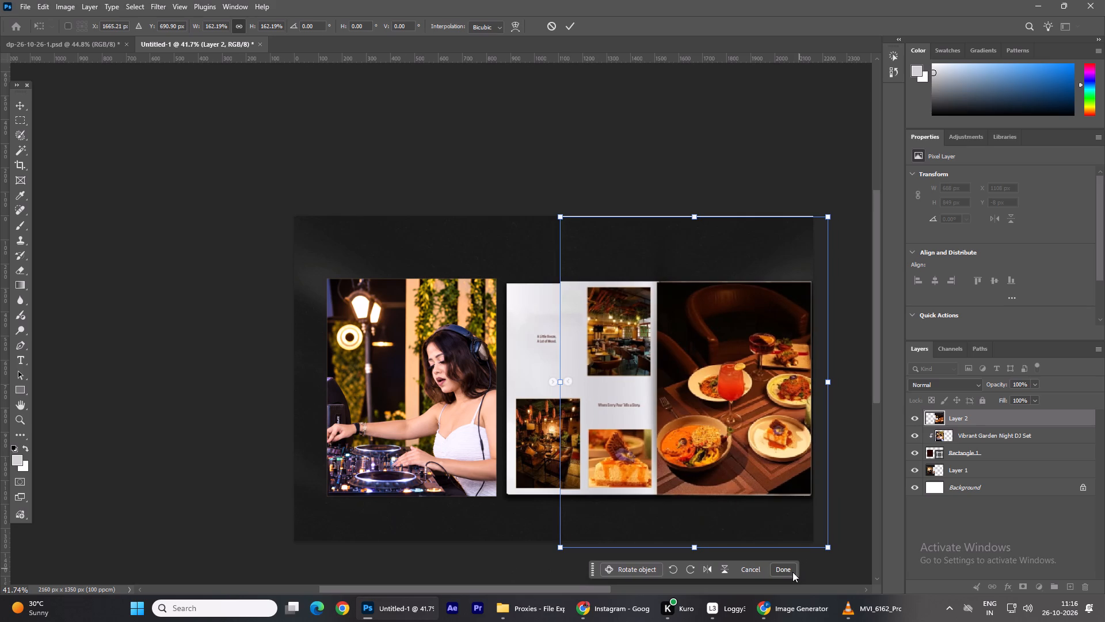
left_click(788, 570)
left_click(846, 570)
left_click(721, 496)
key("Left")
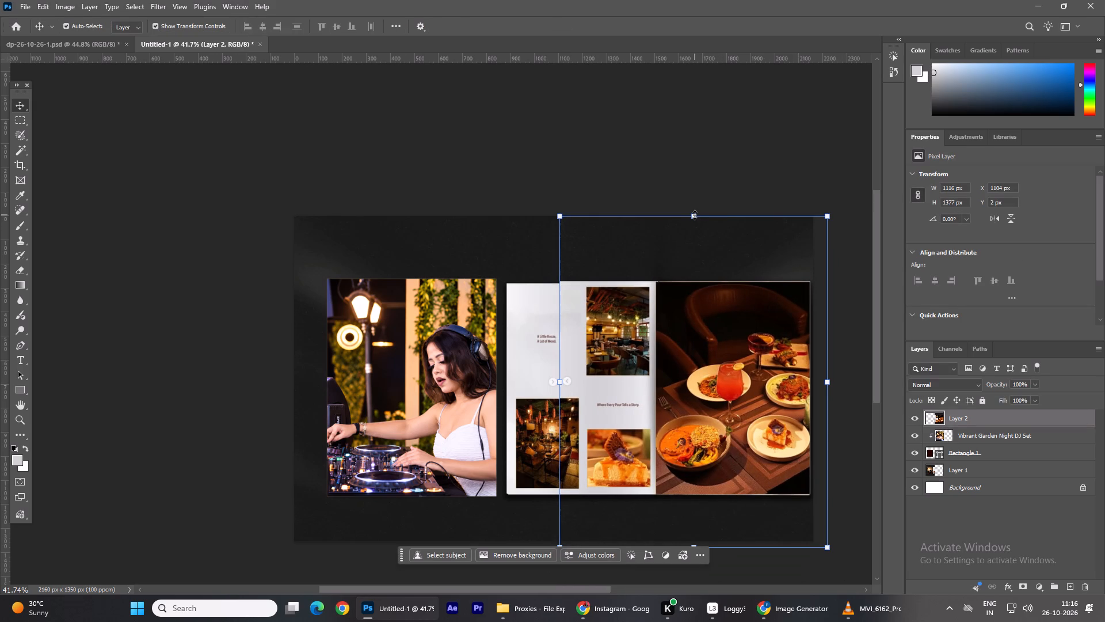
Scale Layer 2 down to about 98.6%, commit it, and place it at X 1107 px, Y 16 px to match the book page.
left_click(756, 563)
left_click(692, 533)
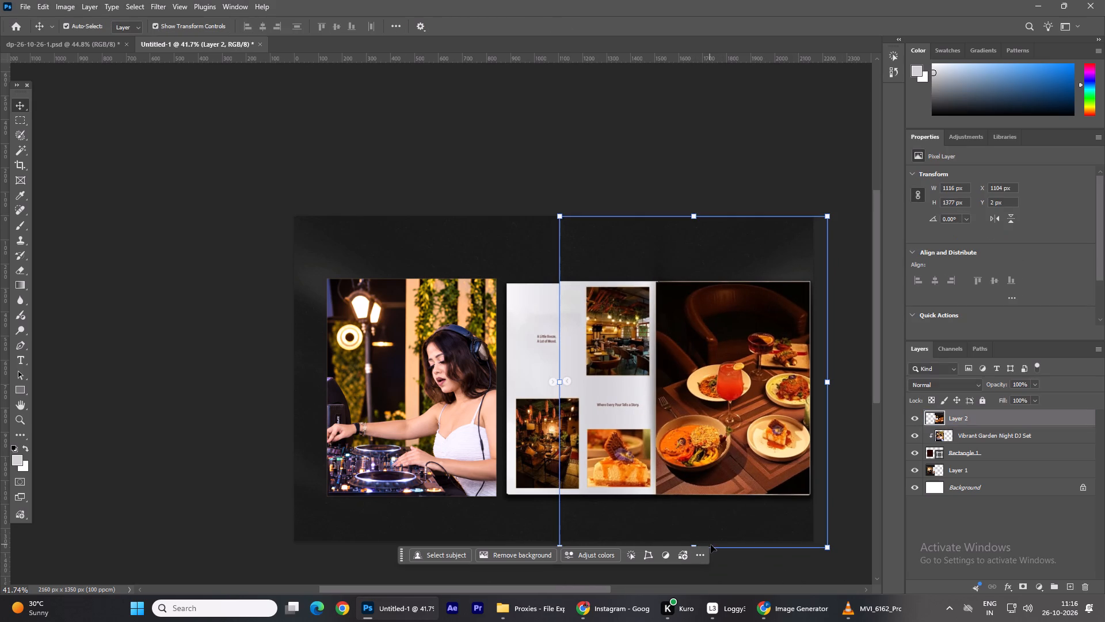
left_click(696, 217)
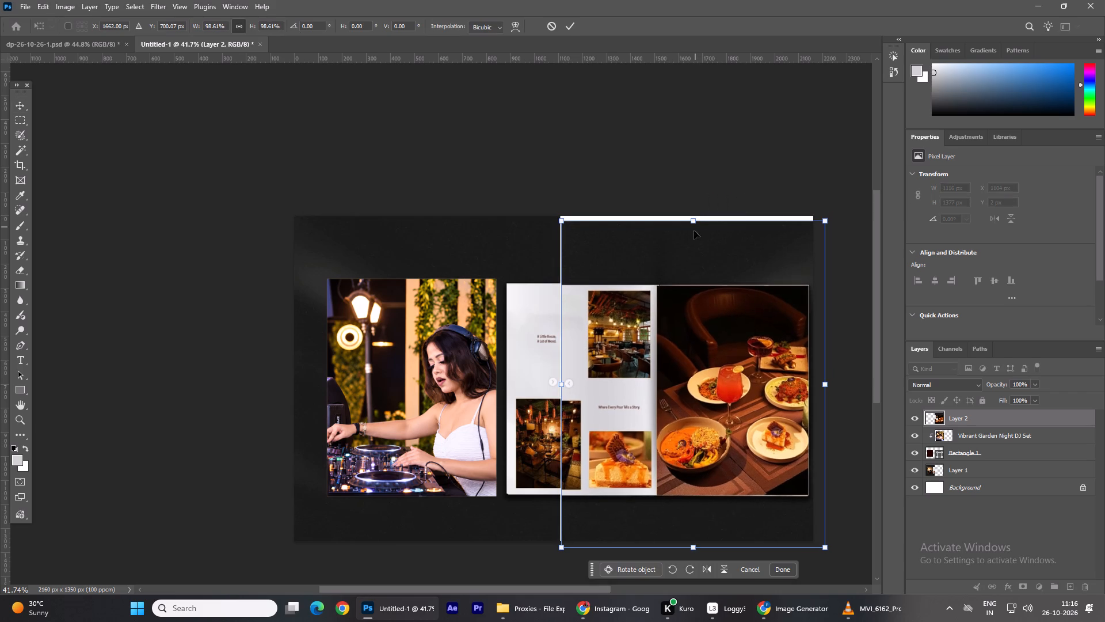
key("Up")
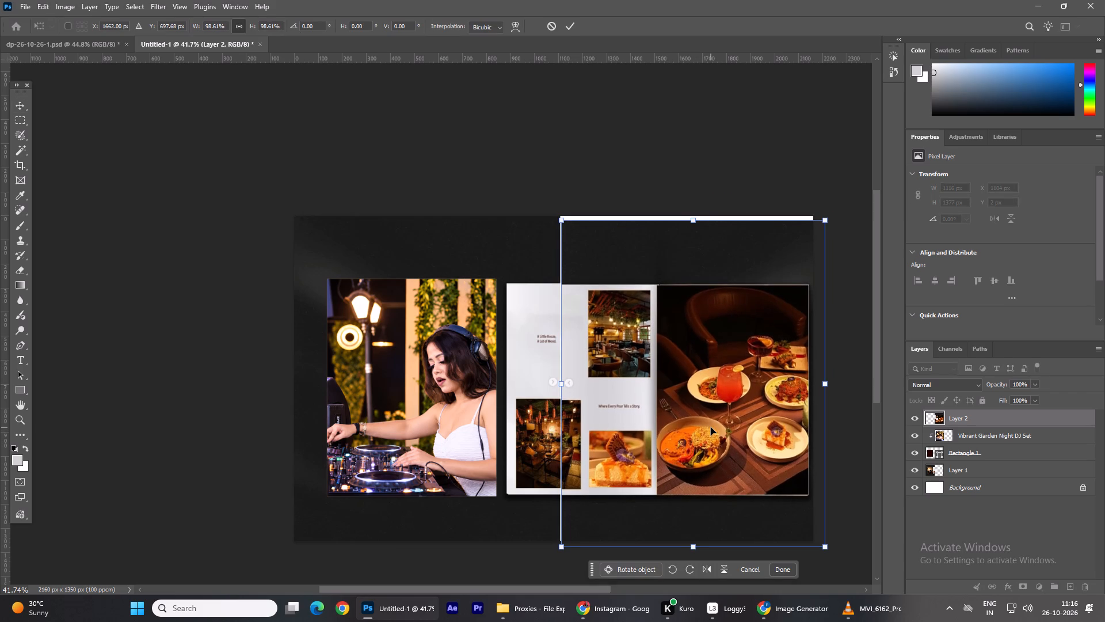
key("Left")
key("Left")
left_click(788, 570)
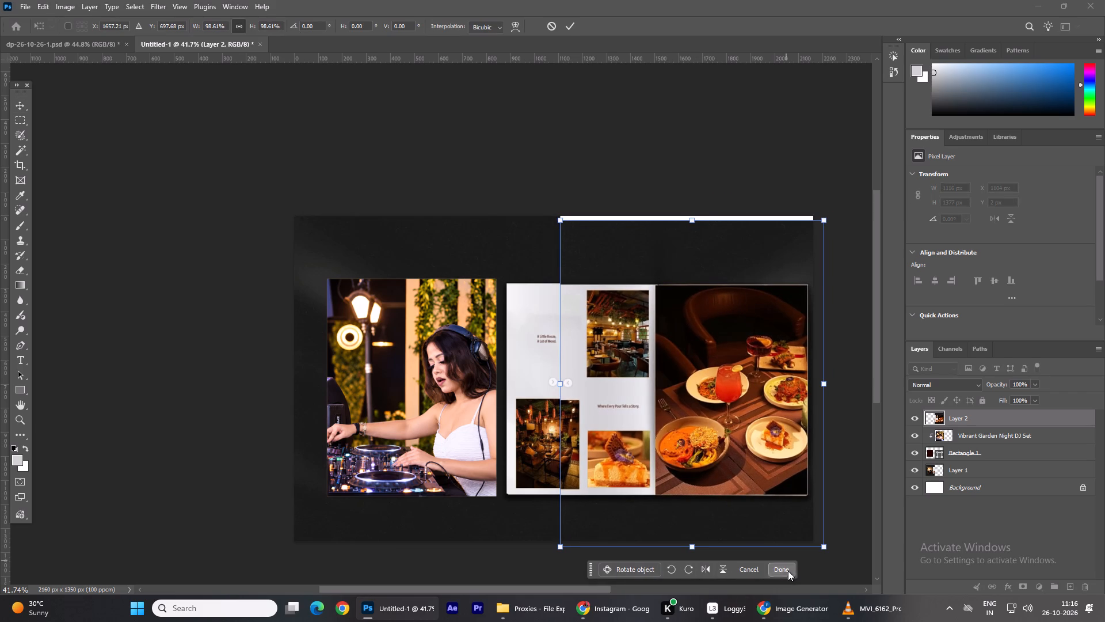
left_click(812, 568)
left_click(721, 461)
key("Up")
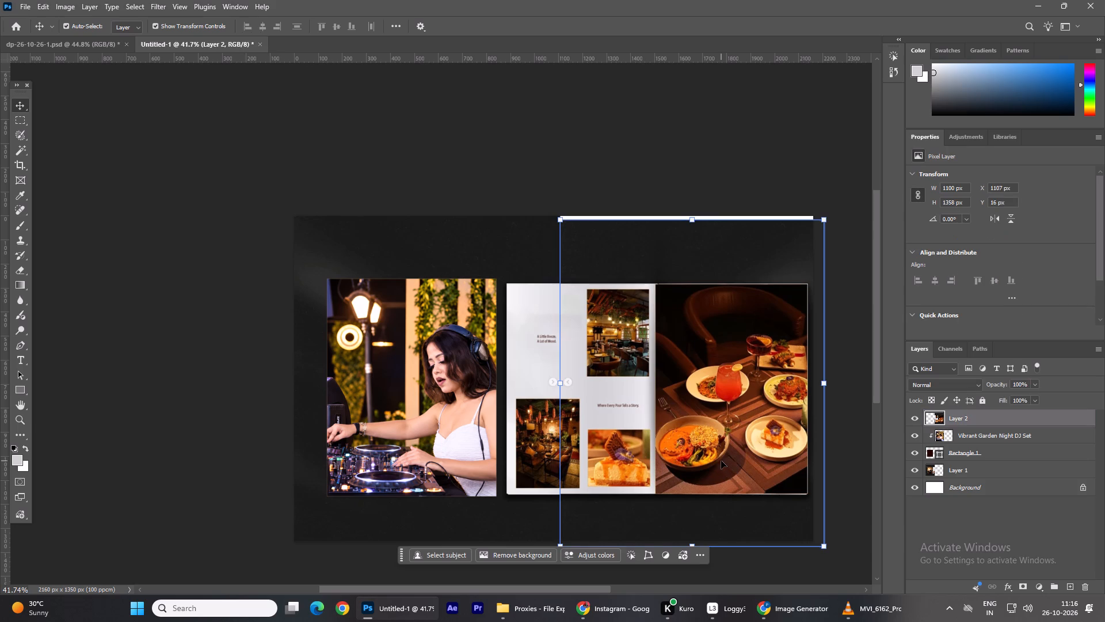
Nudge Layer 2 down 3 px to Y 19 px so the book page edges line up across the seam.
left_click(786, 556)
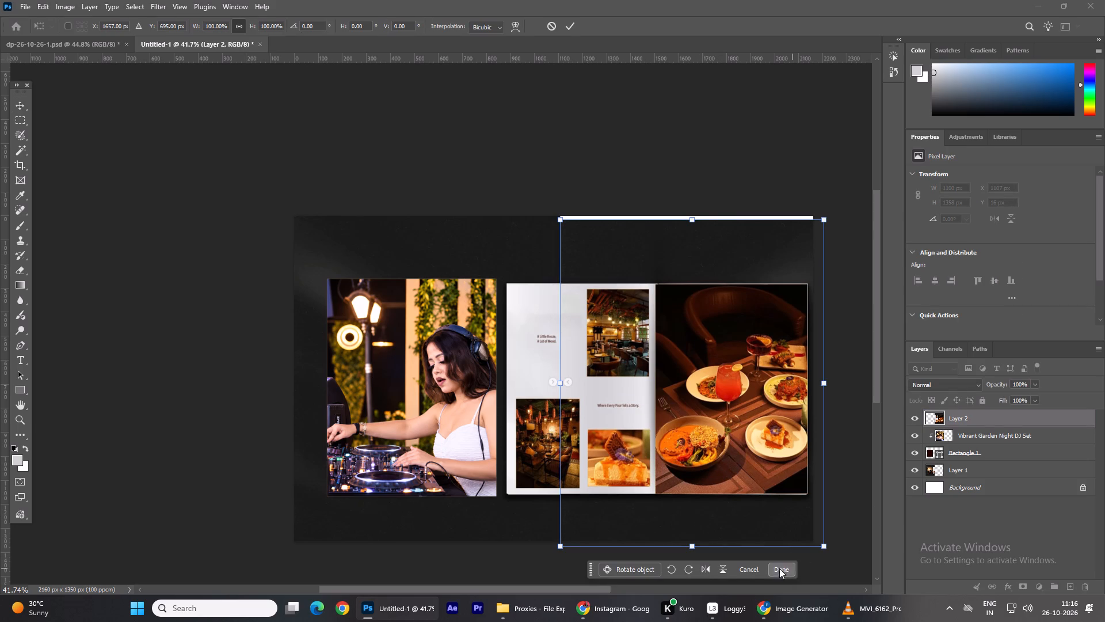
left_click(780, 568)
left_click(845, 569)
left_click(749, 525)
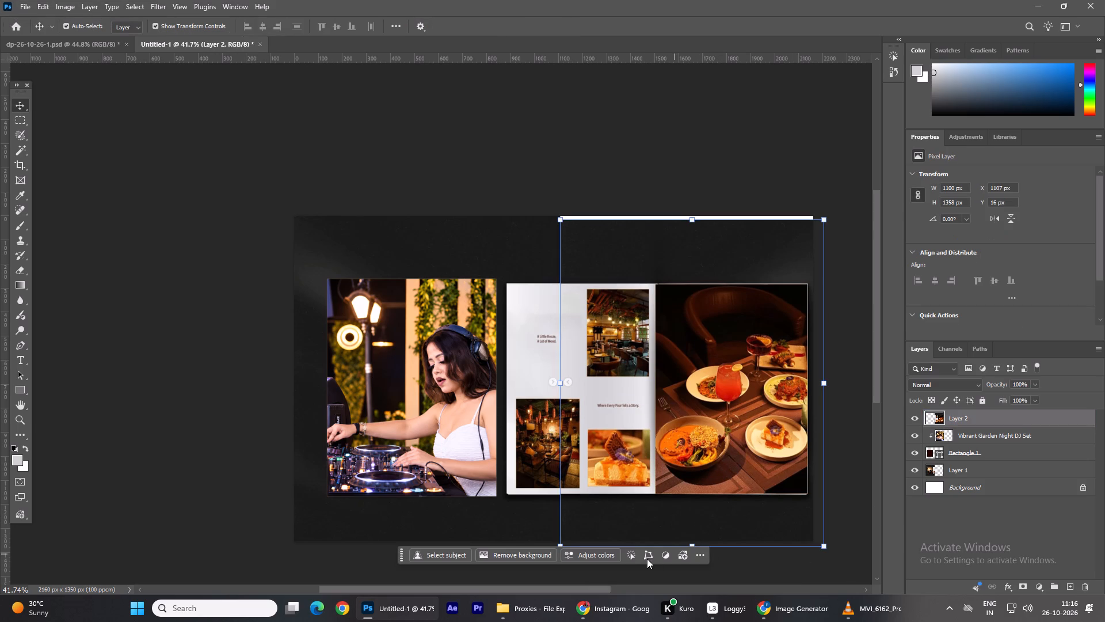
scroll(528, 460, "up", 11, "alt")
scroll(528, 460, "down", 13)
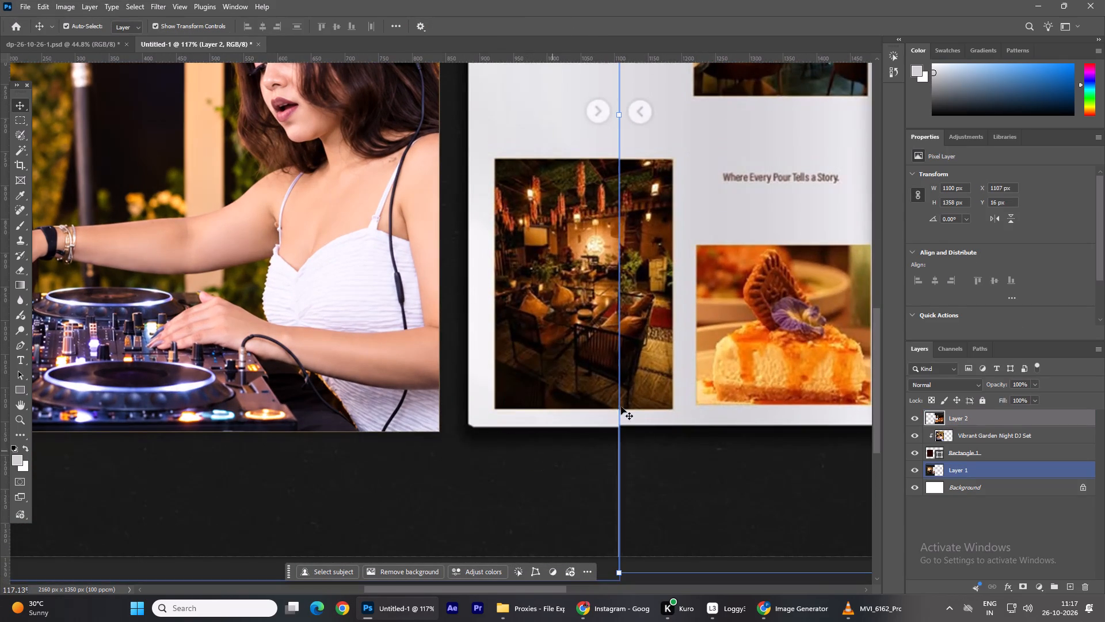
key("Down")
key("Down")
key("Down")
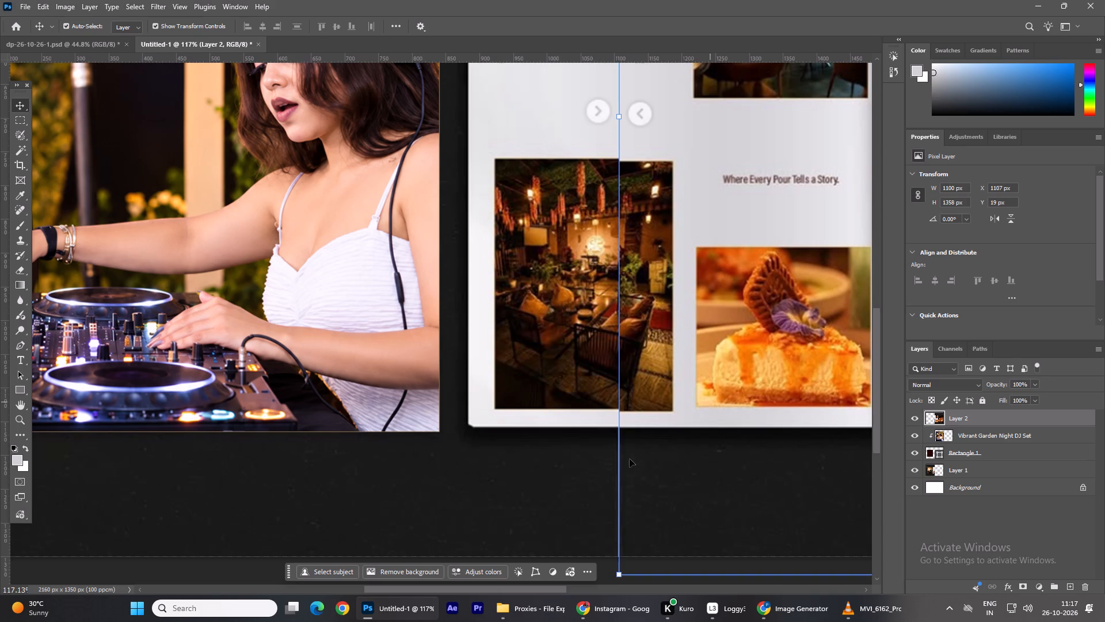
Nudge Layer 2 toward the DJ half to X 1103 px to close the thin white gap at the seam.
left_click(679, 483)
key("space")
scroll(577, 502, "down", 5)
scroll(577, 502, "down", 4, "alt")
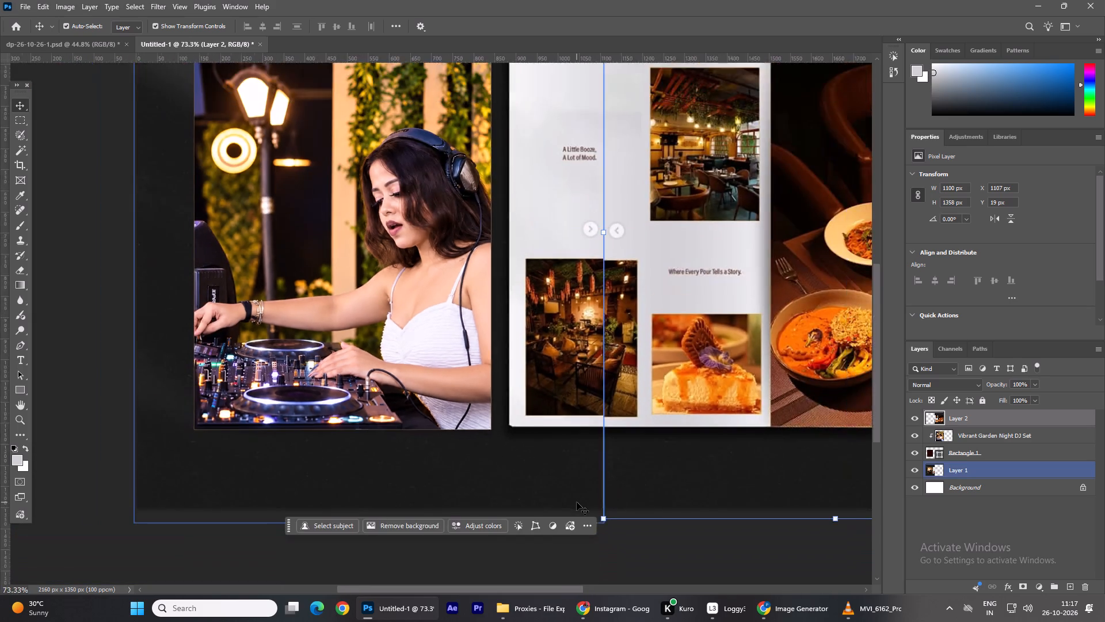
scroll(577, 502, "down", 5, "alt")
left_click(805, 557)
scroll(804, 557, "down", 3, "alt")
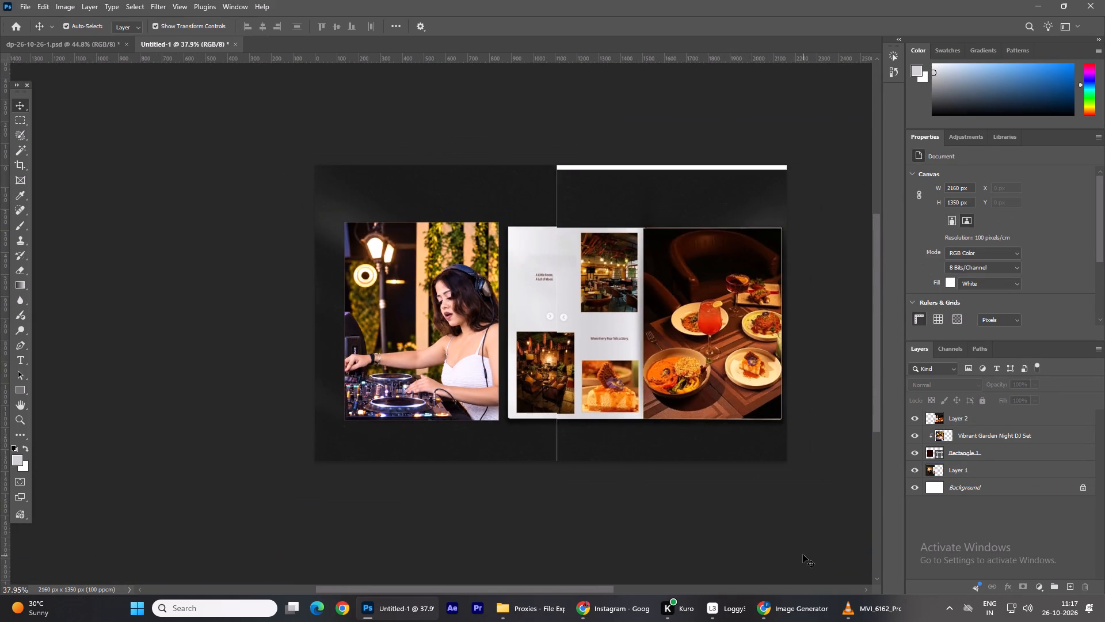
scroll(801, 553, "down", 3, "alt")
scroll(667, 449, "up", 2)
left_click(657, 424)
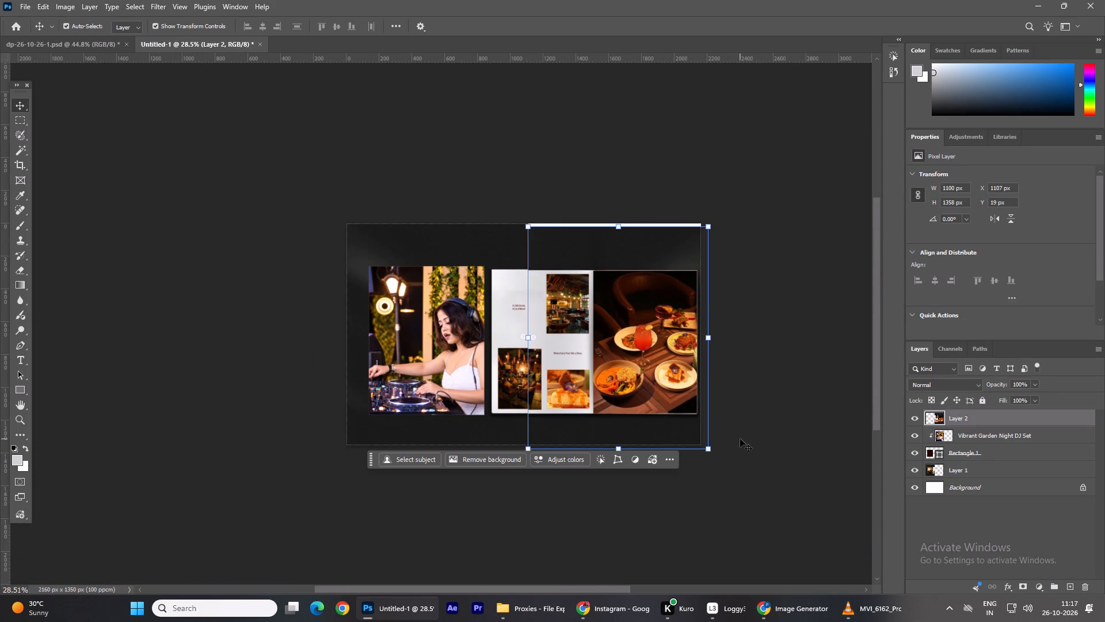
key("Left")
left_click(759, 464)
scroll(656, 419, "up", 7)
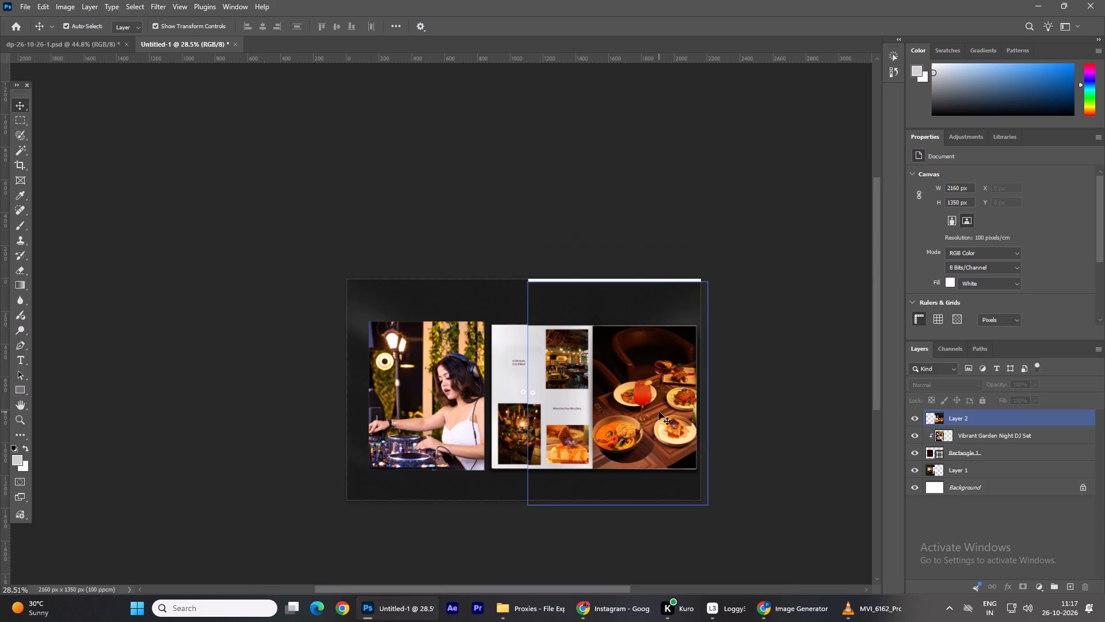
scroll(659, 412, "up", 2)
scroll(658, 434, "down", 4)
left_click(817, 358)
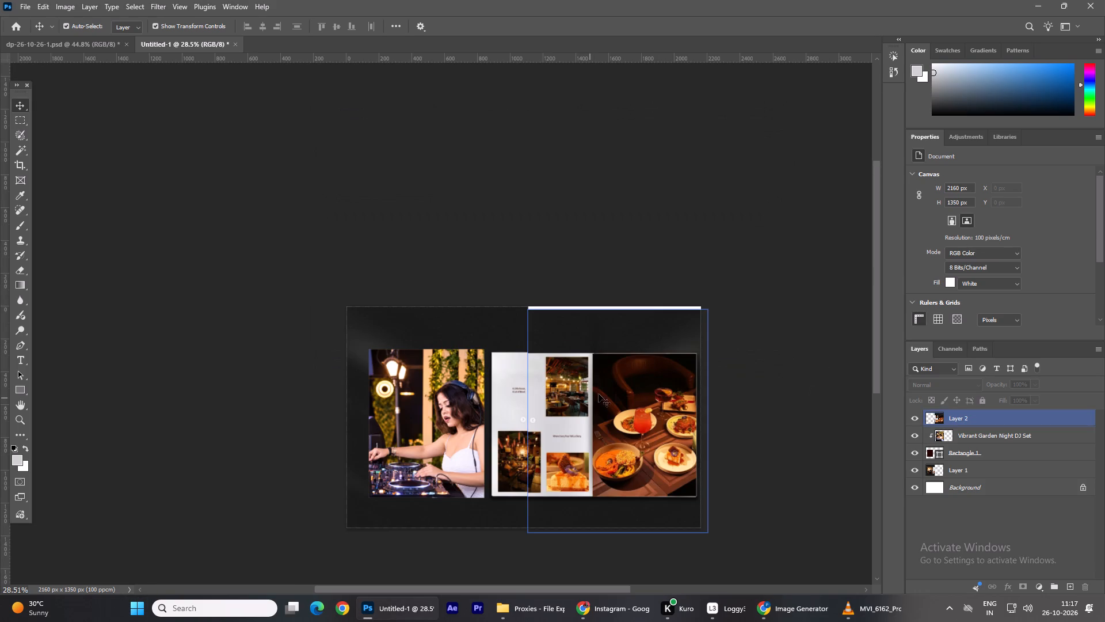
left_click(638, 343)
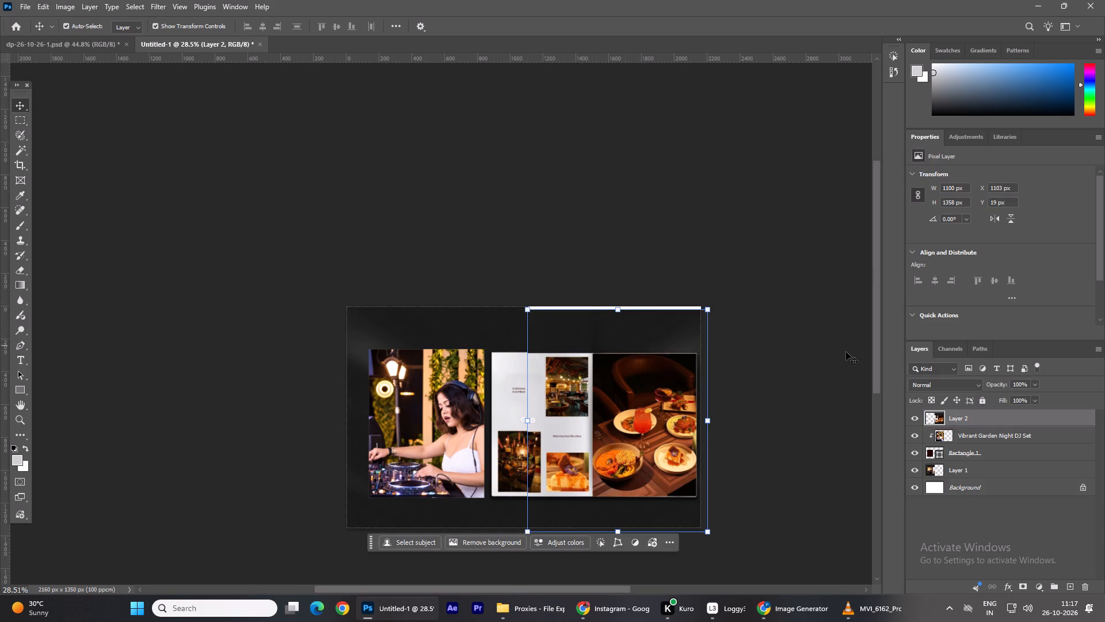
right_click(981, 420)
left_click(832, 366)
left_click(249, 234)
Select a strip about 1188 × 93 px over the white gap at the top of Layer 2, fill it, and deselect.
left_click(25, 117)
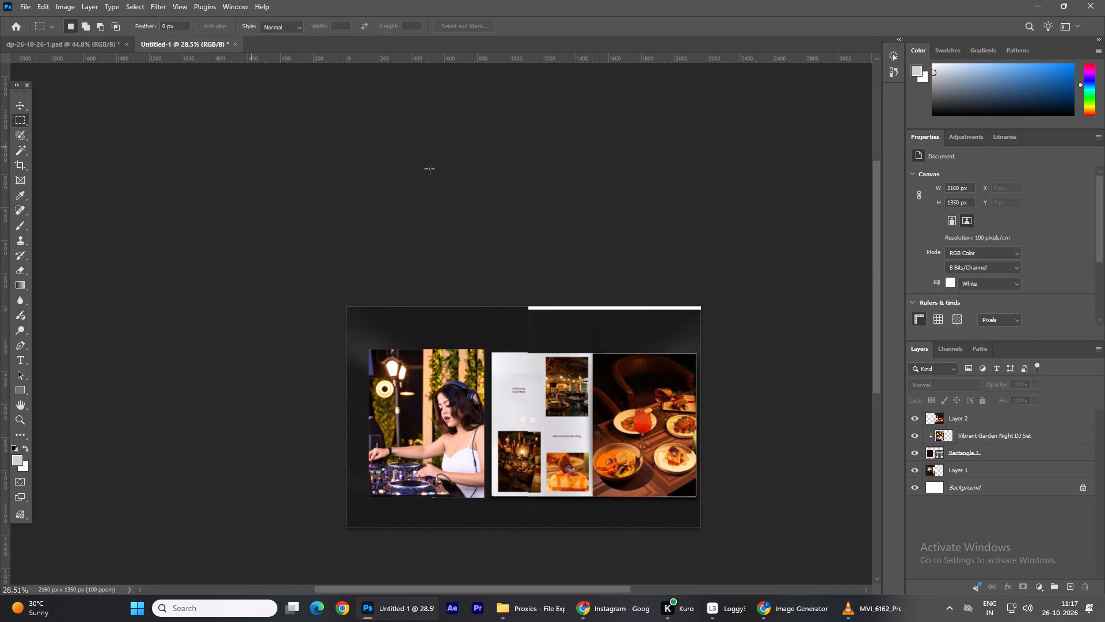
left_click_drag(506, 295, 687, 317)
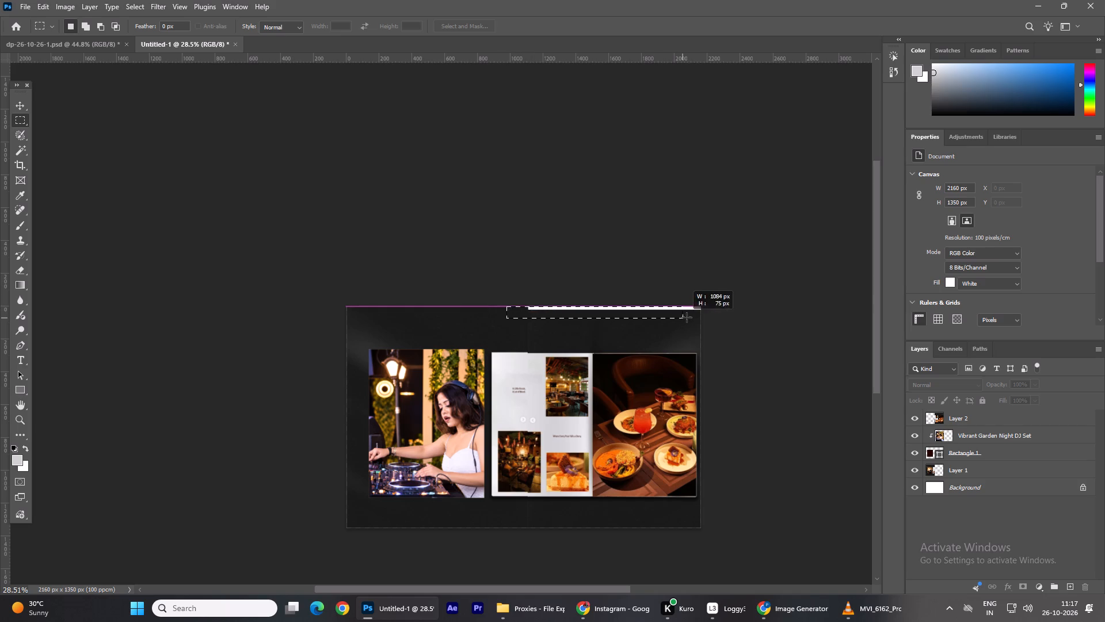
left_click_drag(687, 317, 719, 321)
right_click(682, 313)
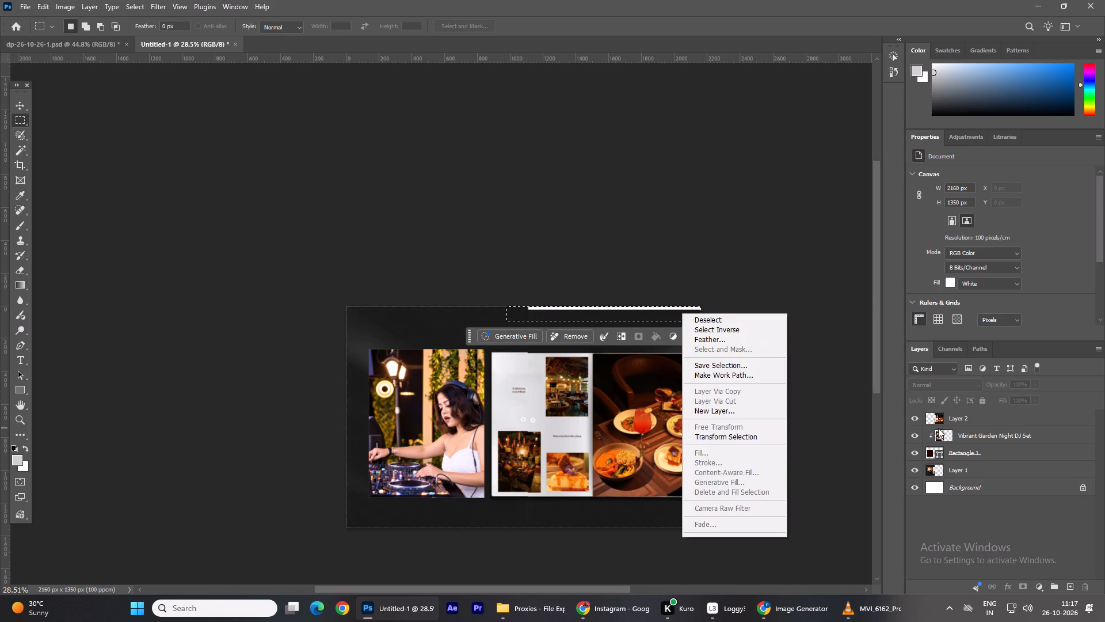
left_click(938, 428)
left_click(970, 419)
right_click(622, 314)
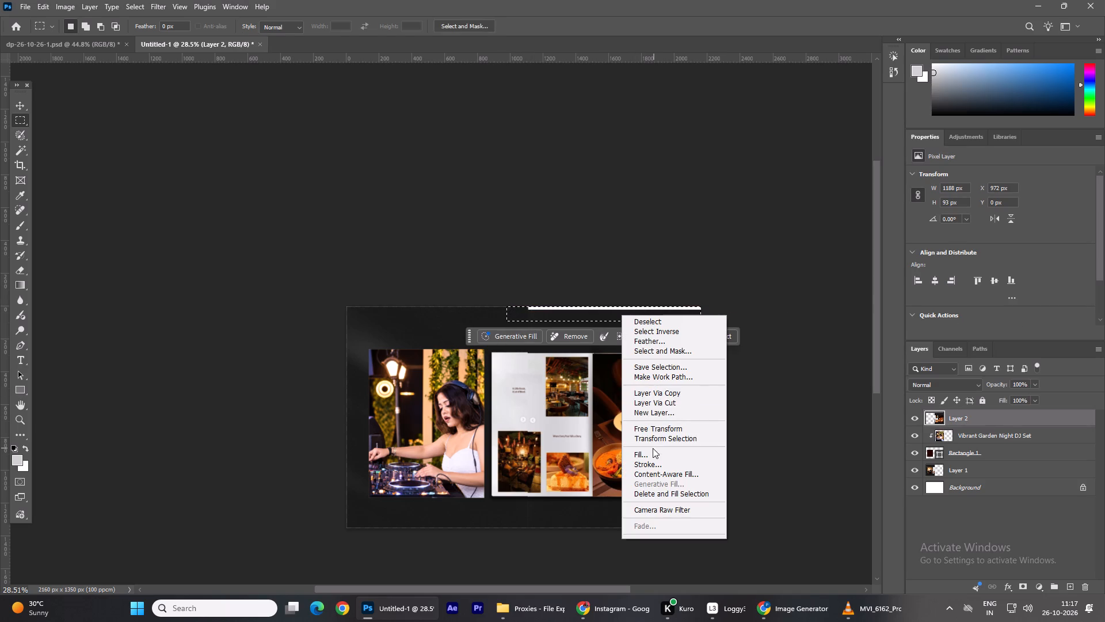
left_click(641, 452)
left_click(633, 154)
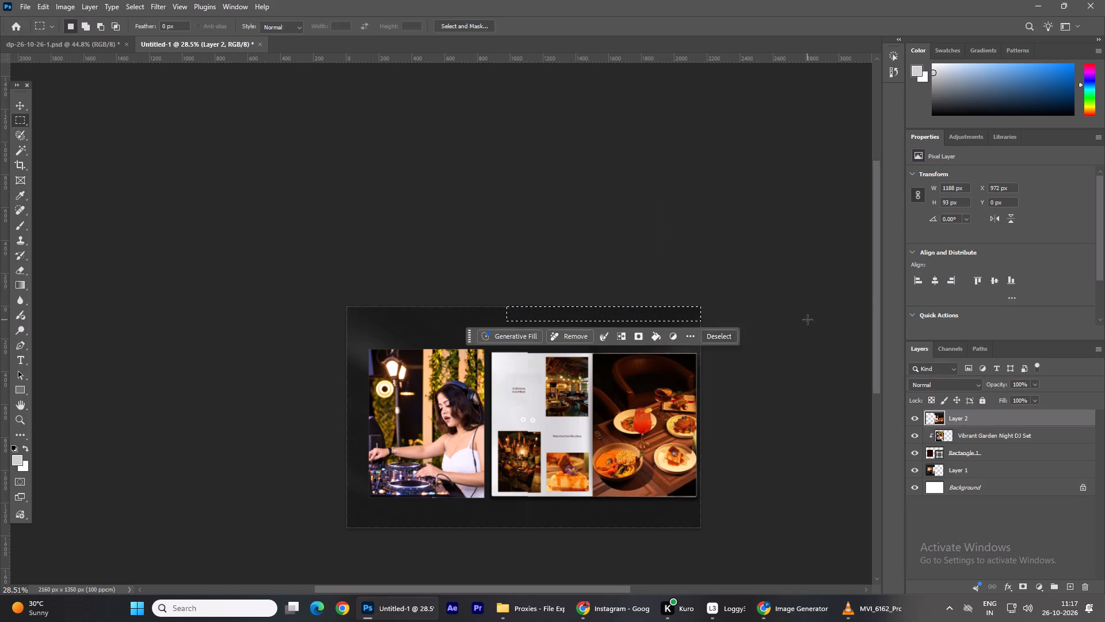
left_click(807, 320)
Examine the filled top edge and the seam across the book pages, including the page edges and photo alignment.
scroll(558, 434, "up", 6)
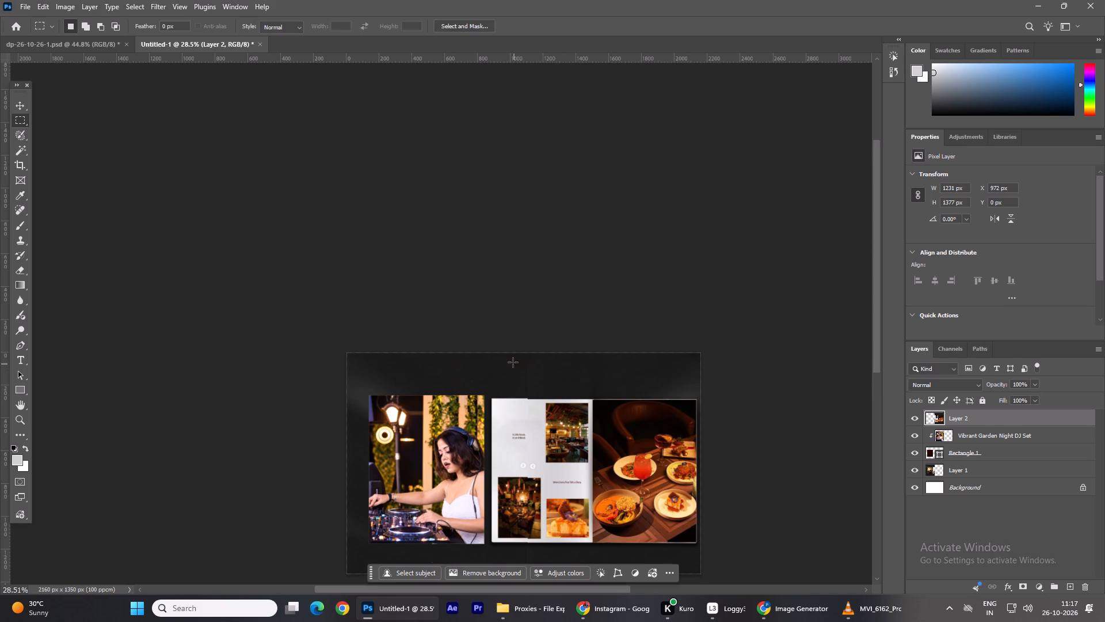
scroll(513, 362, "up", 2)
scroll(513, 370, "down", 6)
left_click(875, 323)
scroll(652, 394, "down", 6)
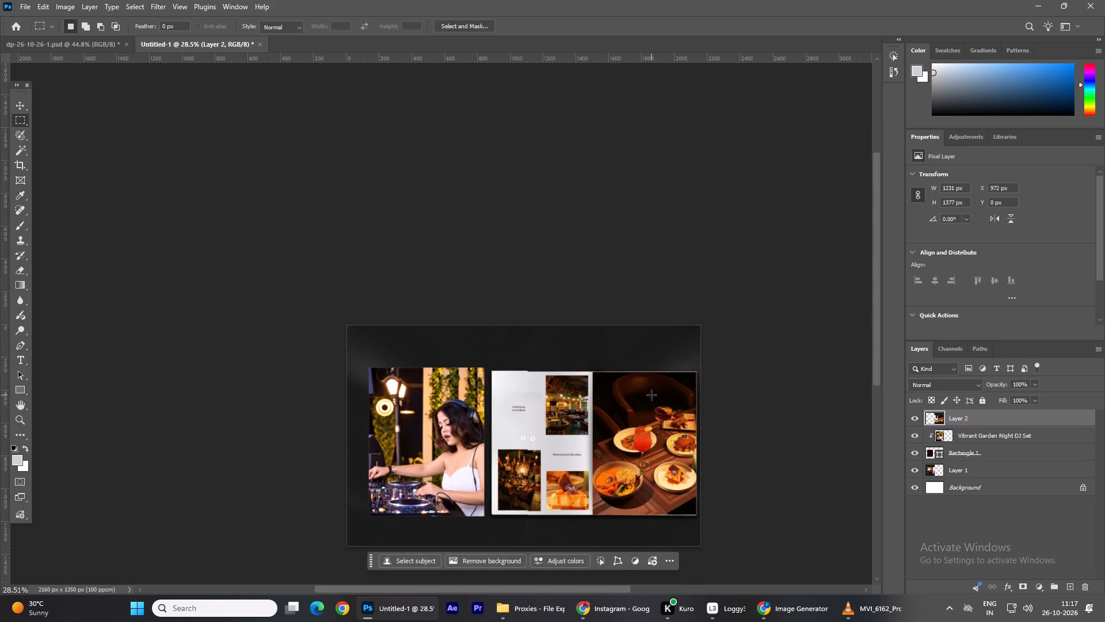
scroll(599, 411, "down", 7)
scroll(522, 359, "up", 11, "alt")
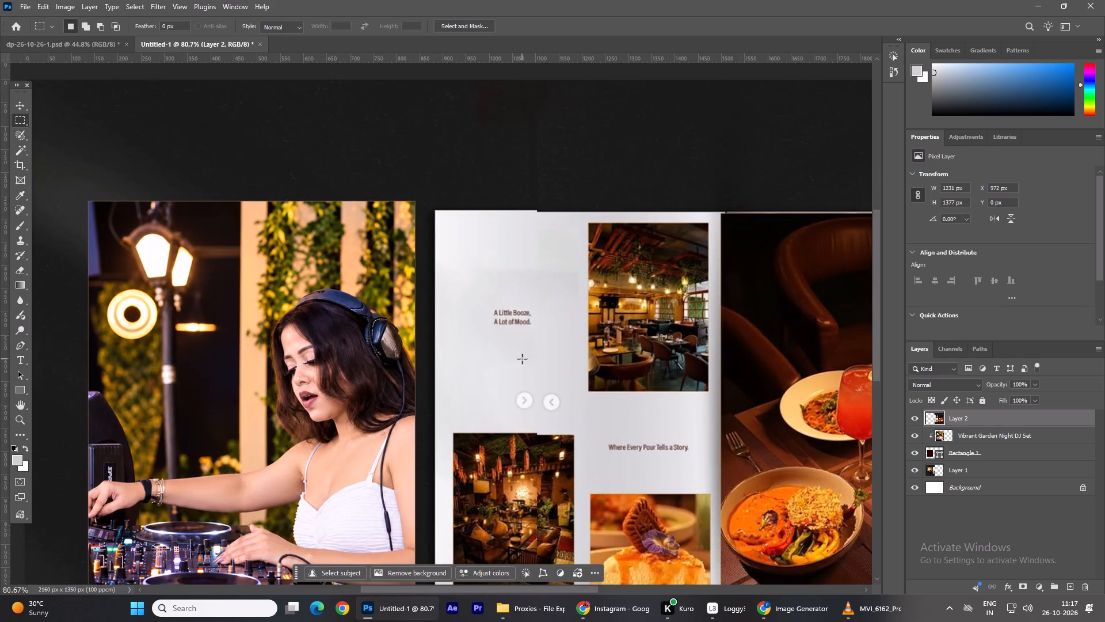
scroll(522, 359, "down", 7, "alt")
scroll(531, 202, "up", 15, "alt")
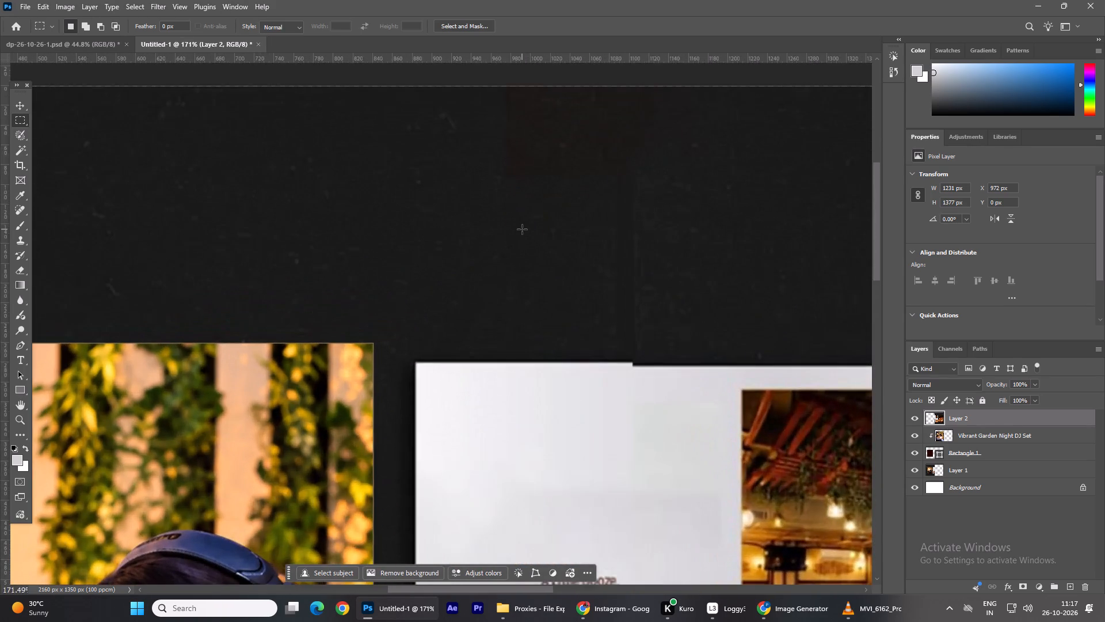
scroll(522, 229, "down", 17, "alt")
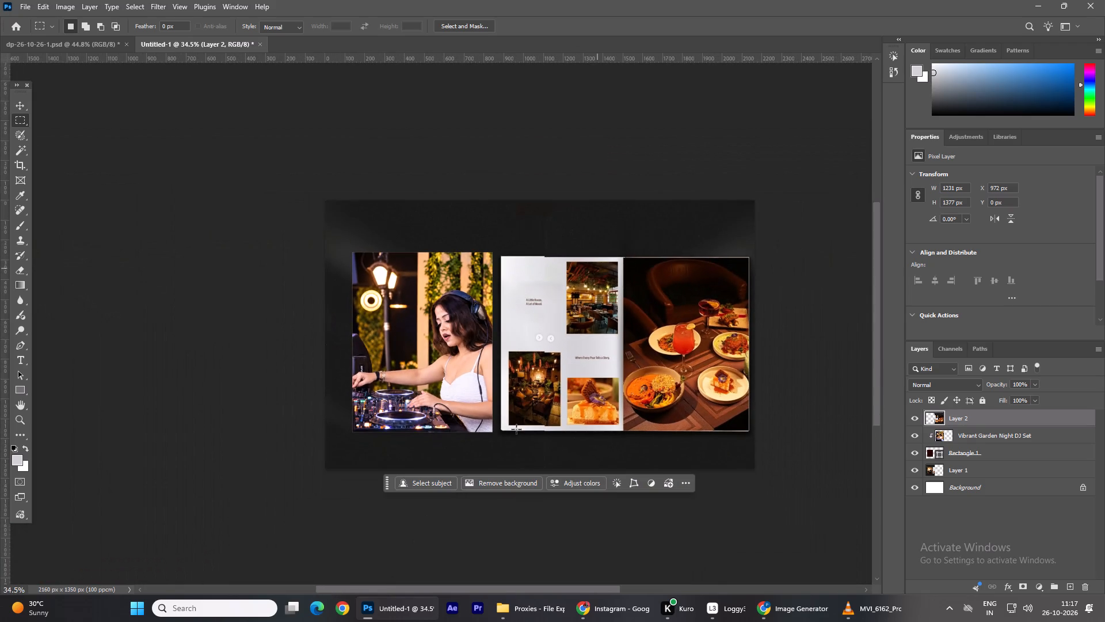
scroll(539, 306, "up", 5, "alt")
scroll(539, 306, "down", 7)
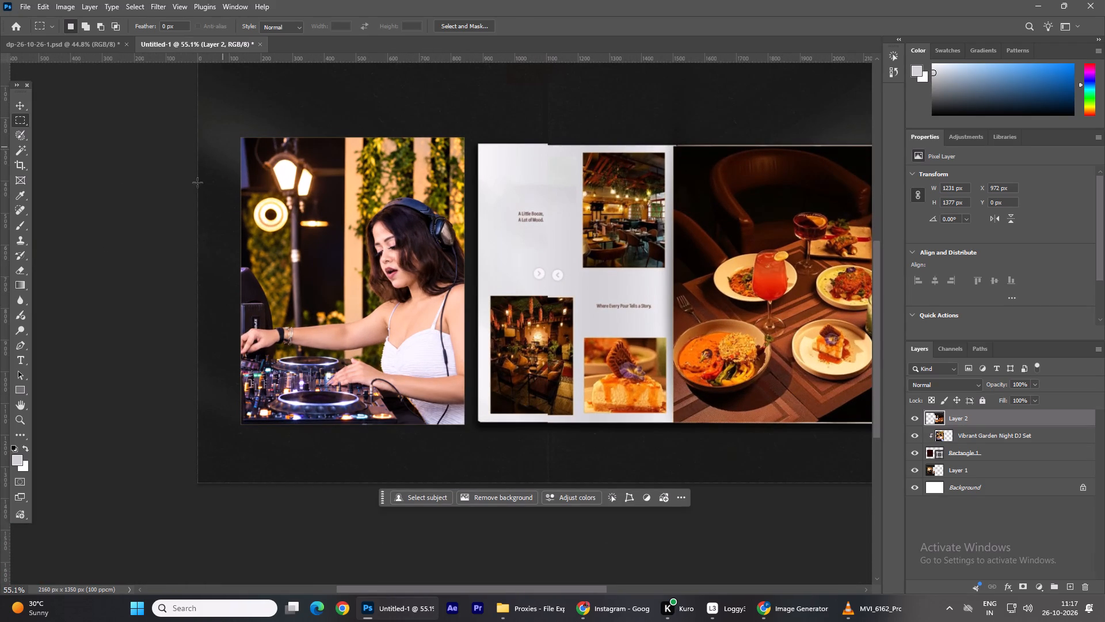
Draw a dark red rectangle about 616 × 895 px over the white book page beside the DJ photo.
left_click(18, 387)
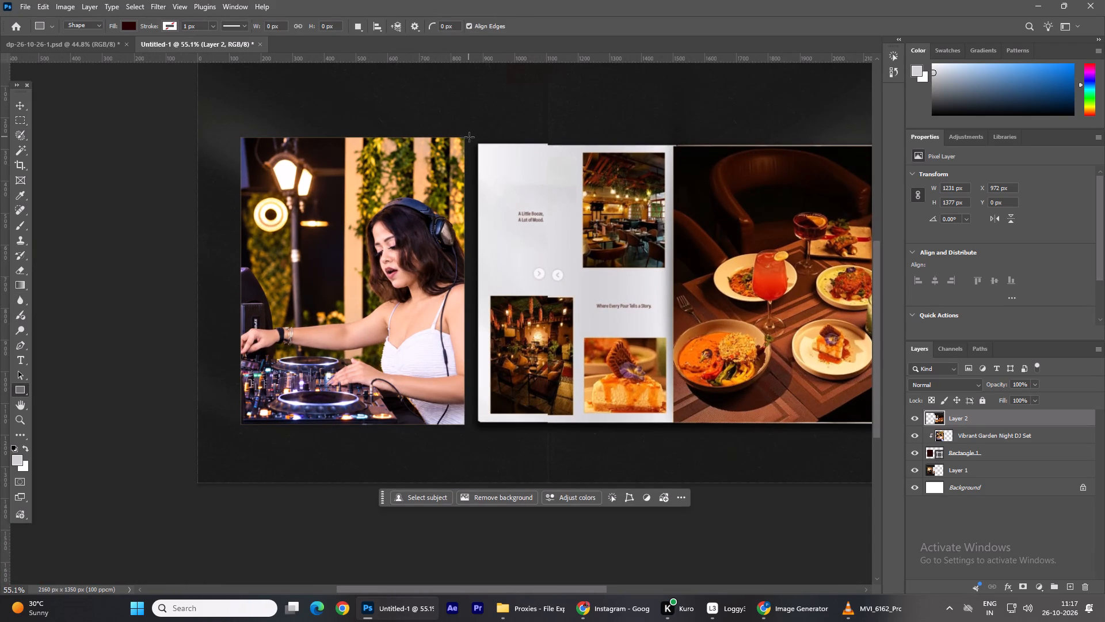
left_click_drag(477, 138, 641, 369)
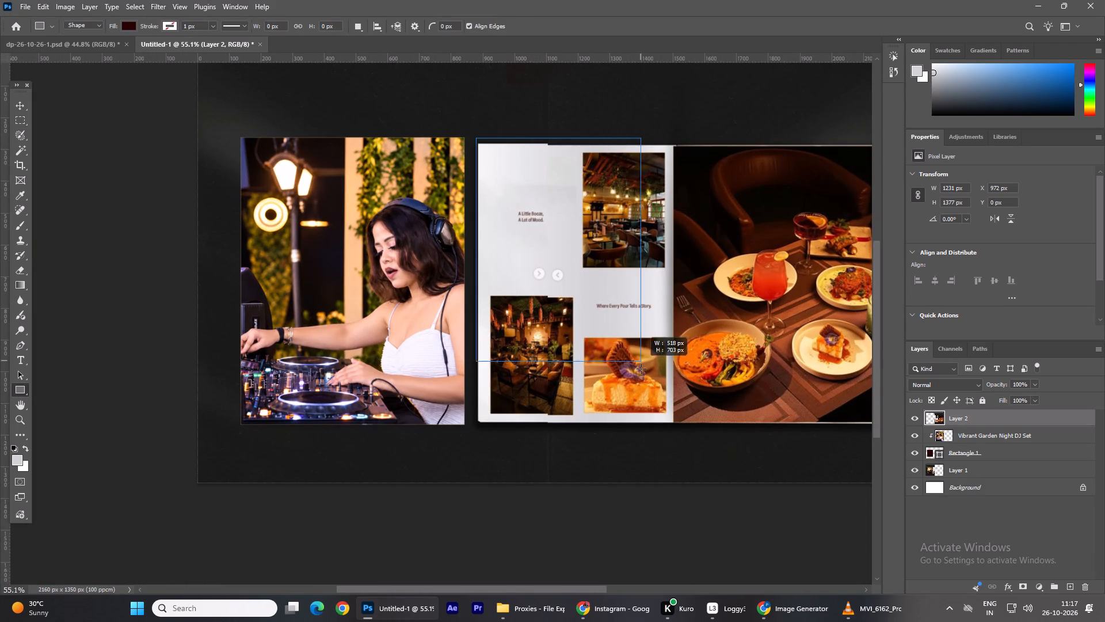
left_click_drag(641, 369, 672, 422)
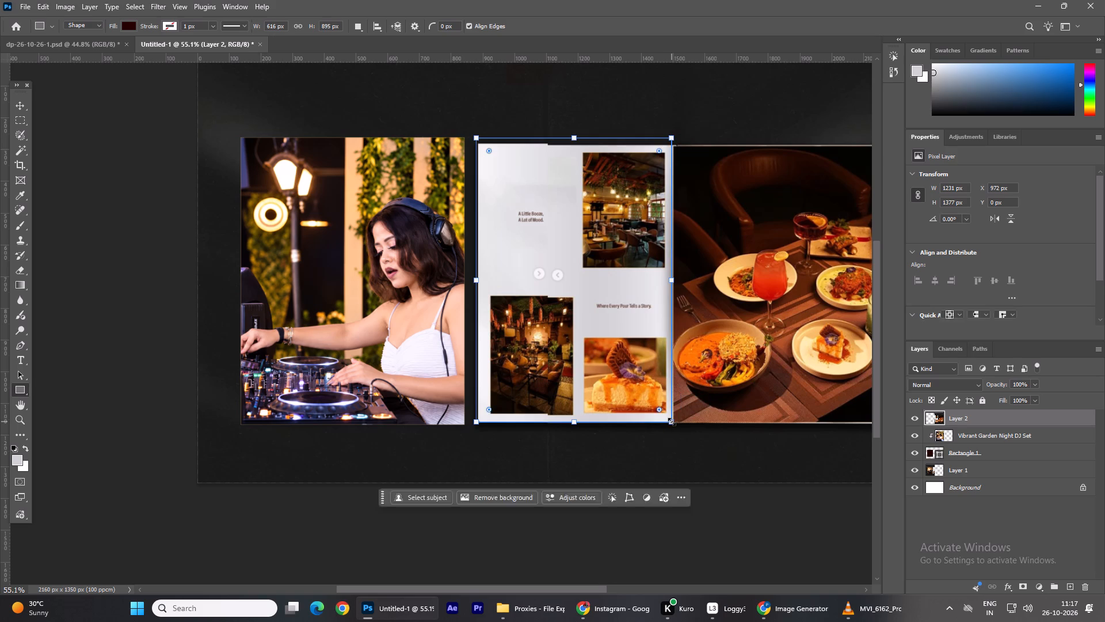
left_click(19, 101)
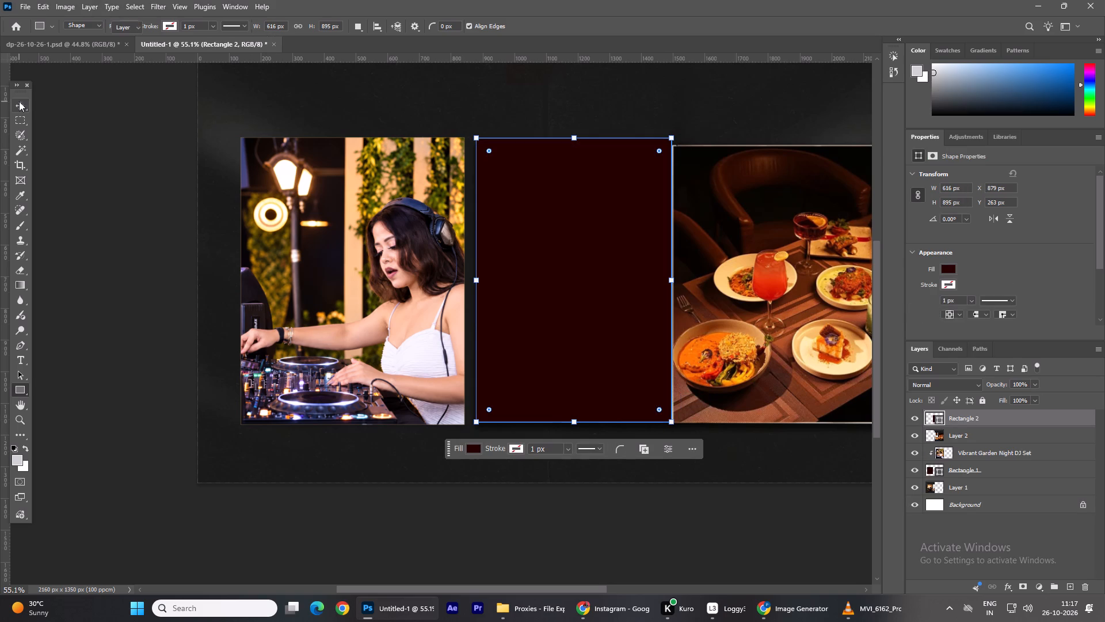
left_click(103, 123)
Stretch the dark red rectangle across both book pages to about 1247 px wide, shift it to about X 885 px, Y 269 px, and commit.
scroll(204, 223, "down", 6)
left_click(452, 217)
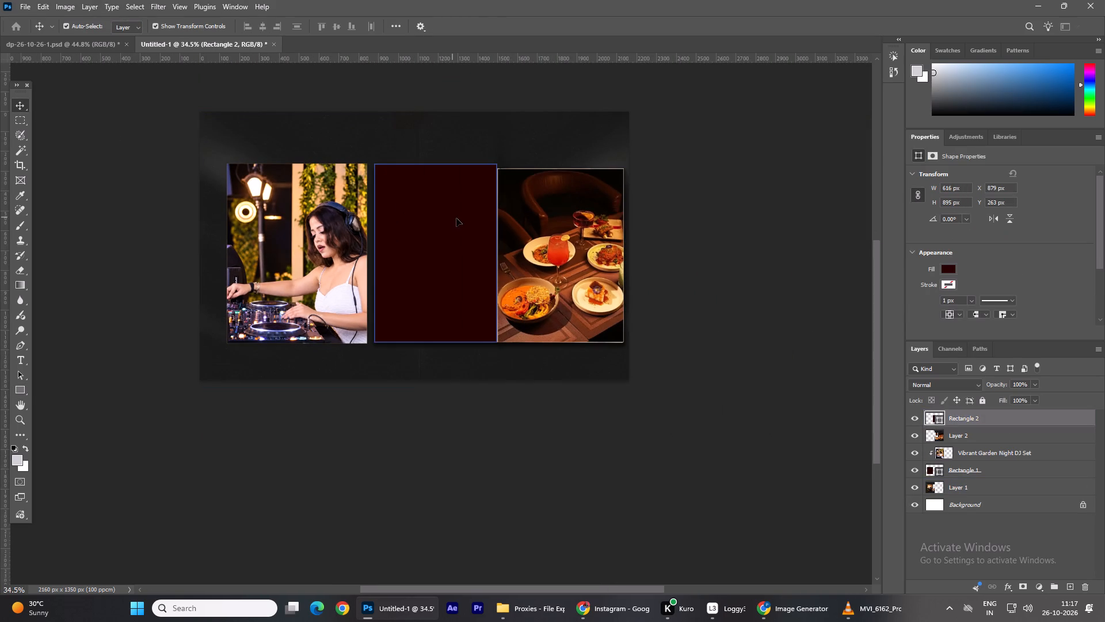
left_click_drag(501, 253, 633, 278, "shift")
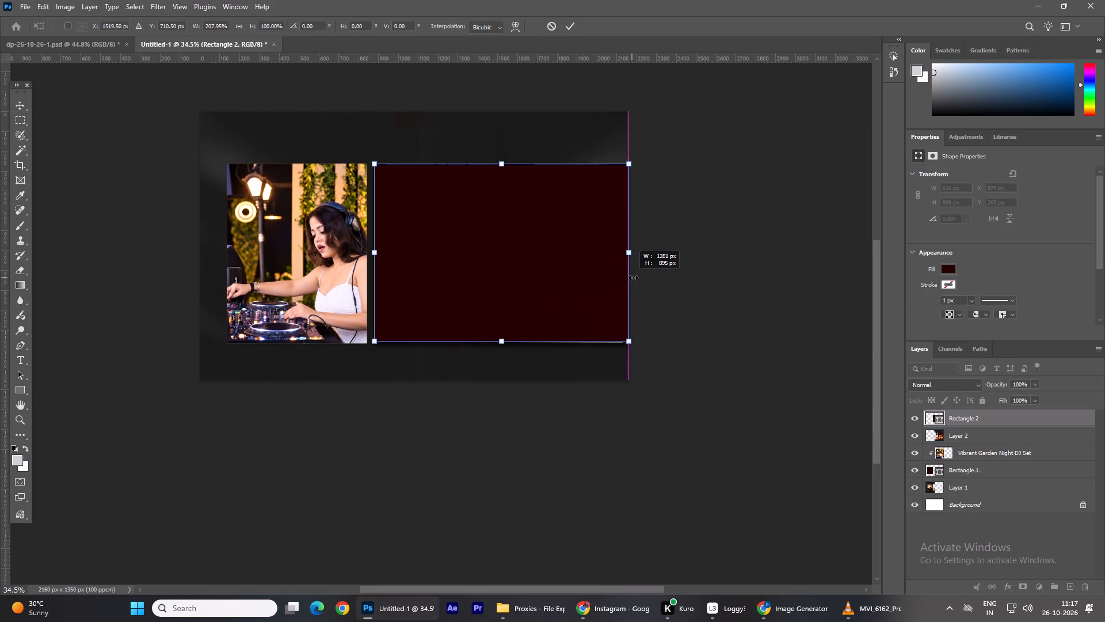
left_click_drag(633, 278, 383, 285, "shift")
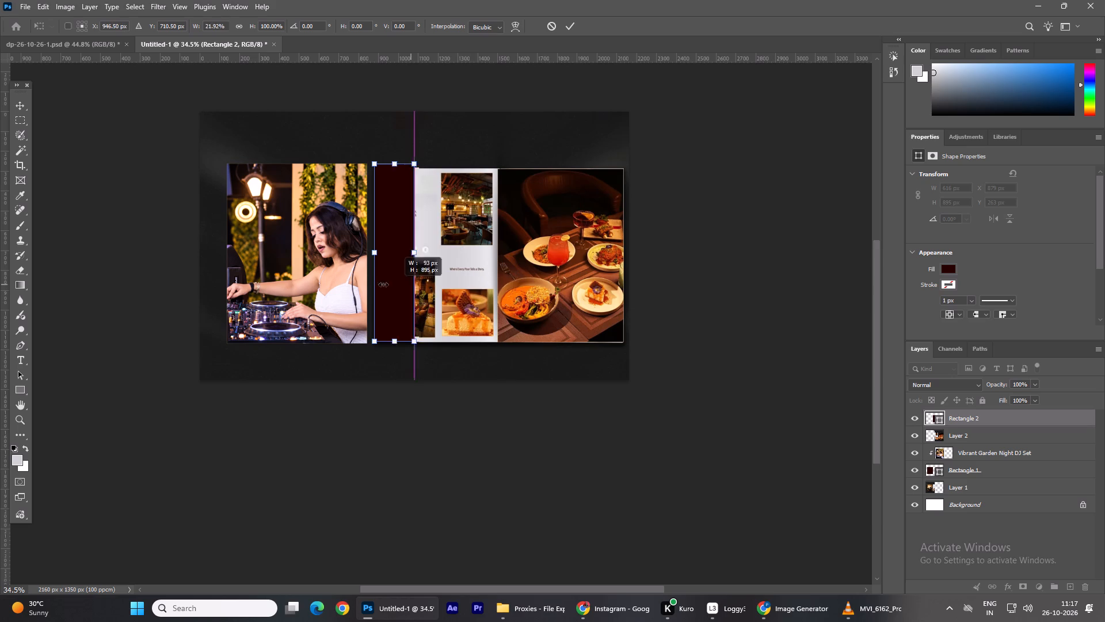
left_click_drag(383, 285, 630, 313, "shift")
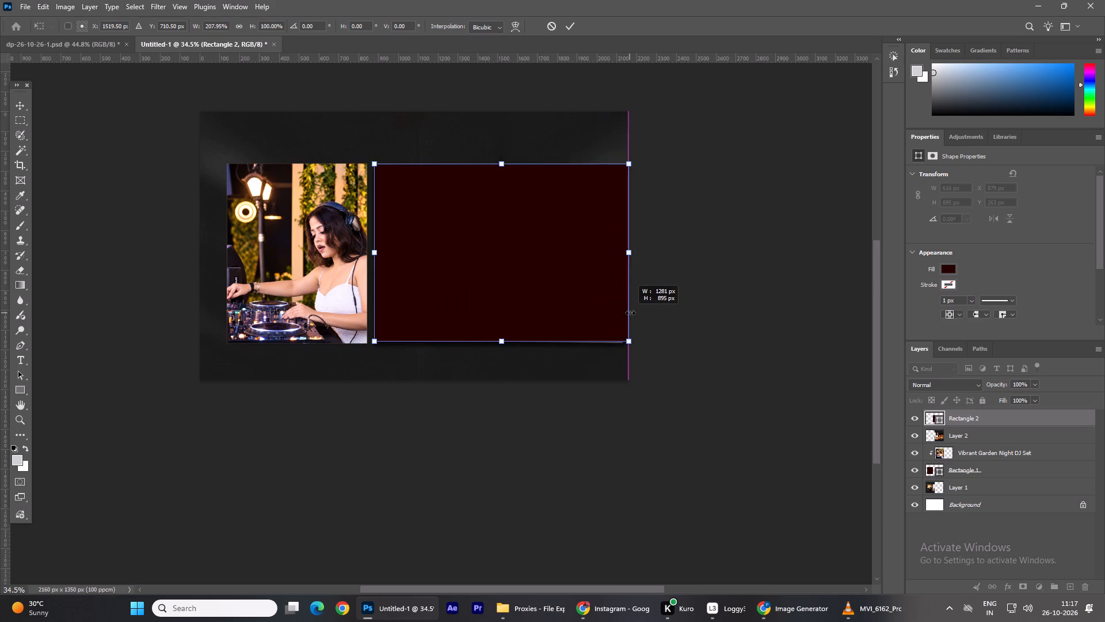
left_click_drag(630, 313, 627, 313, "shift")
key("Down")
key("Down")
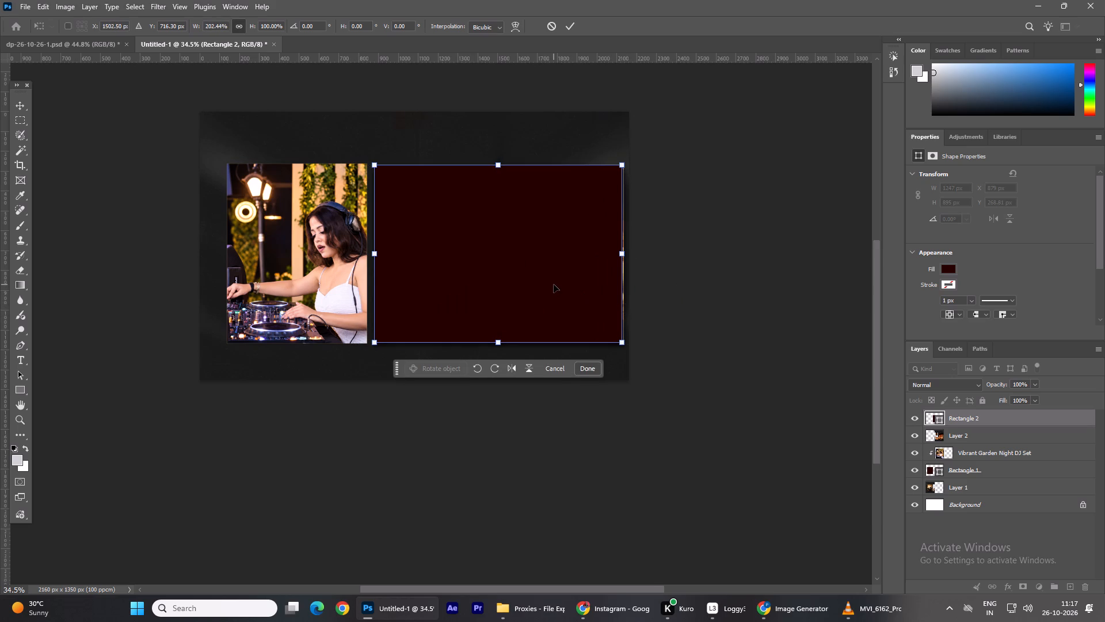
key("Right")
key("Right")
left_click(591, 376)
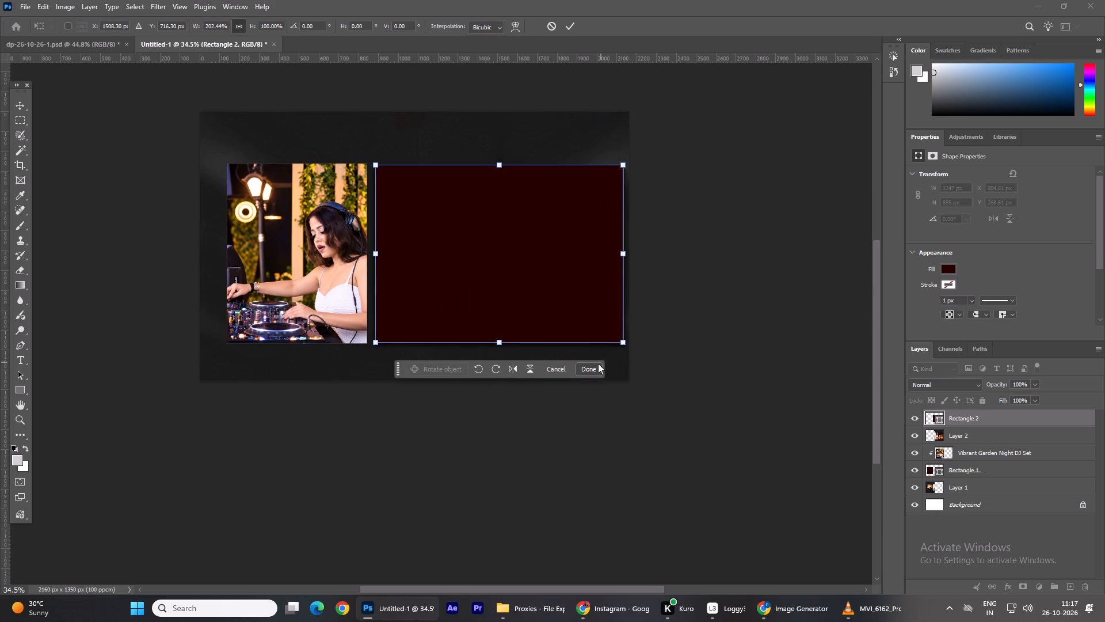
left_click_drag(593, 365, 599, 365)
left_click(765, 333)
Nudge the dark red rectangle horizontally to about X 883 px to line it up over the book spread.
left_click(586, 275)
key("Right")
key("Right")
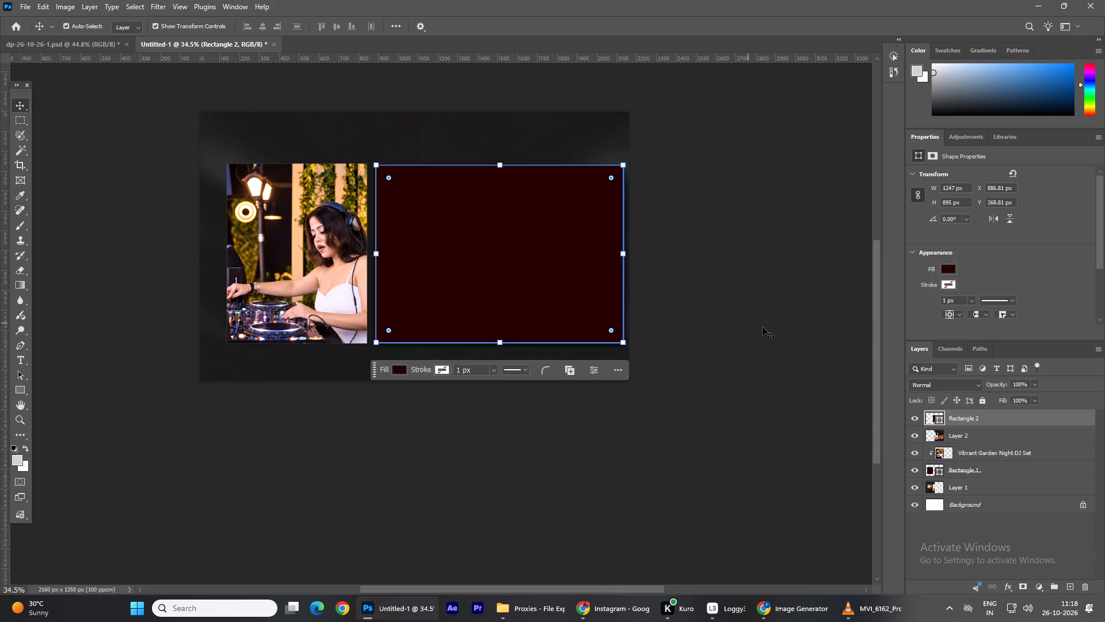
left_click(763, 328)
left_click(498, 295)
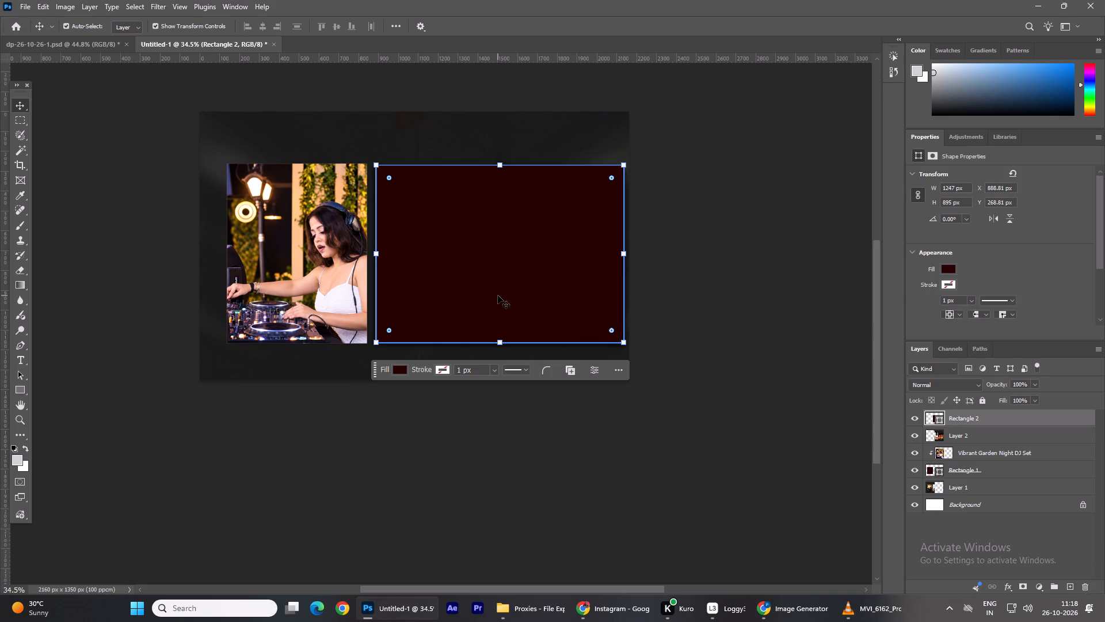
key("Left")
left_click(734, 308)
left_click(481, 295)
key("Left")
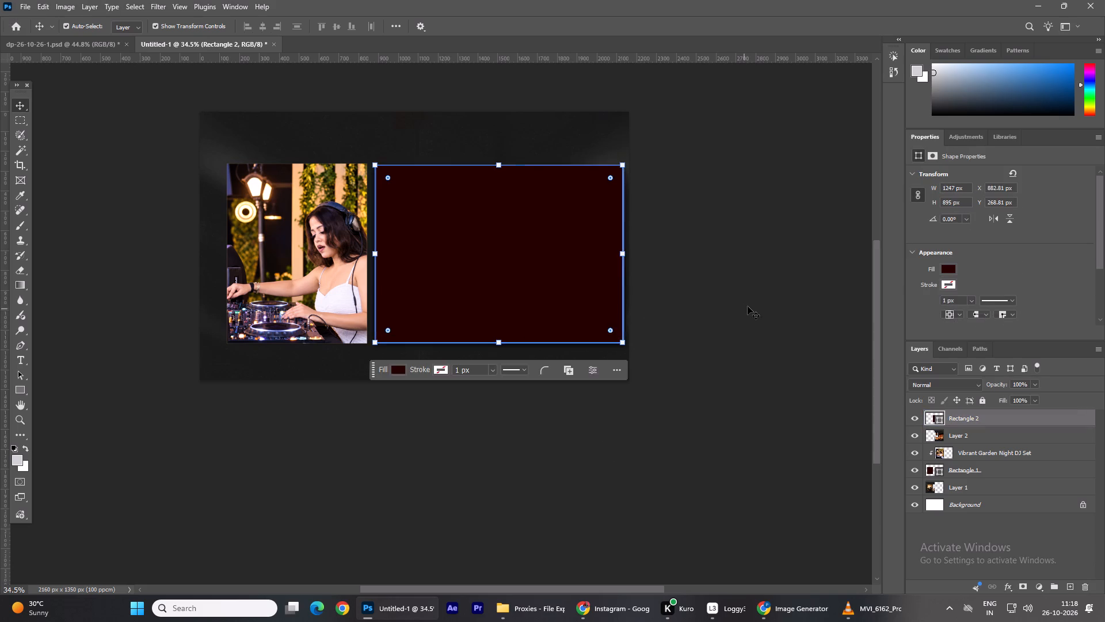
left_click(749, 306)
Widen the dark red rectangle to 1252 px so it reaches the outer edge of the food page, and commit.
left_click(580, 286)
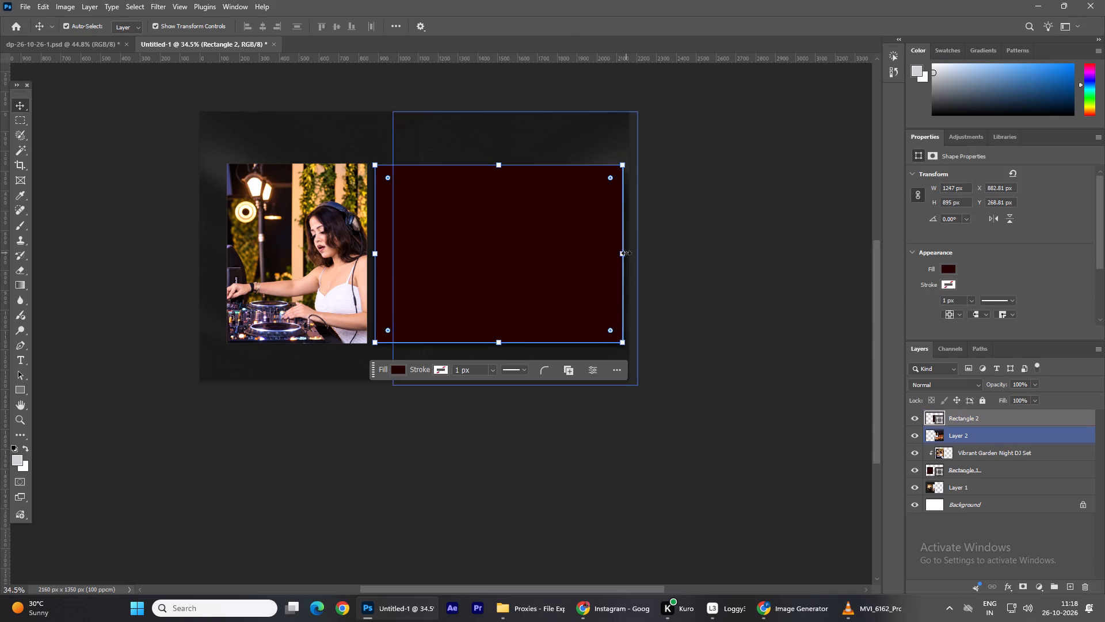
left_click(626, 253, "shift")
scroll(615, 274, "up", 9, "alt")
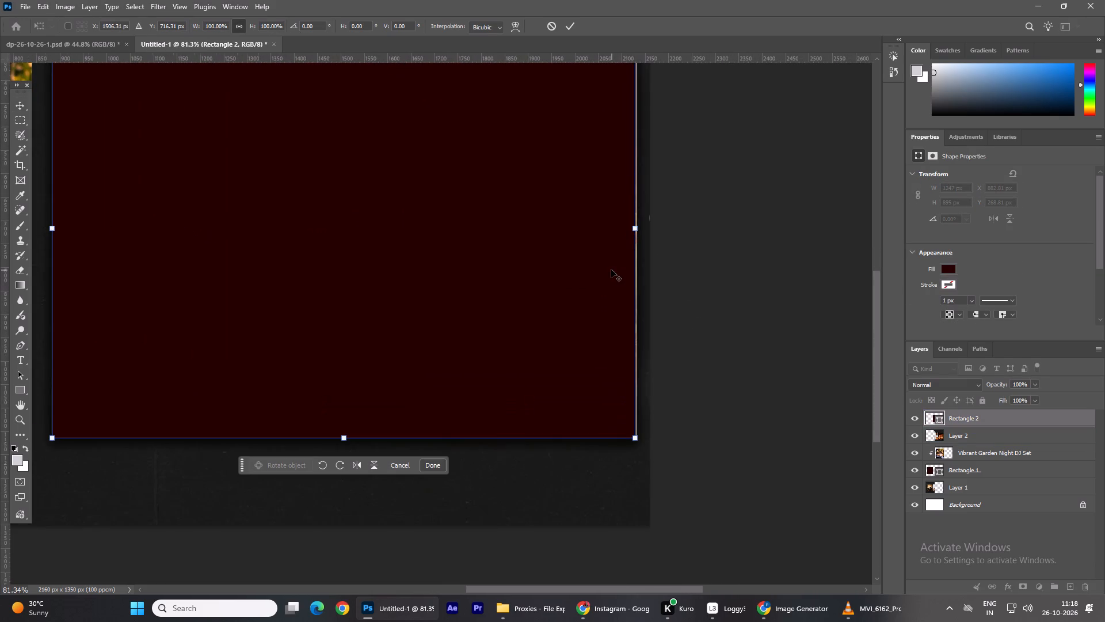
left_click(437, 464)
left_click(759, 341)
left_click(538, 319)
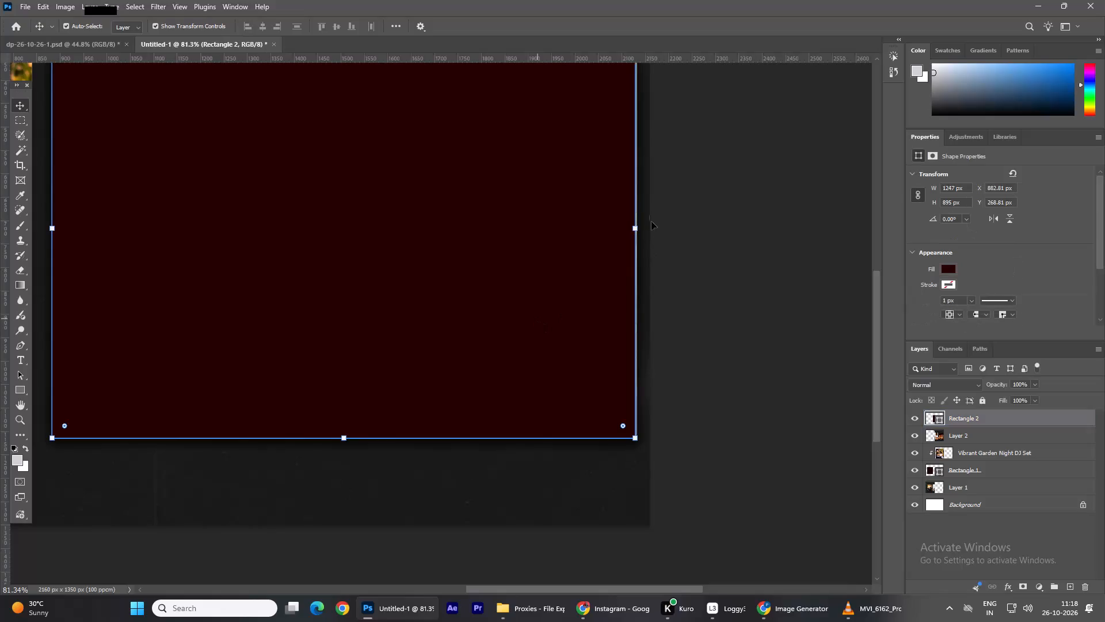
left_click_drag(637, 223, 639, 229, "shift")
left_click(438, 461)
left_click(734, 374)
Add a 2 px brown outside Stroke effect at 100% opacity to the dark red rectangle.
scroll(734, 374, "down", 7, "alt")
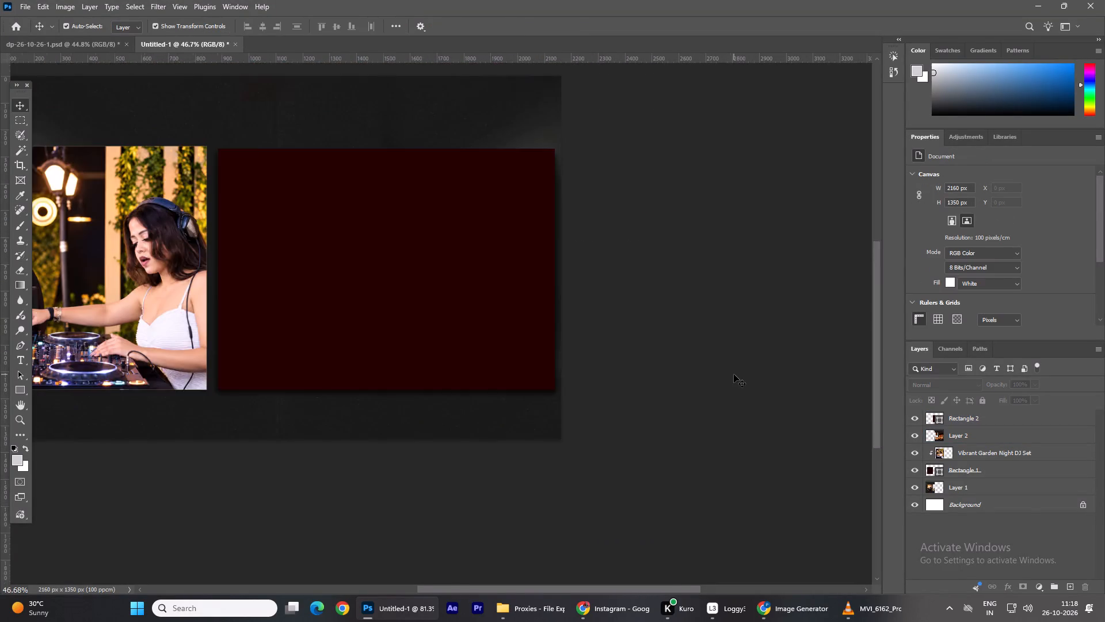
scroll(734, 374, "down", 3, "alt")
left_click(395, 289)
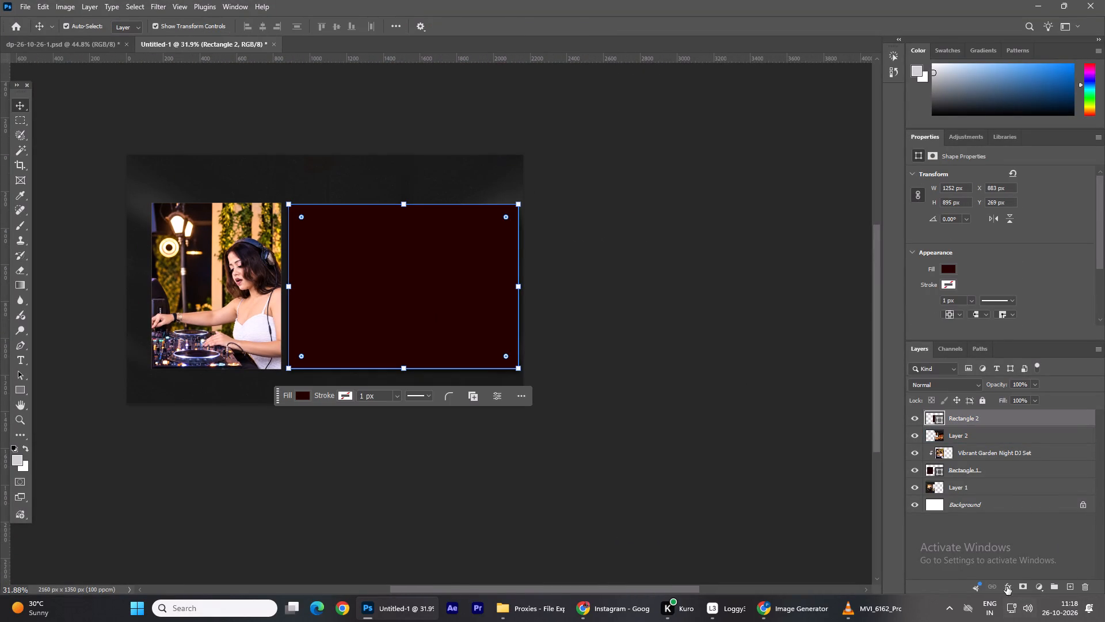
left_click(1007, 586)
left_click(1037, 500)
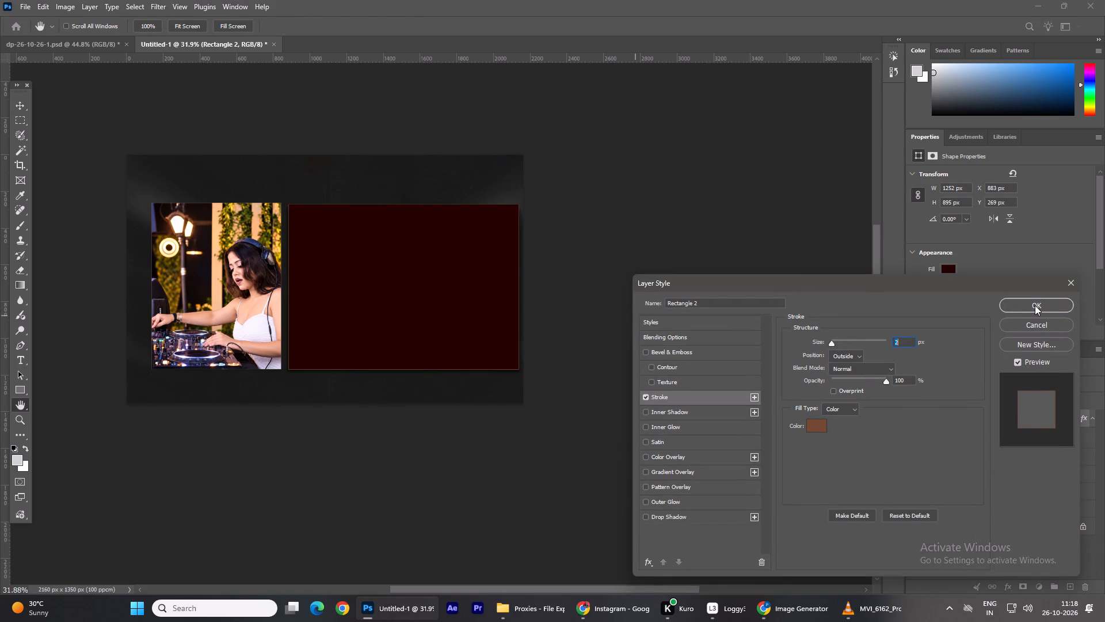
left_click(1035, 305)
left_click(623, 222)
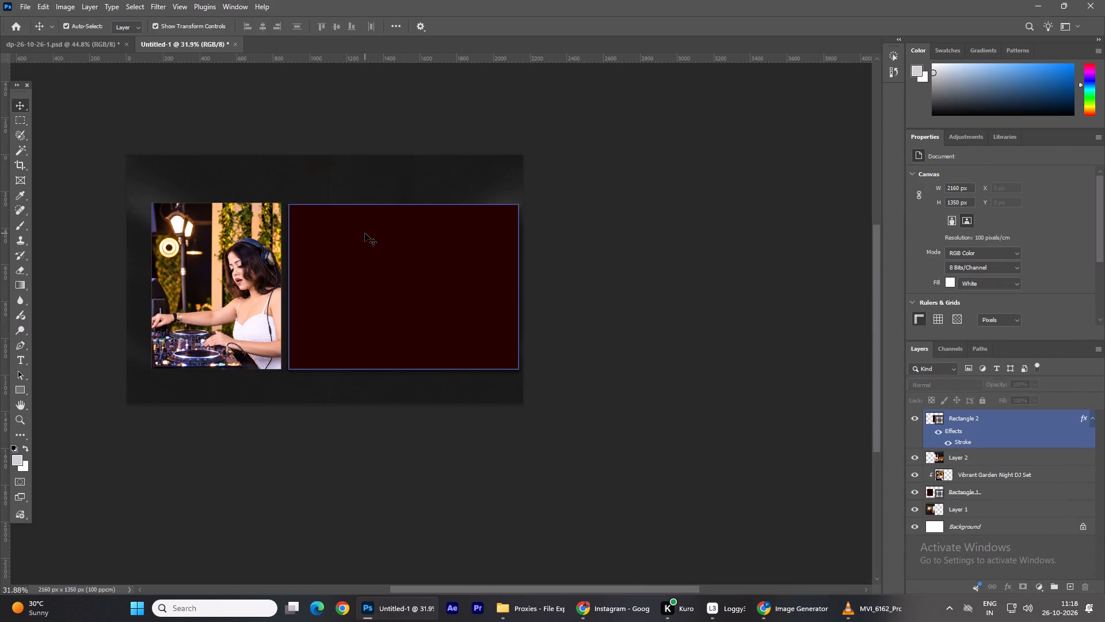
Hide the stroked dark red rectangle's layer to reveal the open-book spread beneath it.
scroll(365, 233, "up", 10, "alt")
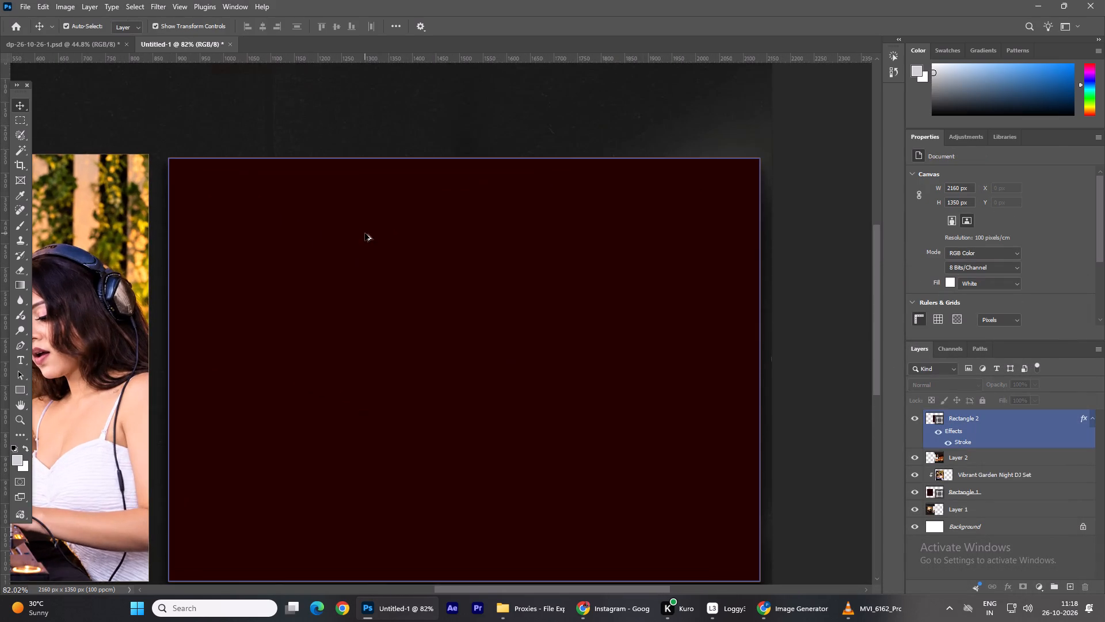
scroll(365, 233, "down", 10)
scroll(428, 309, "down", 5, "alt")
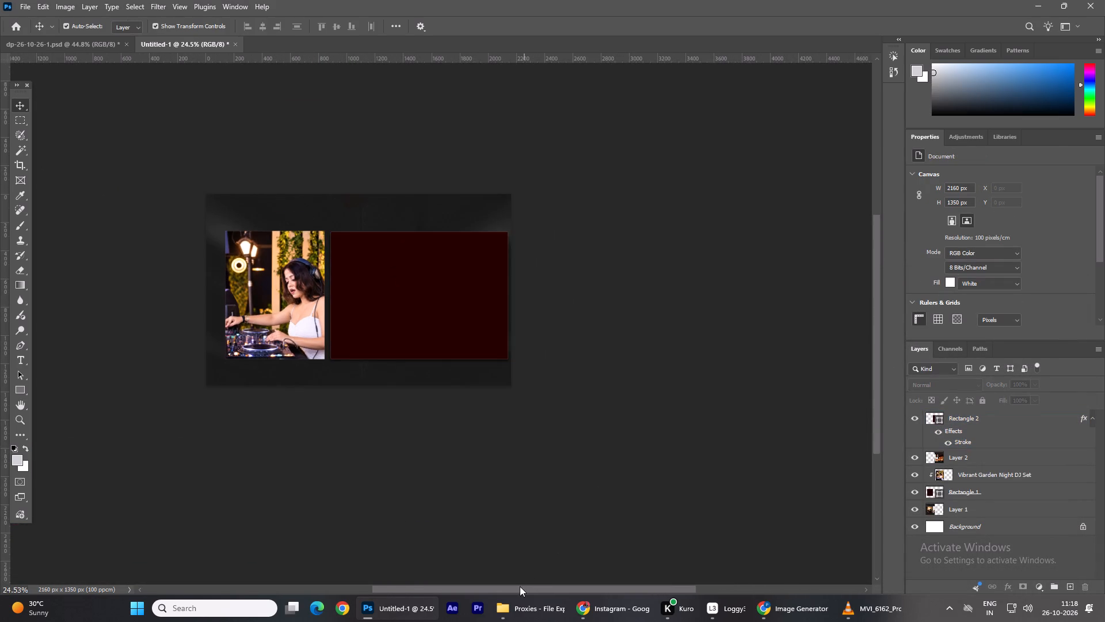
left_click_drag(519, 586, 496, 584)
left_click(751, 498)
left_click(912, 412)
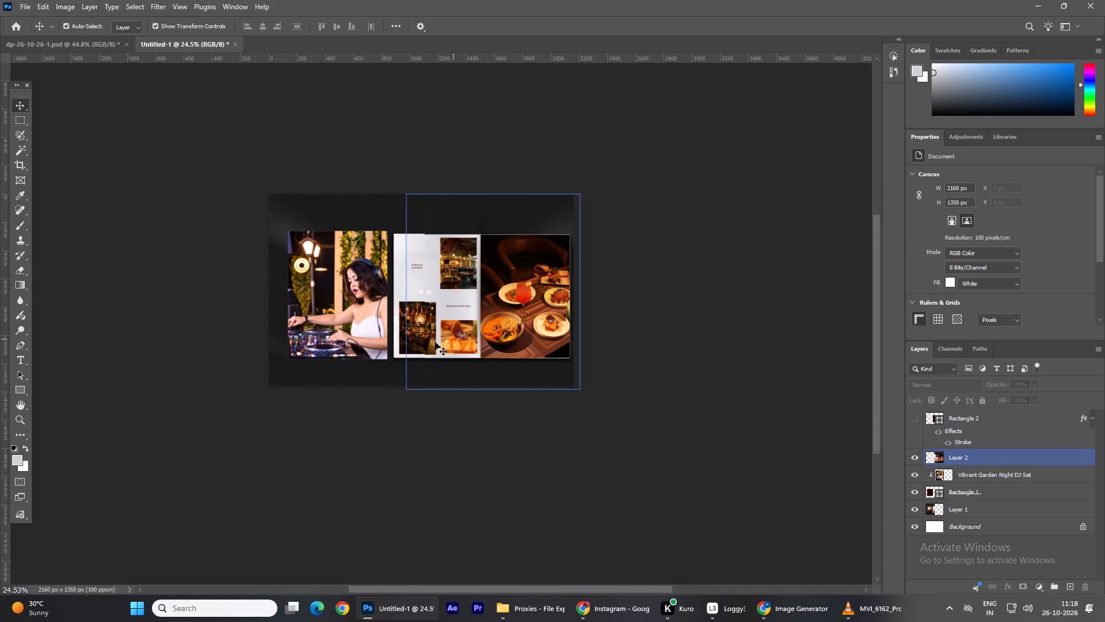
scroll(439, 327, "up", 12, "alt")
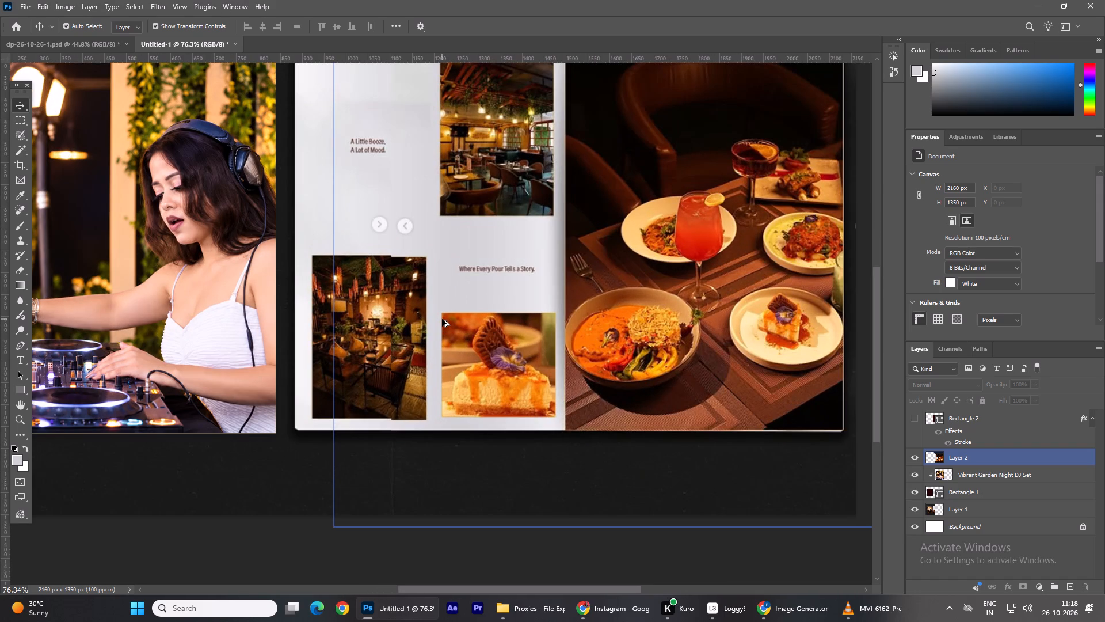
Compare the dark red rectangle with the book spread beneath it by toggling the rectangle's layer visibility.
scroll(442, 319, "down", 4, "alt")
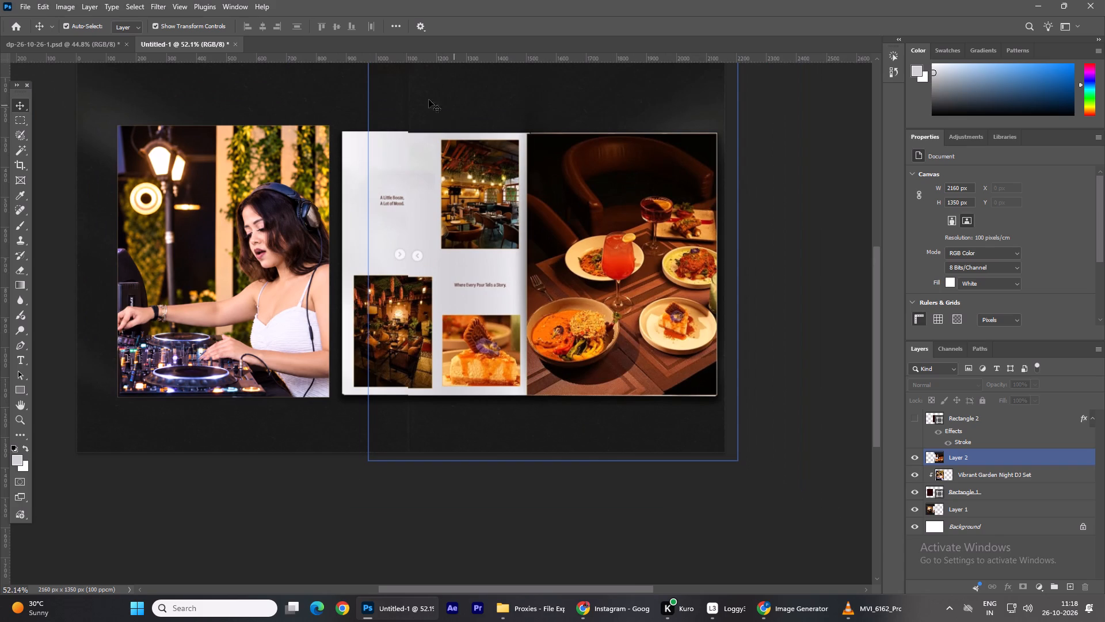
left_click(516, 519)
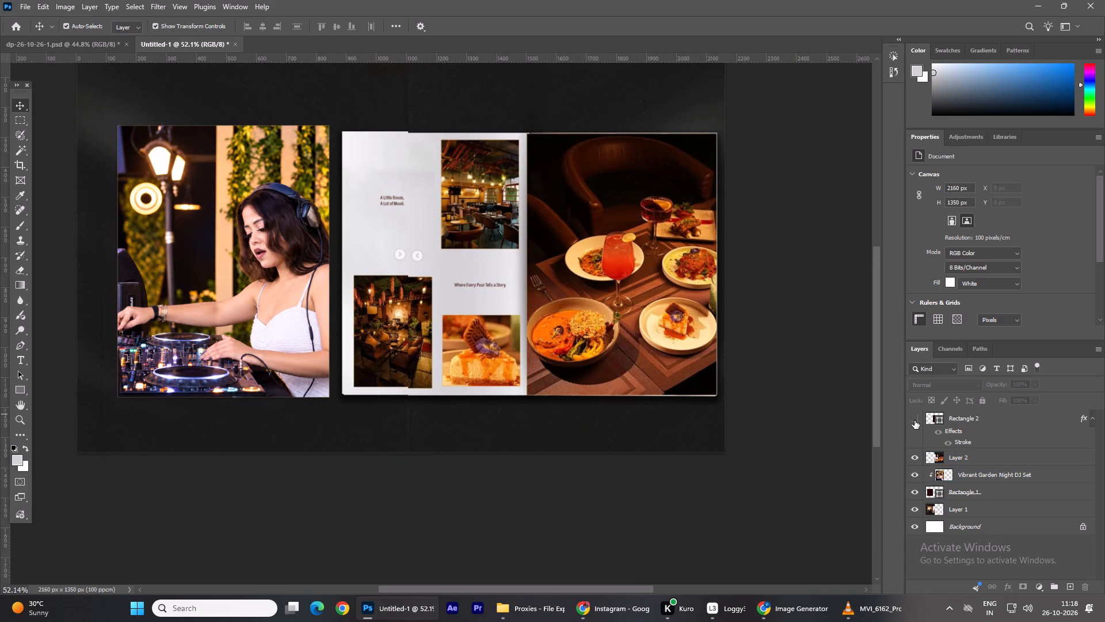
left_click(915, 420)
left_click(756, 446)
scroll(736, 411, "down", 2)
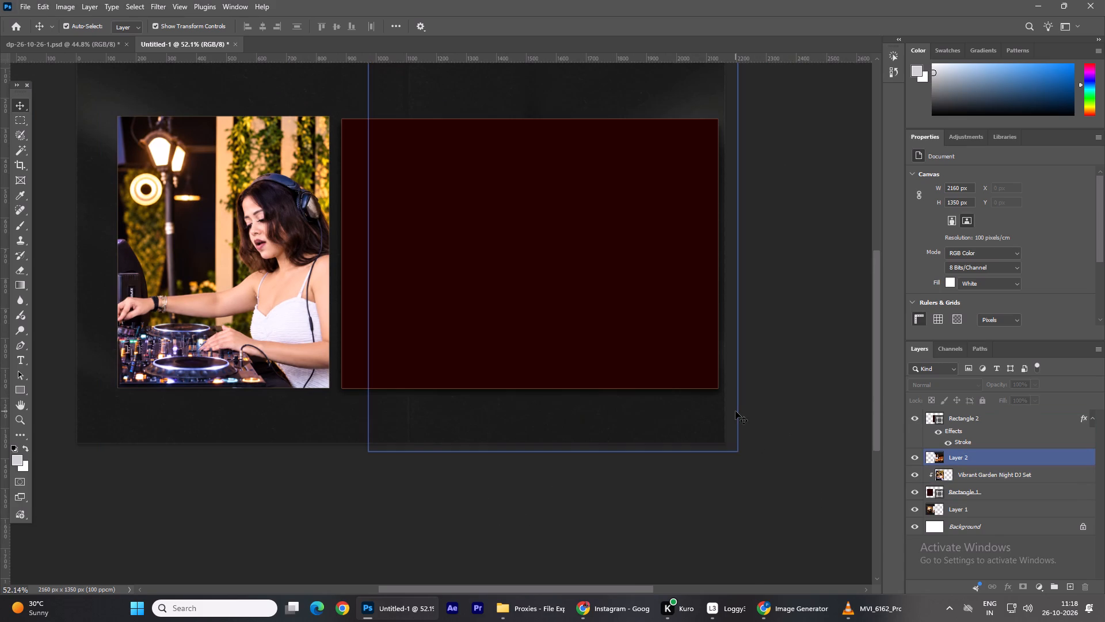
scroll(736, 411, "up", 5, "alt")
scroll(736, 411, "down", 9, "alt")
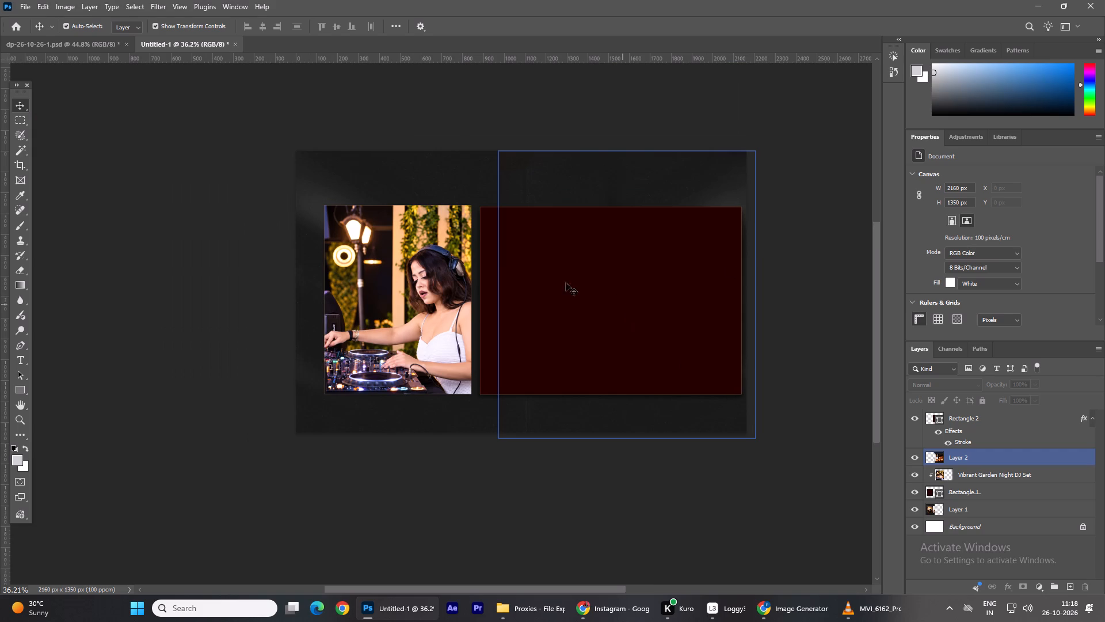
left_click(767, 484)
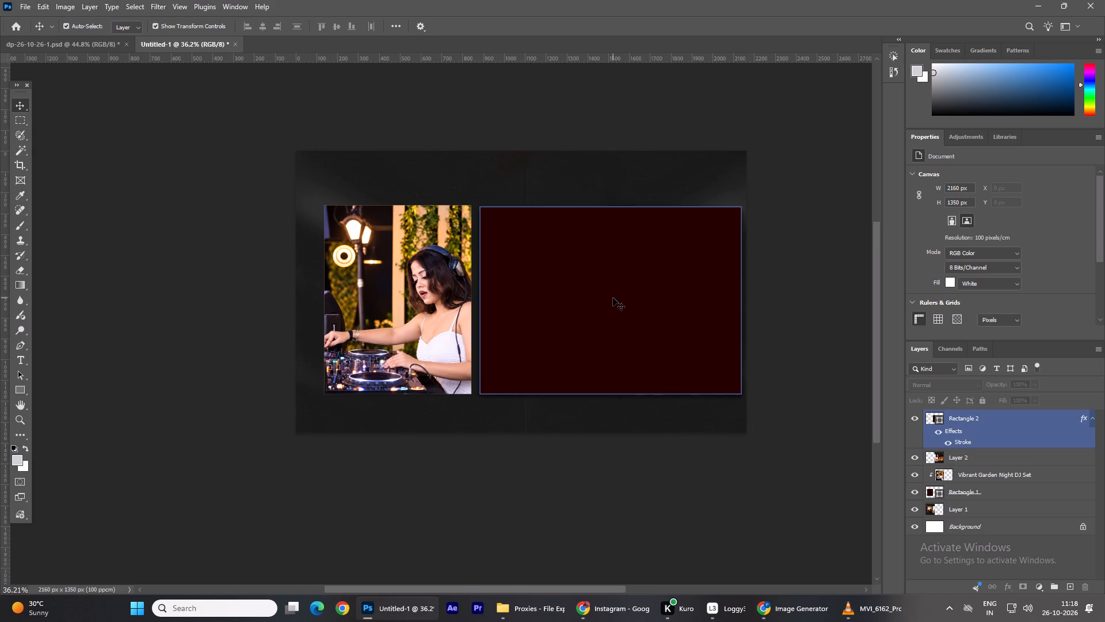
left_click(915, 415)
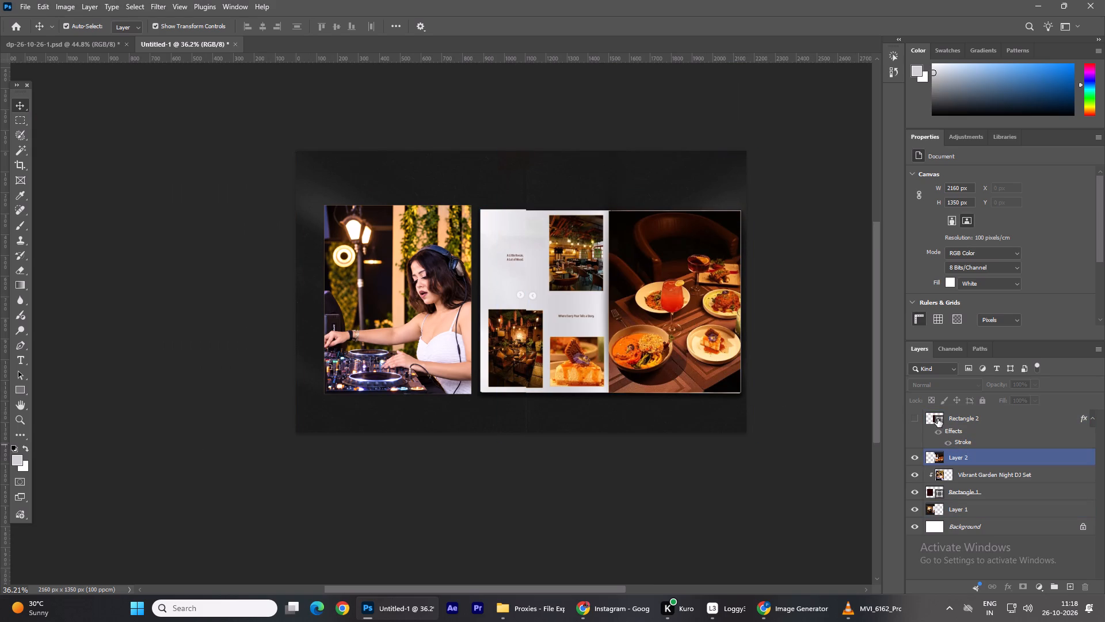
Show the dark red rectangle's layer and change the shape's fill to the recently used light grey.
left_click(916, 421)
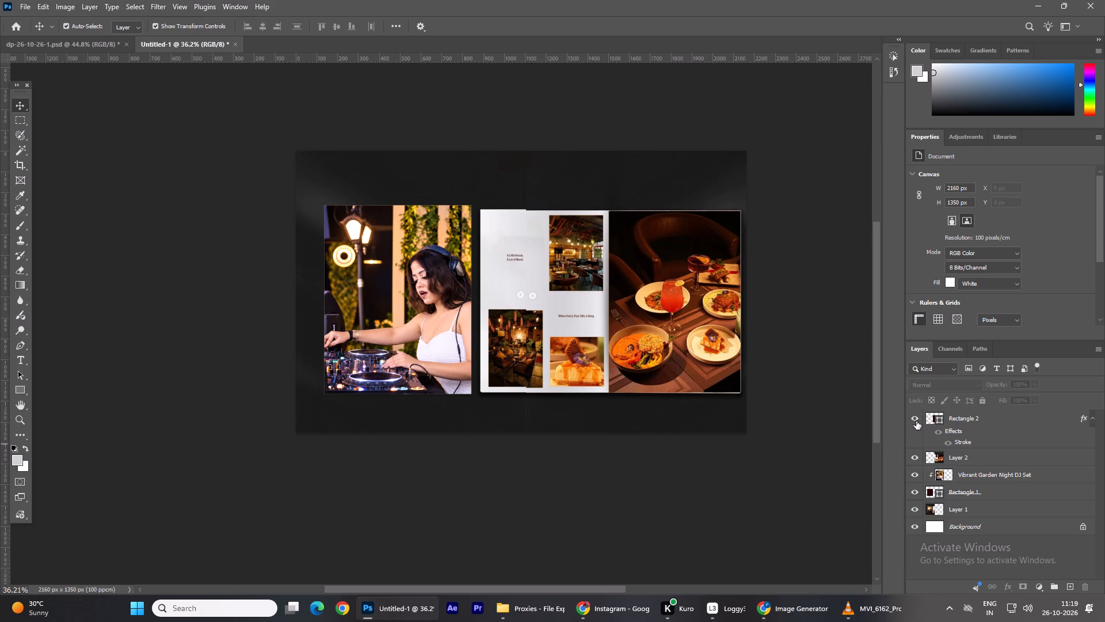
left_click(636, 344)
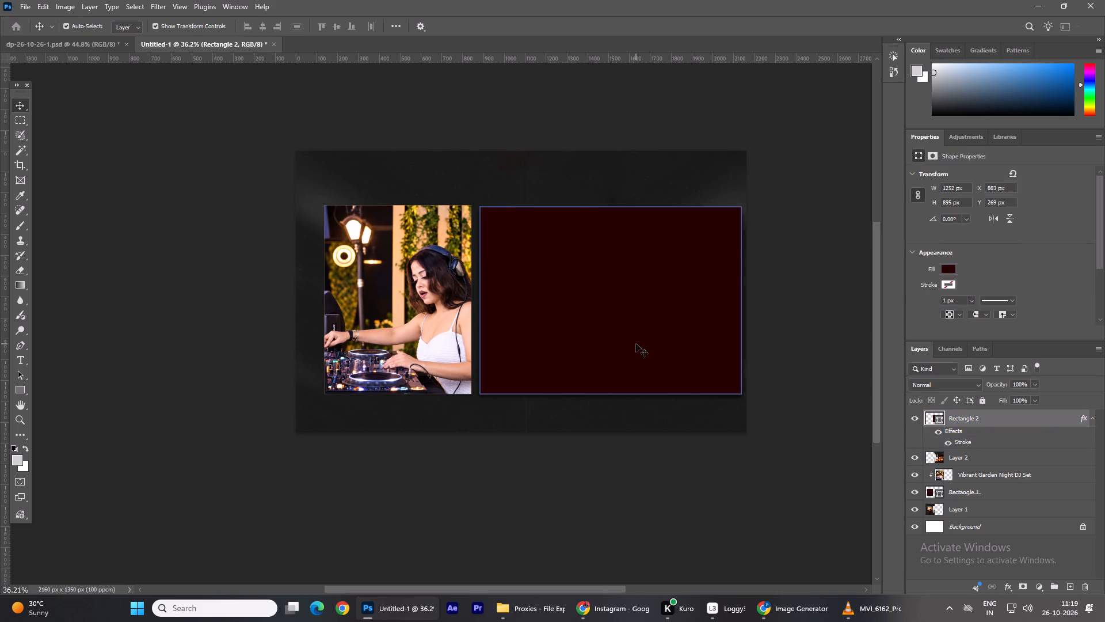
left_click(504, 419)
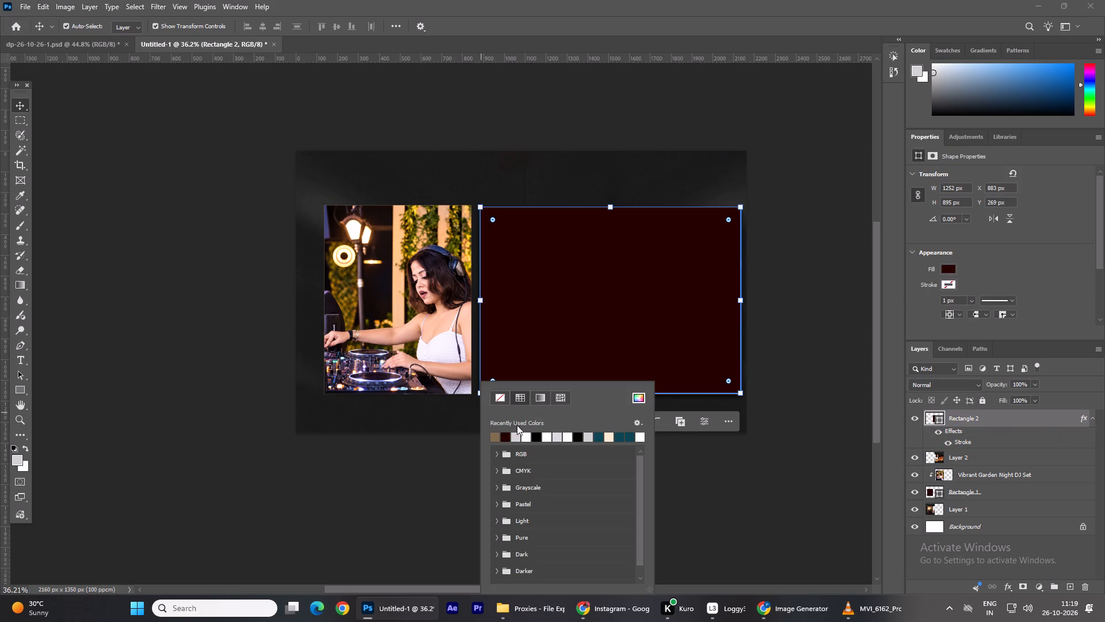
left_click(515, 434)
left_click(110, 99)
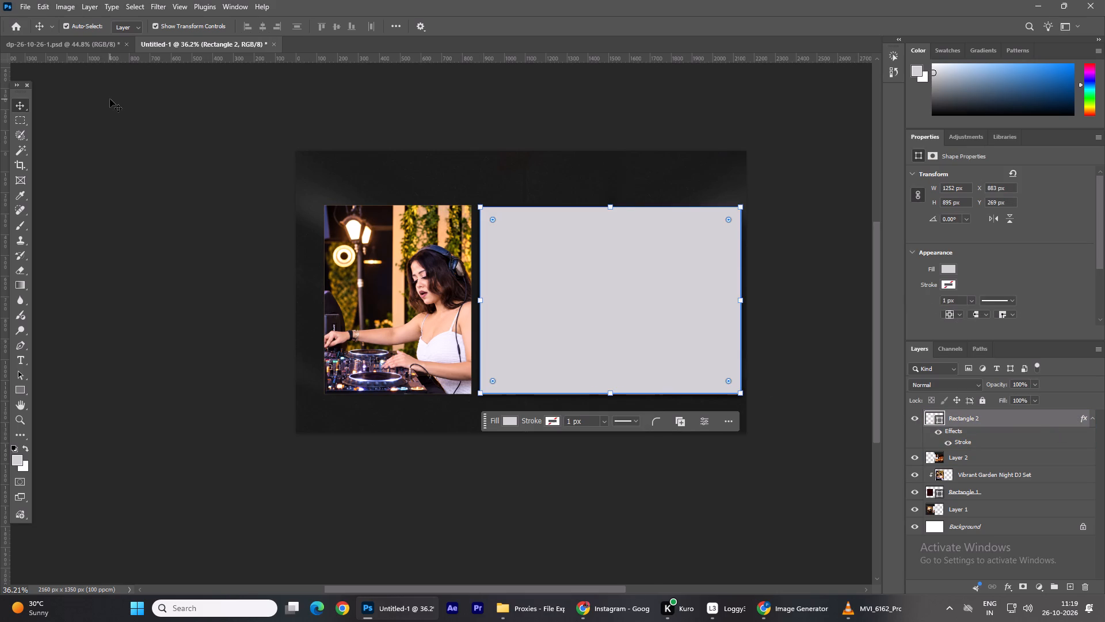
left_click(832, 407)
Hide the light grey rectangle's layer, keeping the layer with the book spread visible as a tracing reference.
left_click(910, 457)
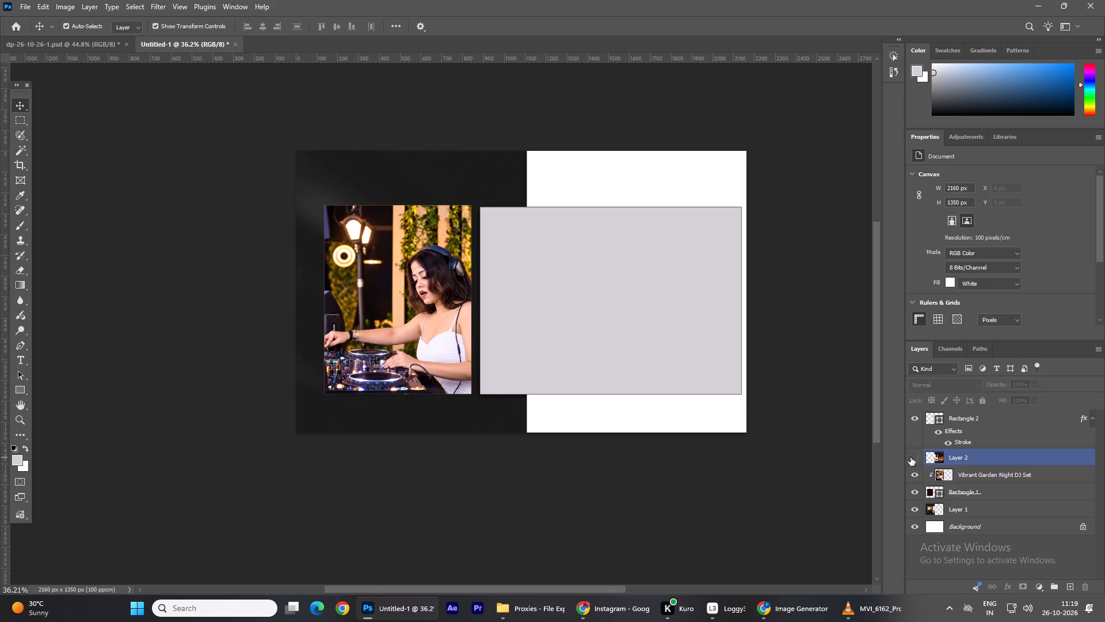
left_click(911, 458)
left_click(916, 416)
left_click(916, 416)
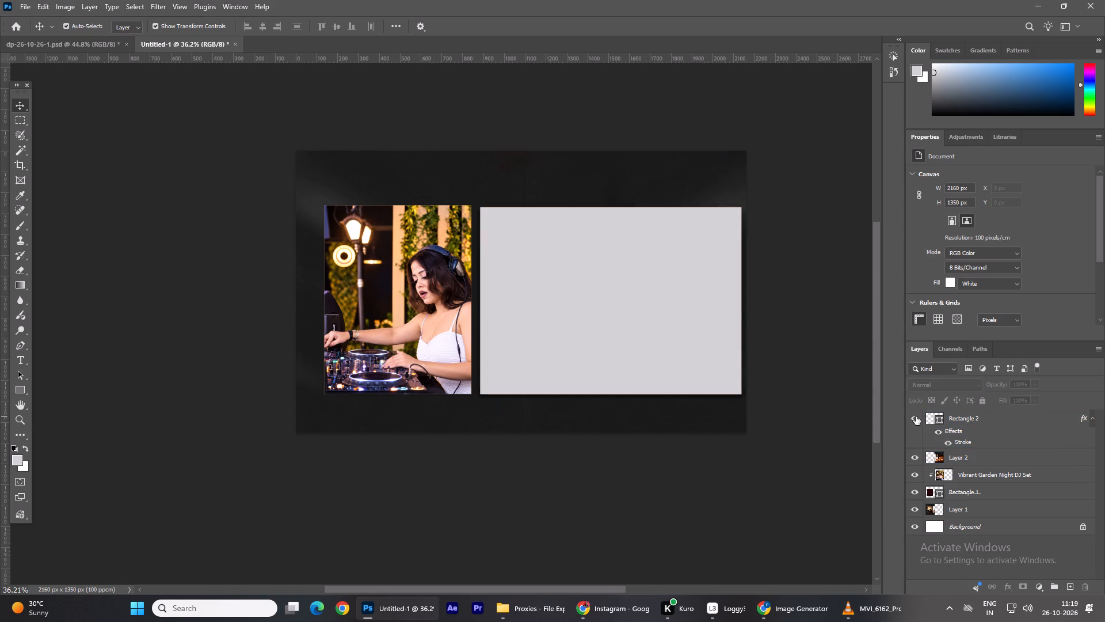
left_click(916, 416)
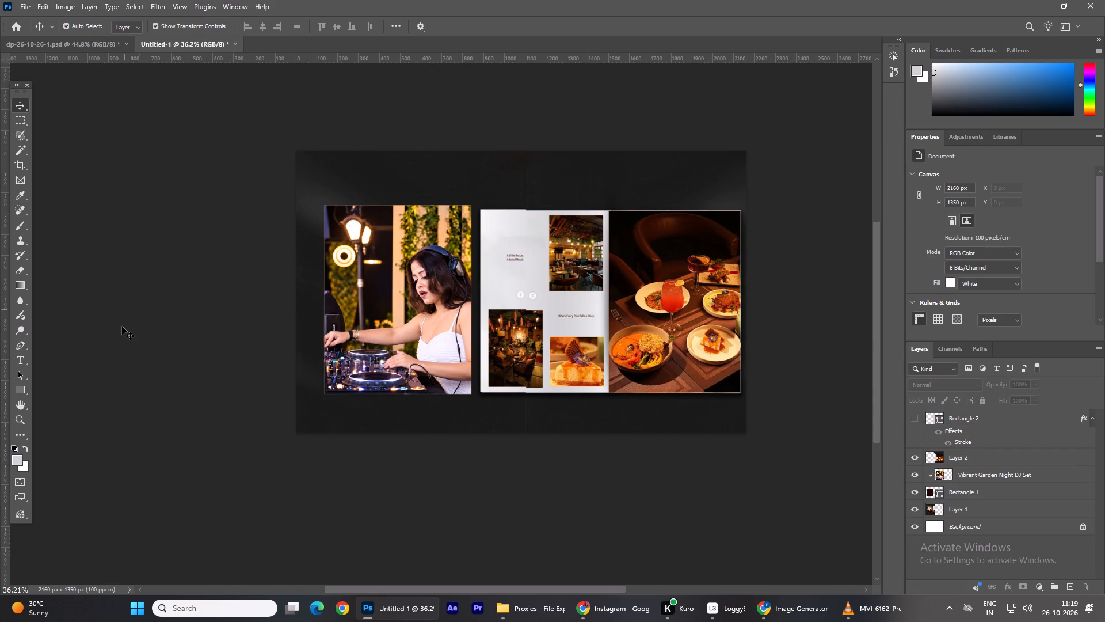
Draw a dark red rectangle about 275 × 386 px over the lower interior photo with the hanging lights.
left_click(11, 385)
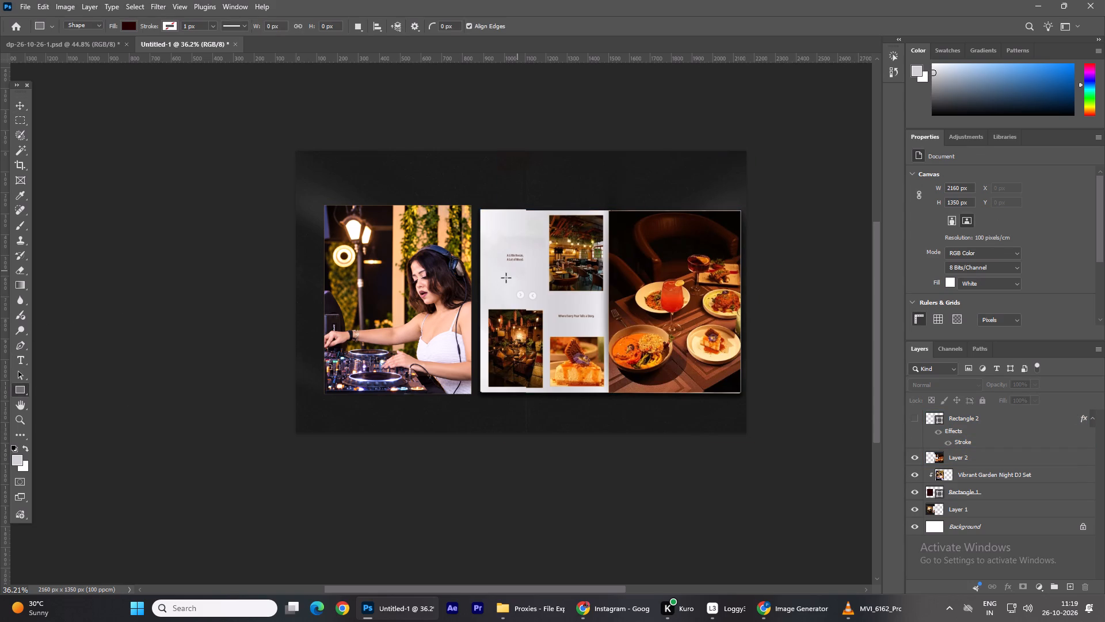
left_click_drag(487, 308, 496, 317)
left_click_drag(496, 317, 544, 388)
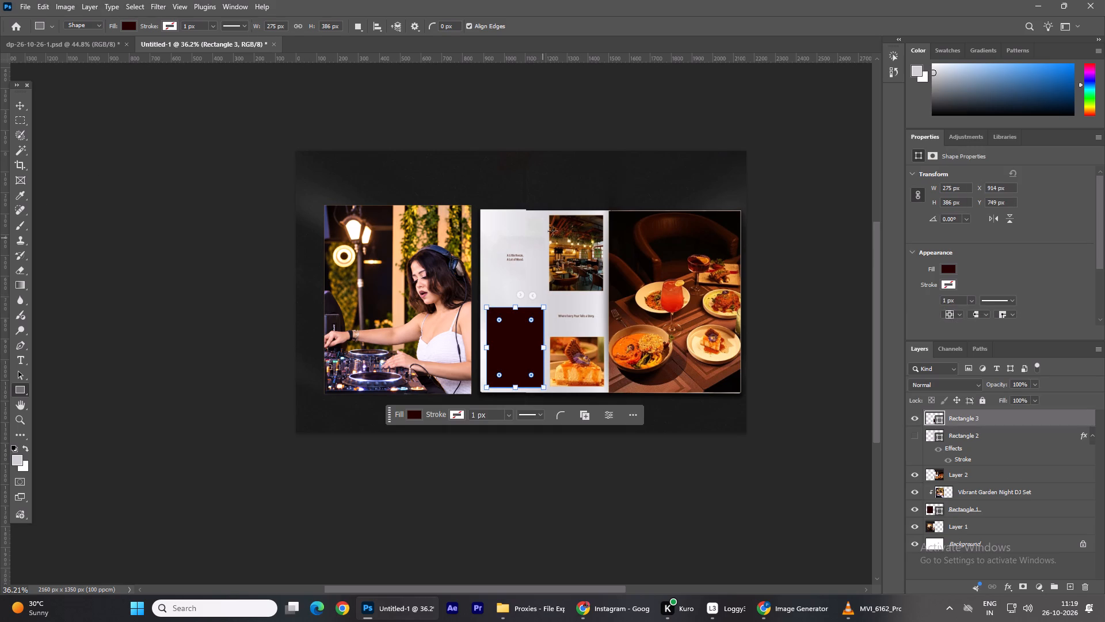
Draw a dark red rectangle about 278 × 373 px over the upper interior photo of the dining area.
left_click_drag(547, 215, 604, 290)
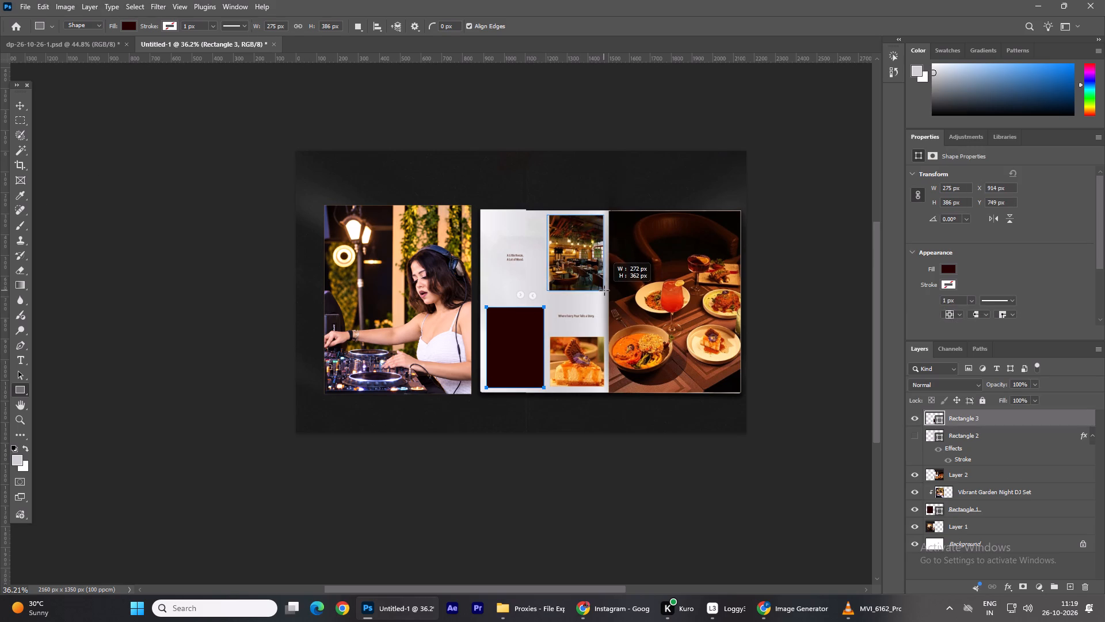
left_click_drag(604, 290, 605, 293)
Draw a dark red rectangle about 267 × 237 px over the dessert photo in the spread.
left_click_drag(548, 337, 604, 387)
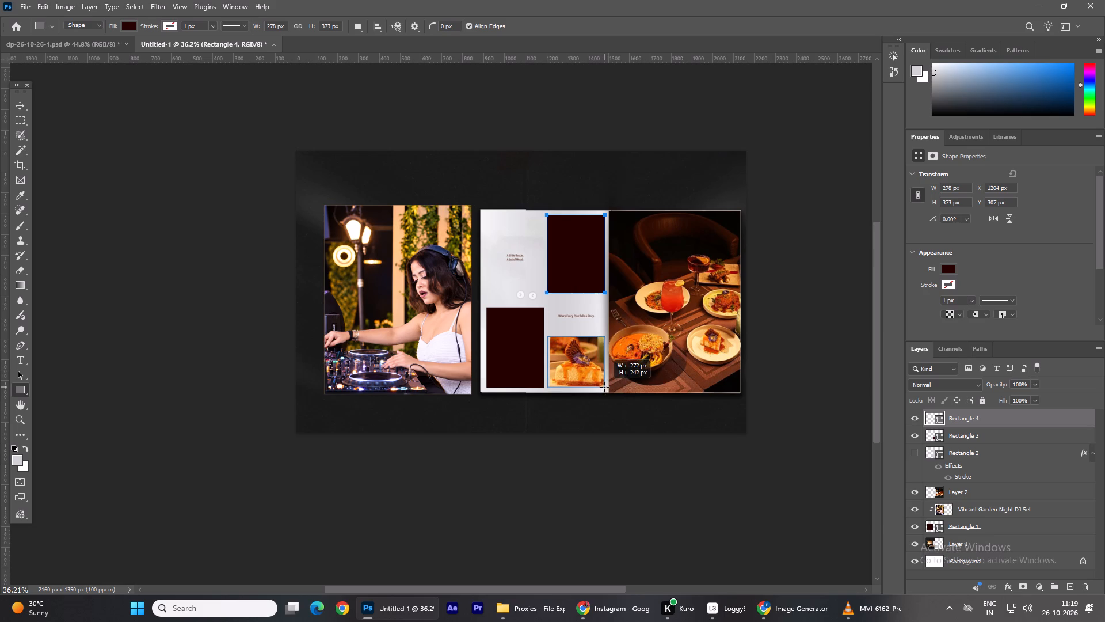
left_click_drag(604, 387, 603, 386)
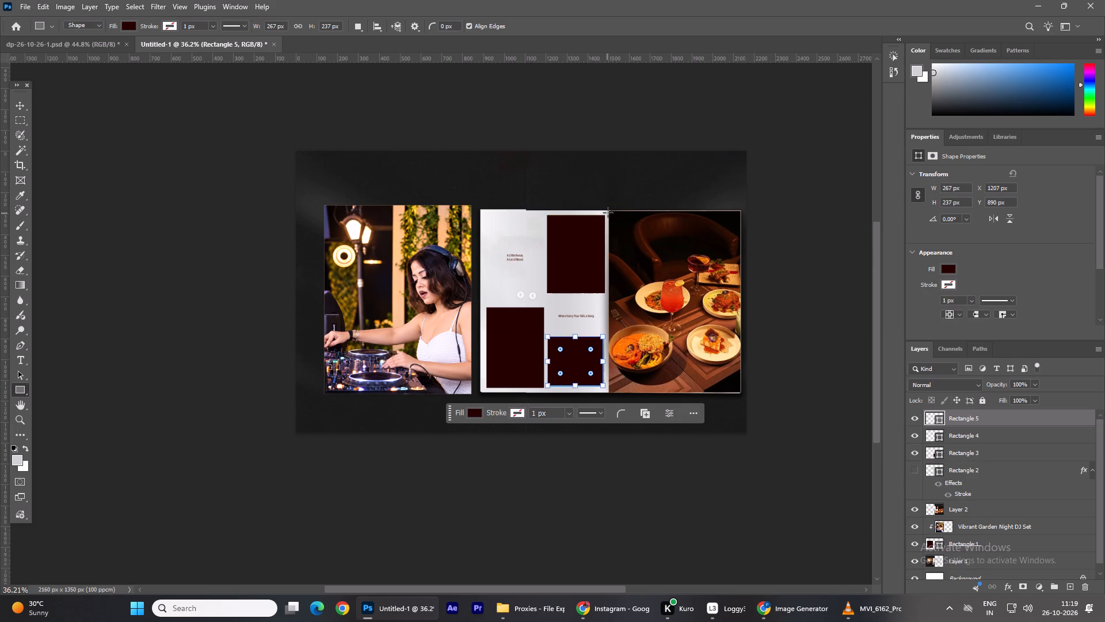
Draw a dark red rectangle about 636 × 867 px covering the full food page of the spread.
left_click_drag(608, 211, 719, 380)
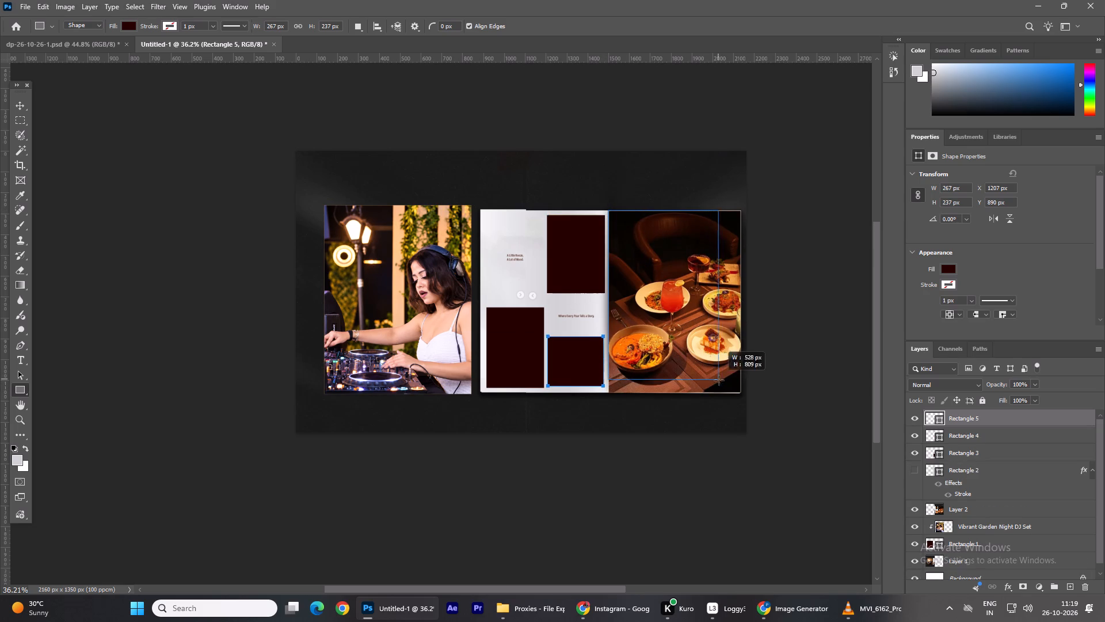
left_click_drag(719, 380, 741, 391)
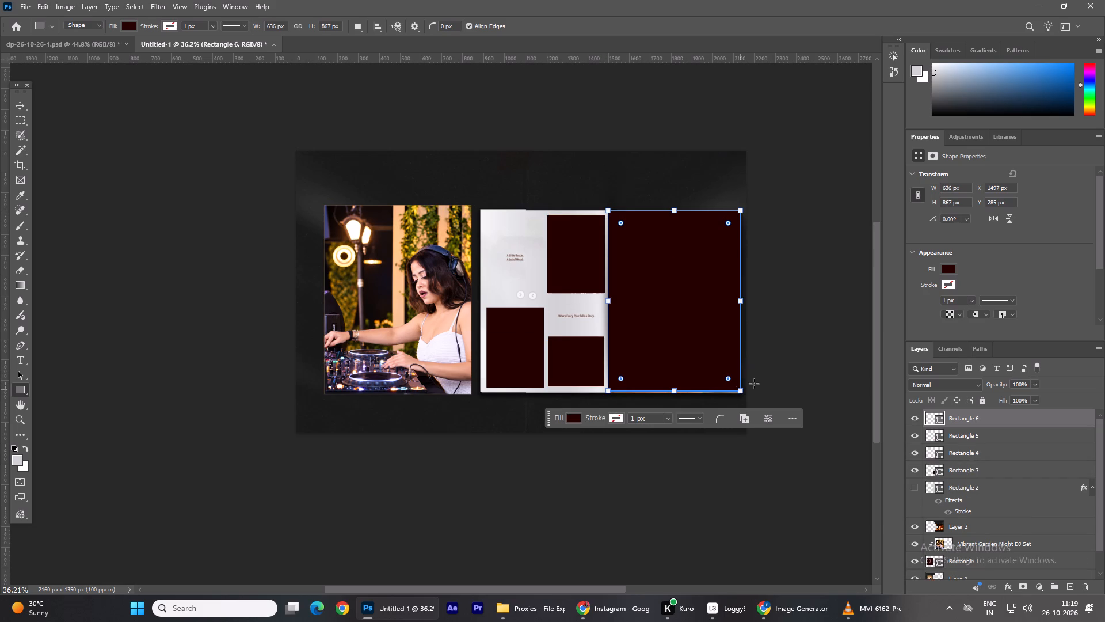
Show the light grey backing rectangle's layer behind the four dark red placeholders, and deselect the shapes with the Move tool.
left_click(913, 484)
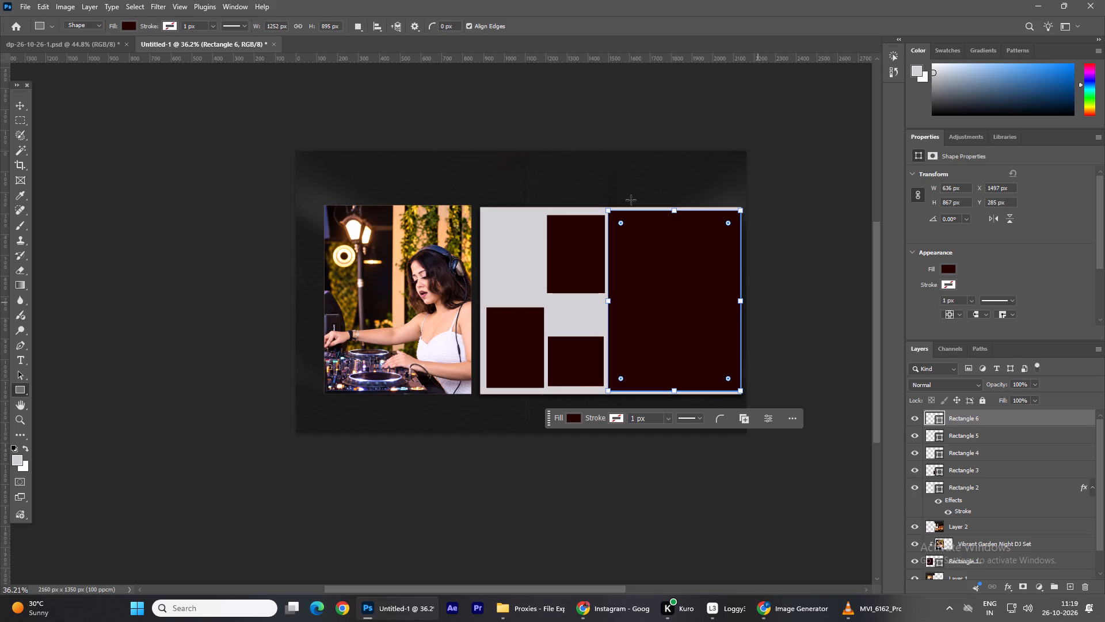
left_click(21, 102)
left_click(215, 175)
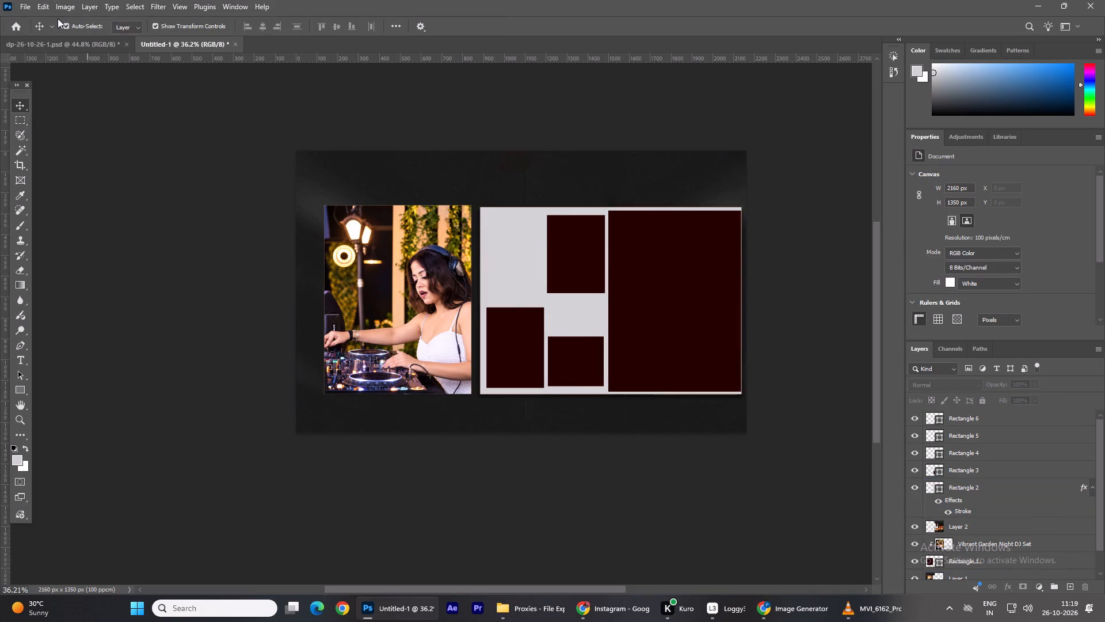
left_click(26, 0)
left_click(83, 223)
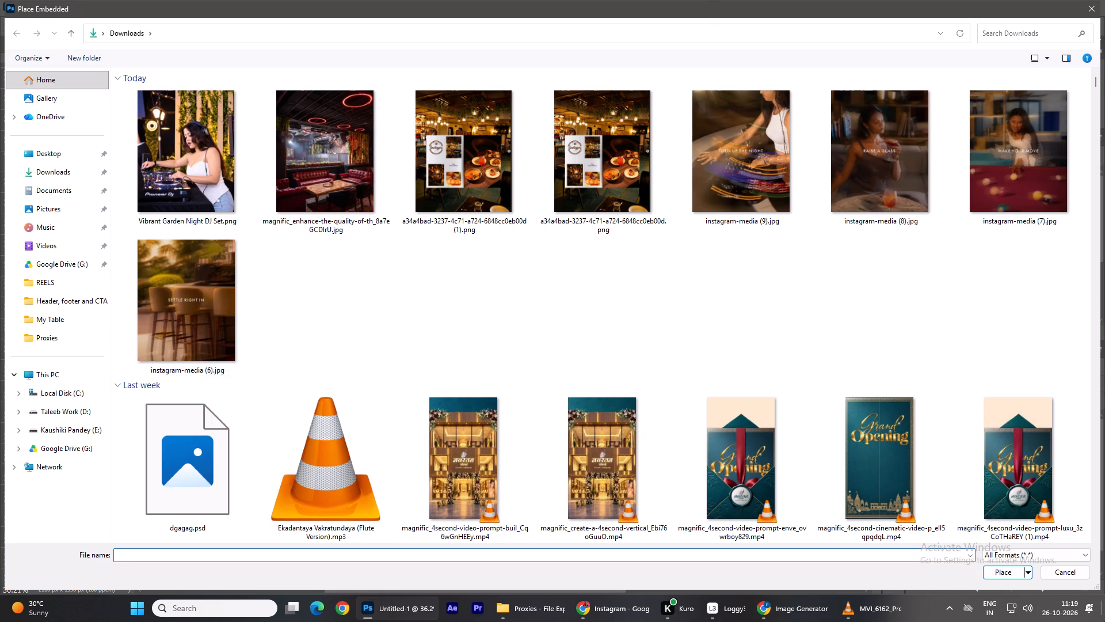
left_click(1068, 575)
Switch to VLC and close the MVI_6162_Proxy.mov clip.
left_click(888, 609)
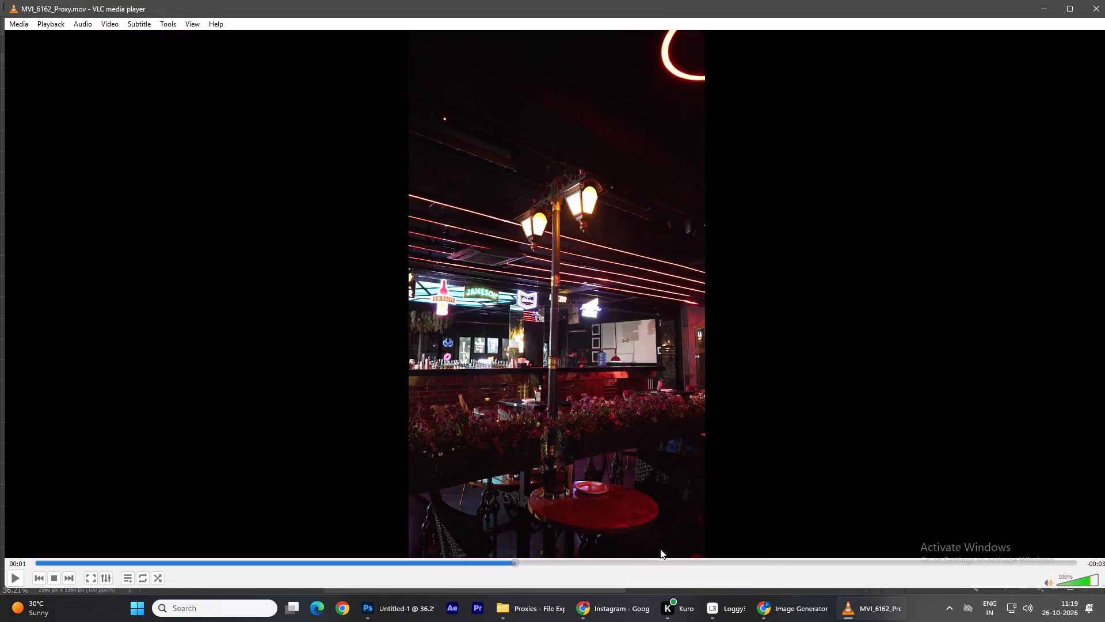
left_click(1090, 5)
Browse the Proxies folder for the flaming bar shots clip, MVI_6263_Proxy.mov, and open it in a maximized player window.
left_click(562, 605)
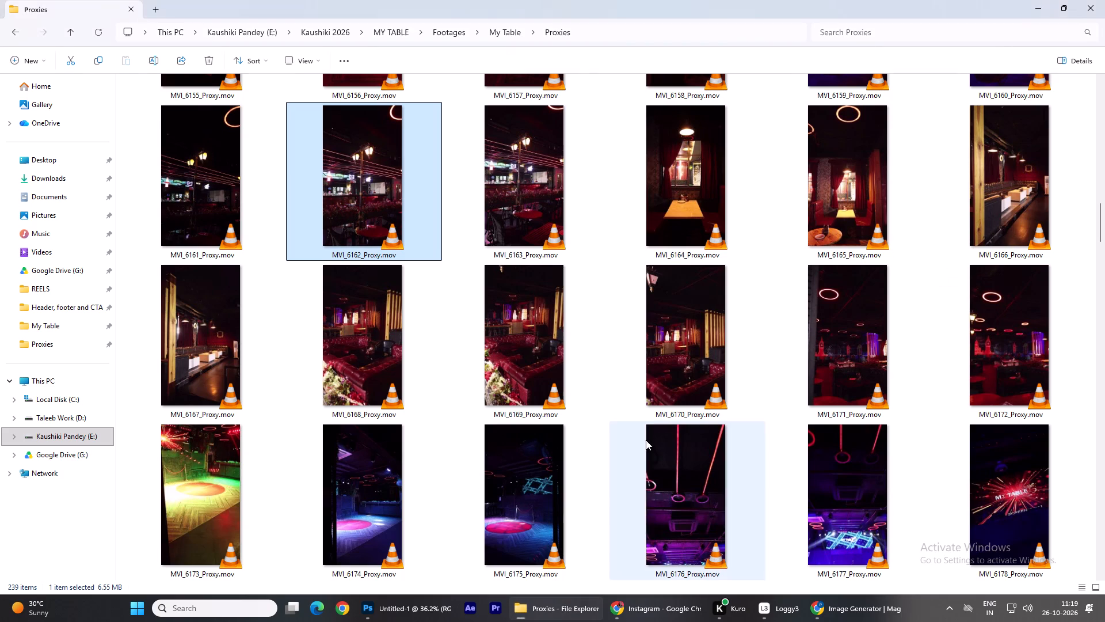
scroll(472, 492, "down", 5)
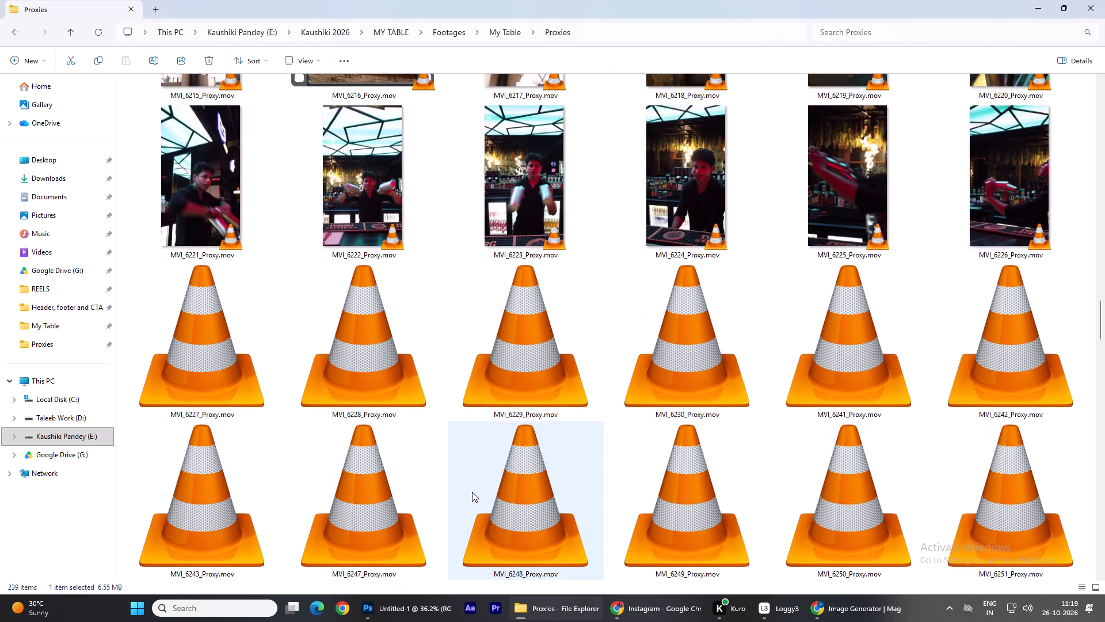
scroll(472, 492, "down", 1)
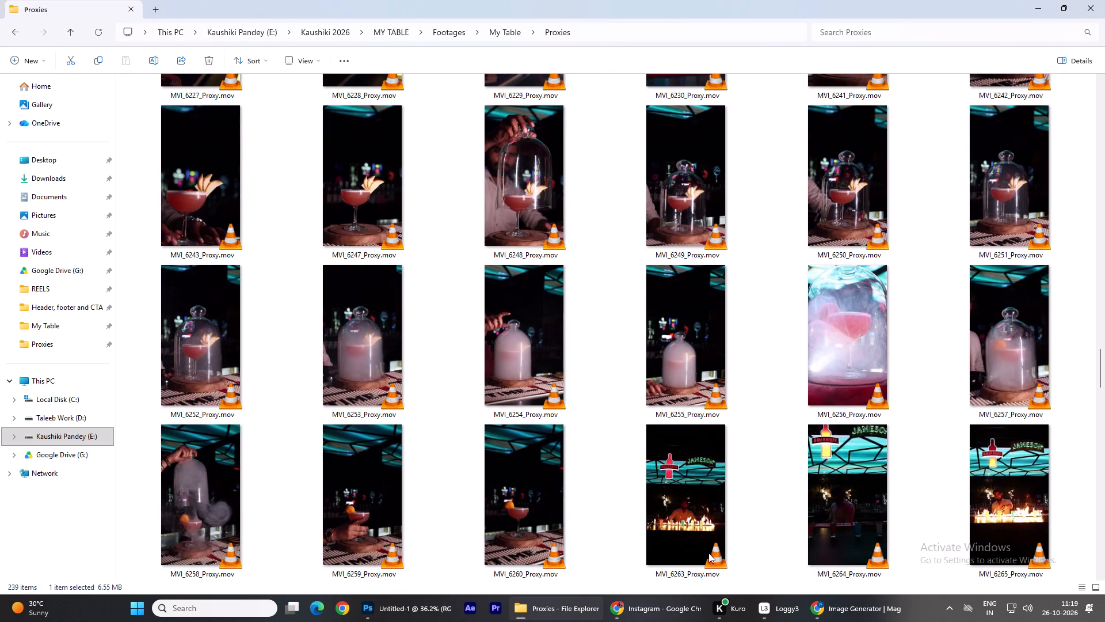
double_click(705, 519)
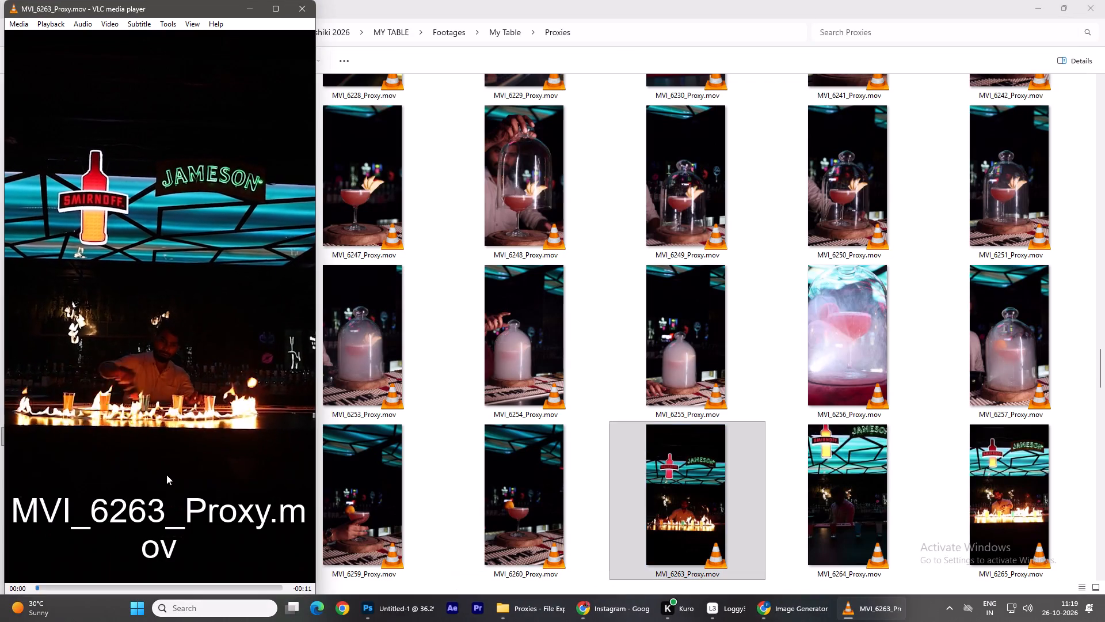
left_click(276, 11)
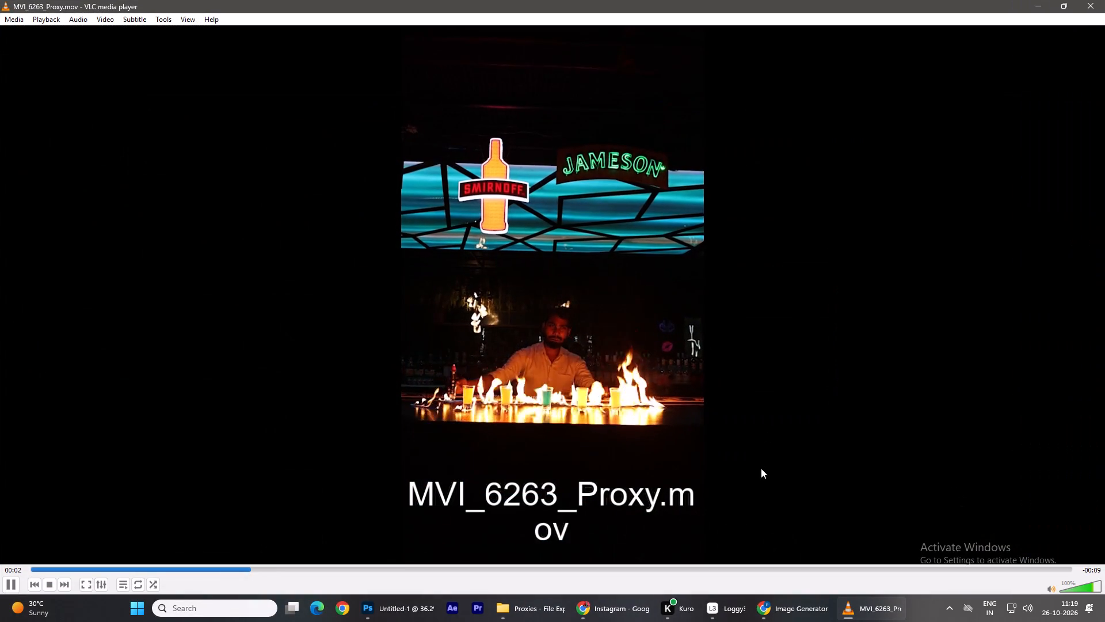
Pause the bar clip and scrub to the frame of the bartender behind the flaming shots at about 00:07.
key("space")
left_click_drag(277, 570, 371, 577)
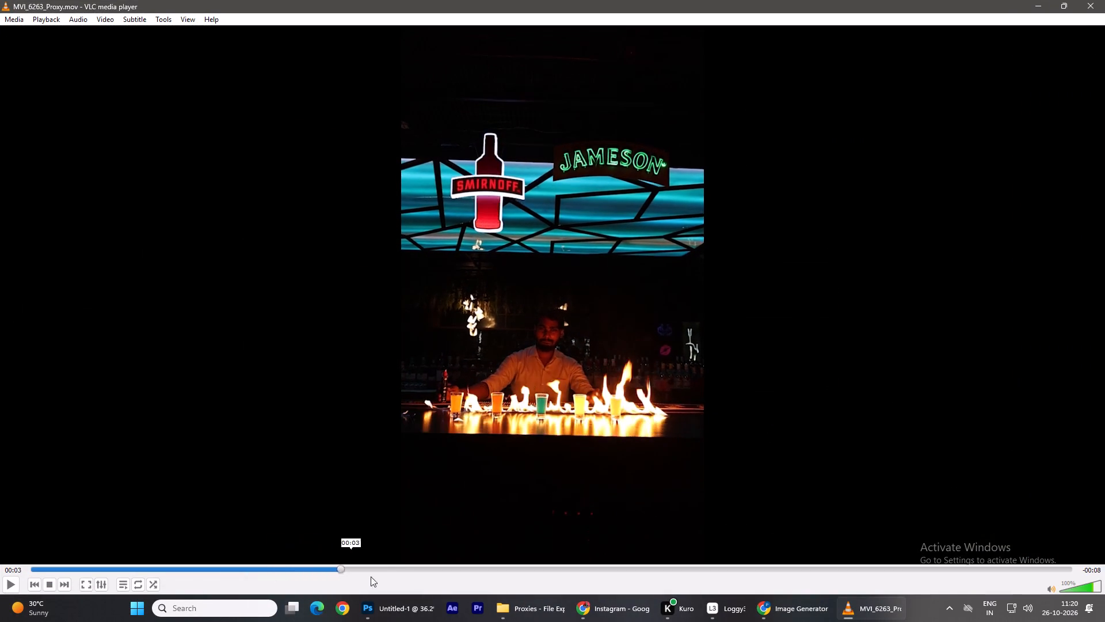
left_click_drag(371, 577, 575, 578)
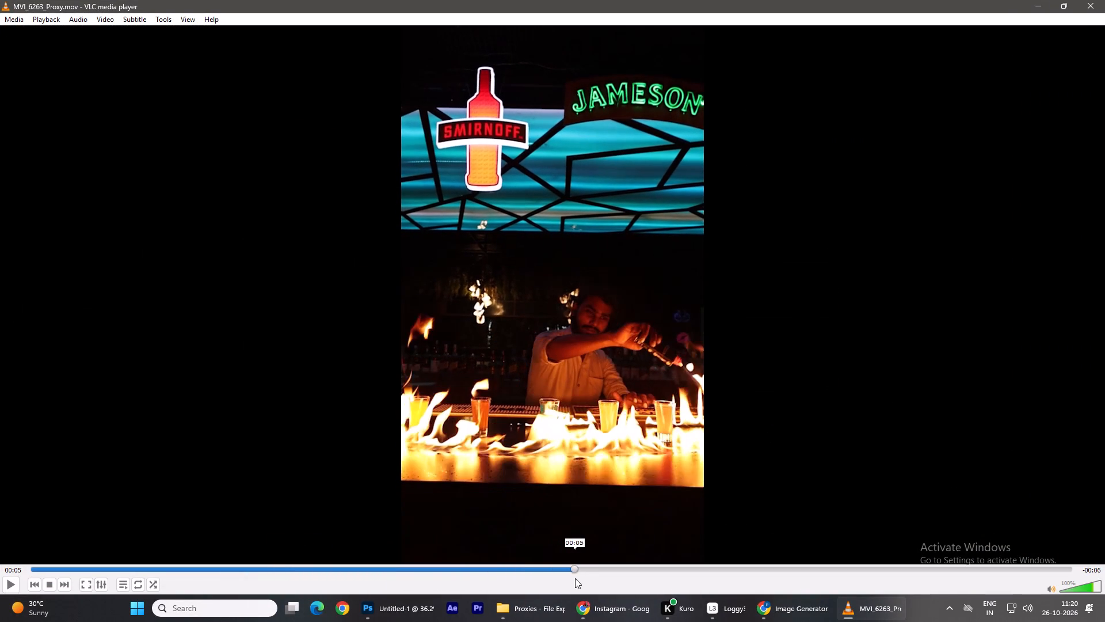
left_click_drag(575, 578, 687, 582)
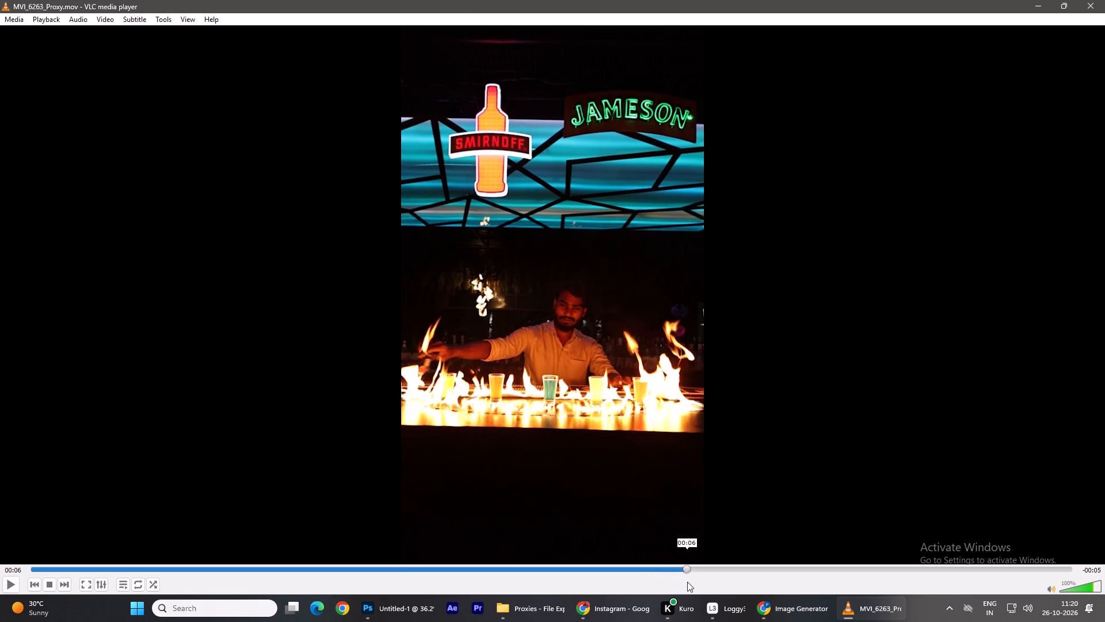
left_click_drag(687, 582, 714, 583)
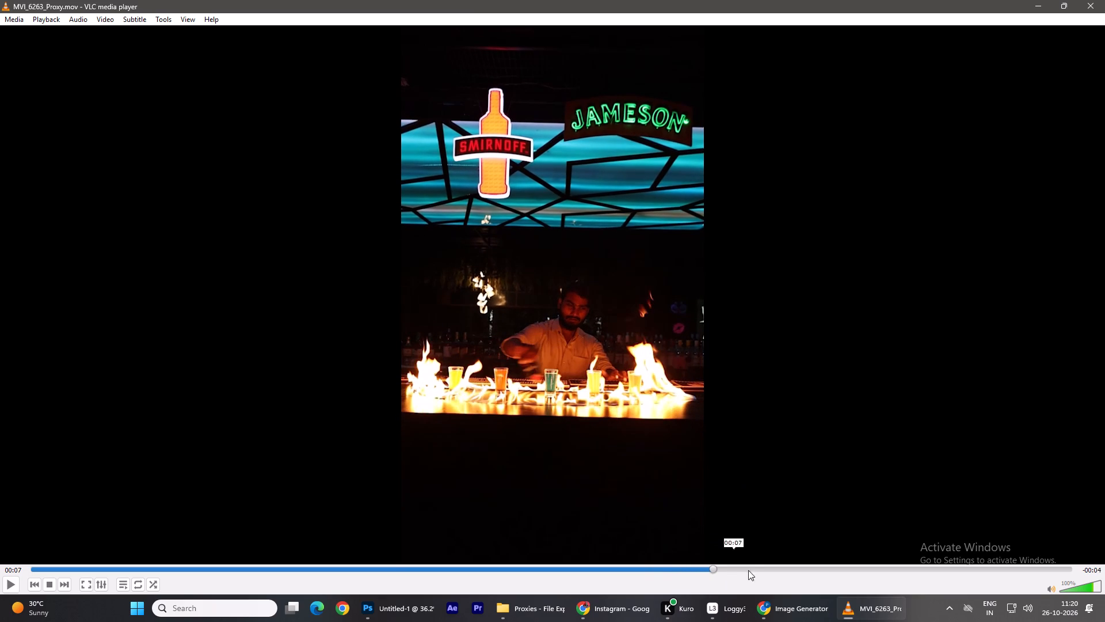
left_click_drag(718, 571, 733, 570)
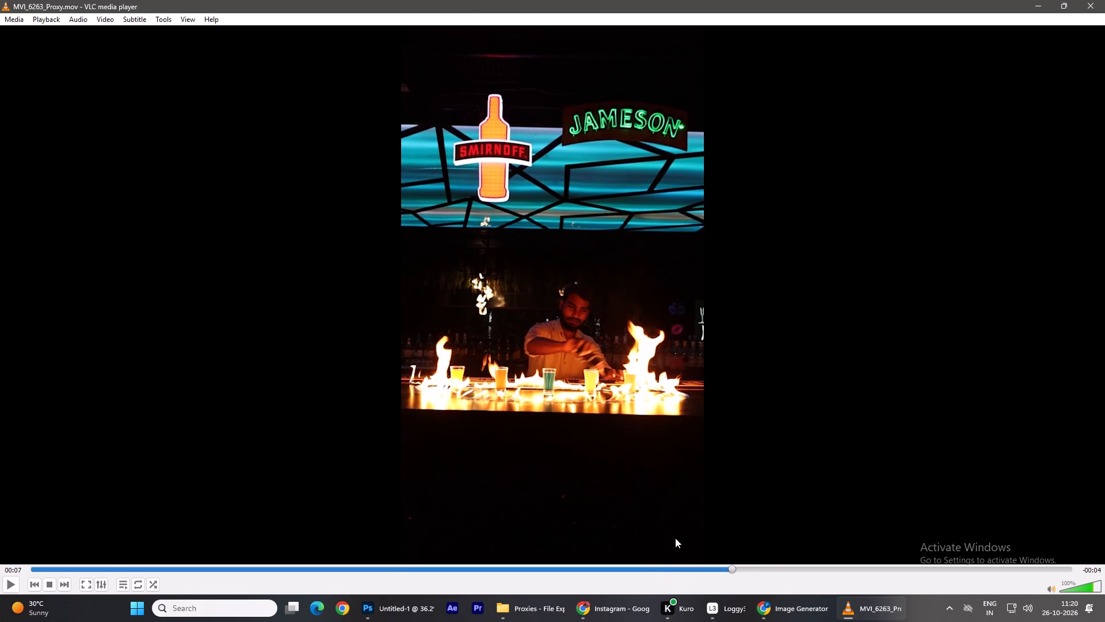
Scrub the paused bar clip back to the opening frame of the bartender torching the flaming shots at 00:00 and start a screen snip.
left_click(771, 557)
left_click(764, 566)
left_click(792, 567)
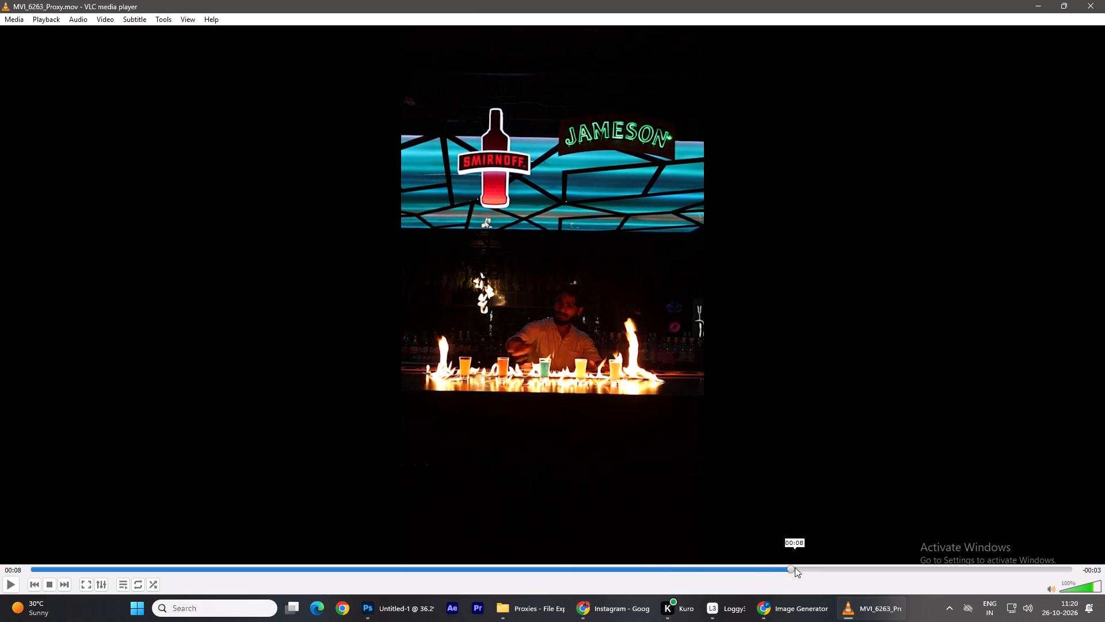
left_click(795, 567)
left_click_drag(788, 567, 741, 570)
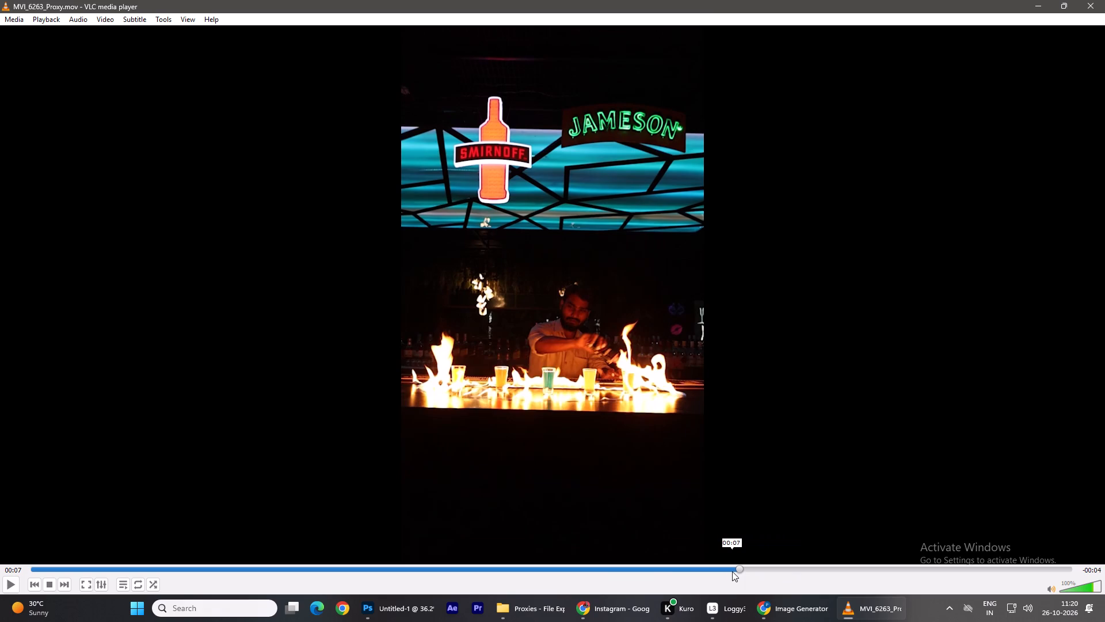
left_click_drag(732, 571, 704, 572)
left_click_drag(671, 570, 367, 587)
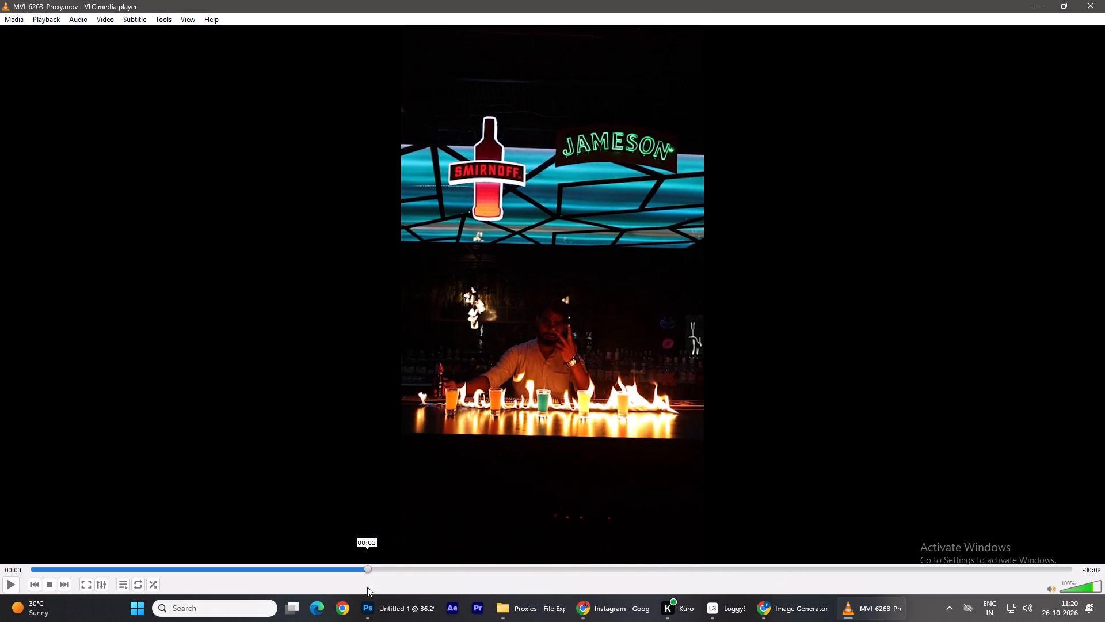
left_click_drag(367, 587, 115, 589)
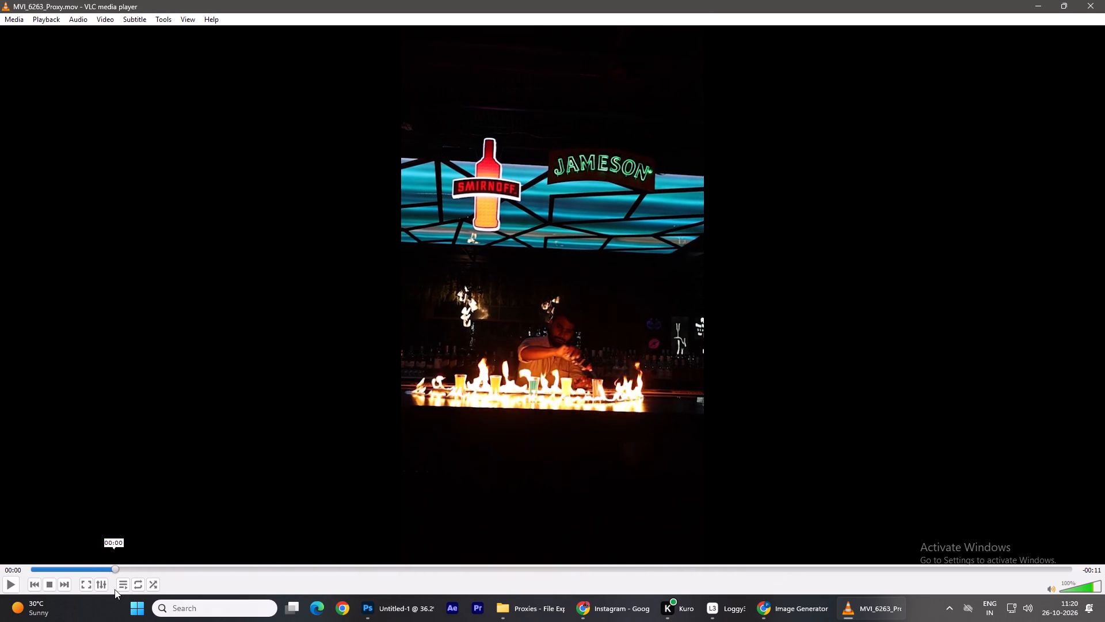
left_click_drag(115, 589, 117, 590)
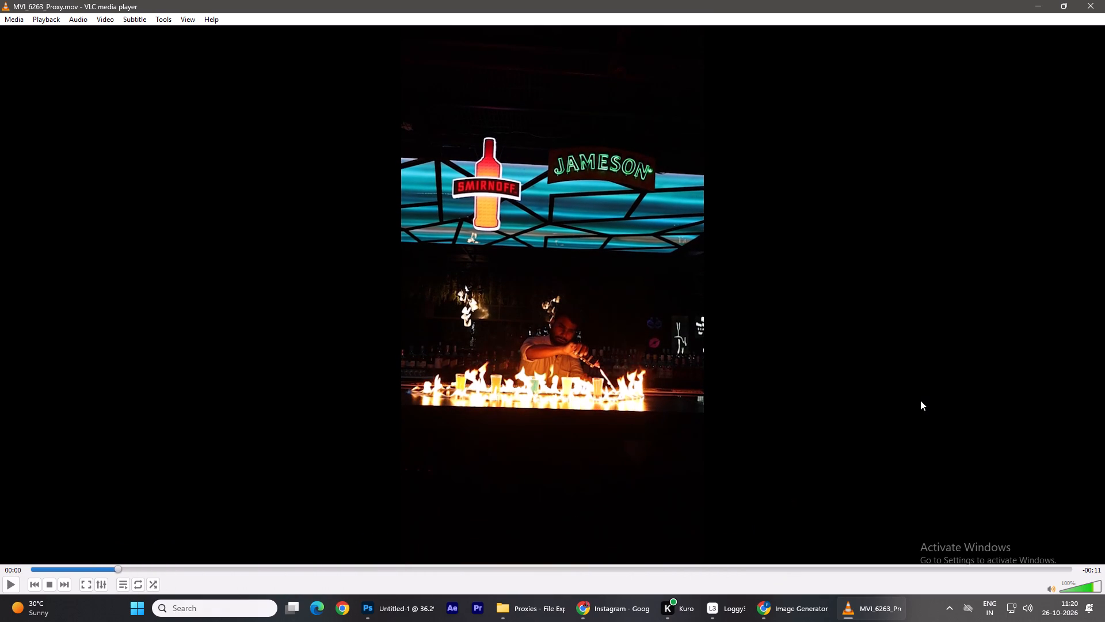
key("shift+super+s")
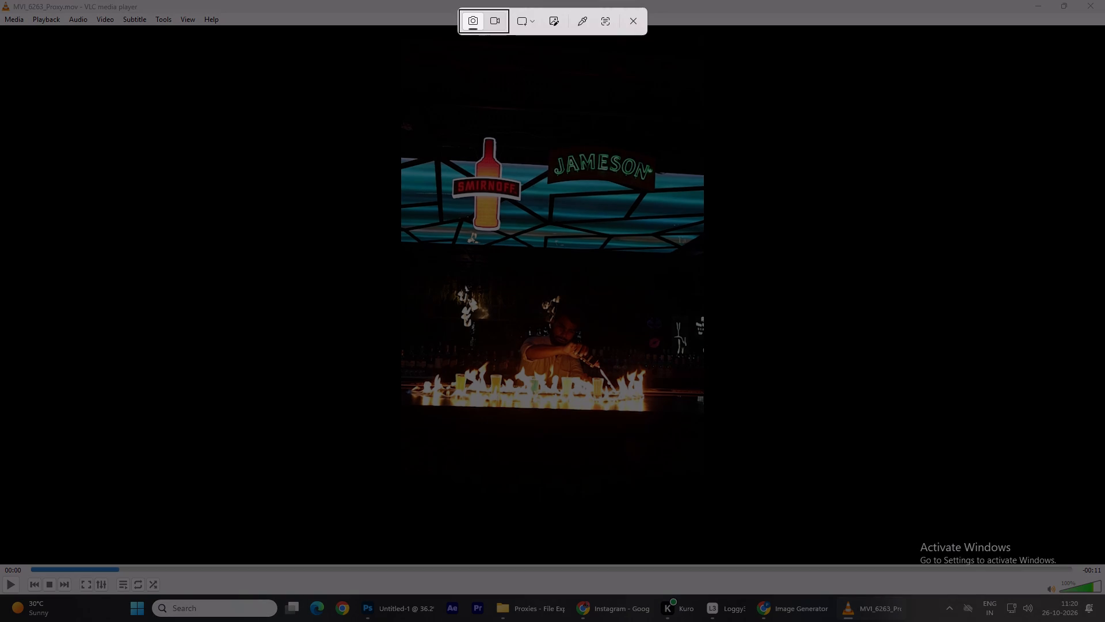
Snip the lower part of the paused frame, capturing the bartender and the flaming shots along the bar below the neon signs.
left_click_drag(405, 227, 698, 447)
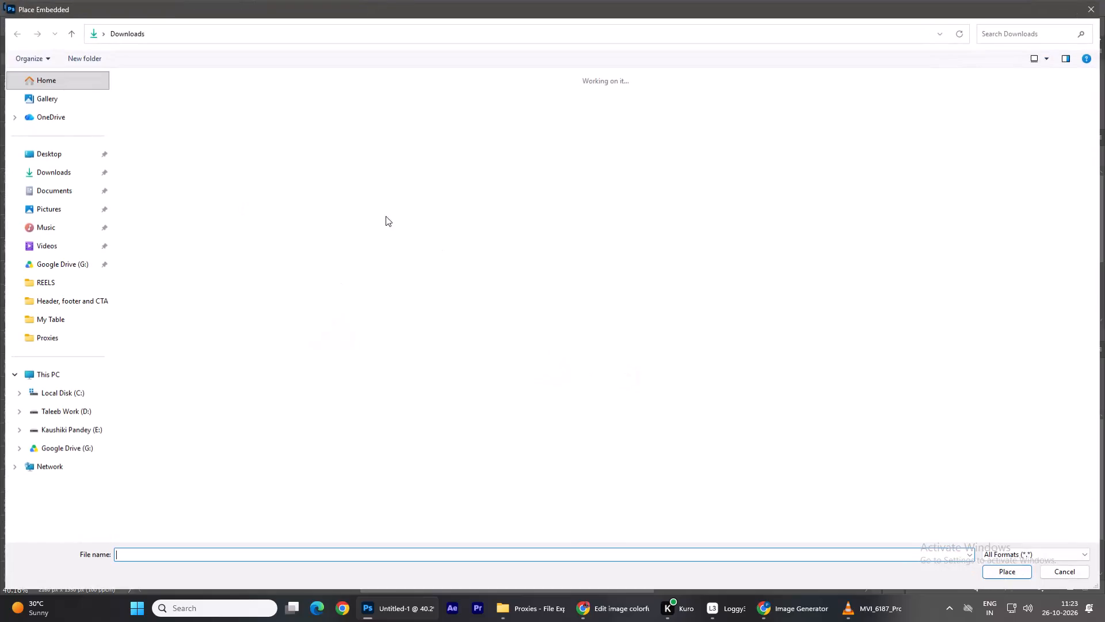
double_click(198, 173)
left_click_drag(975, 411, 974, 419)
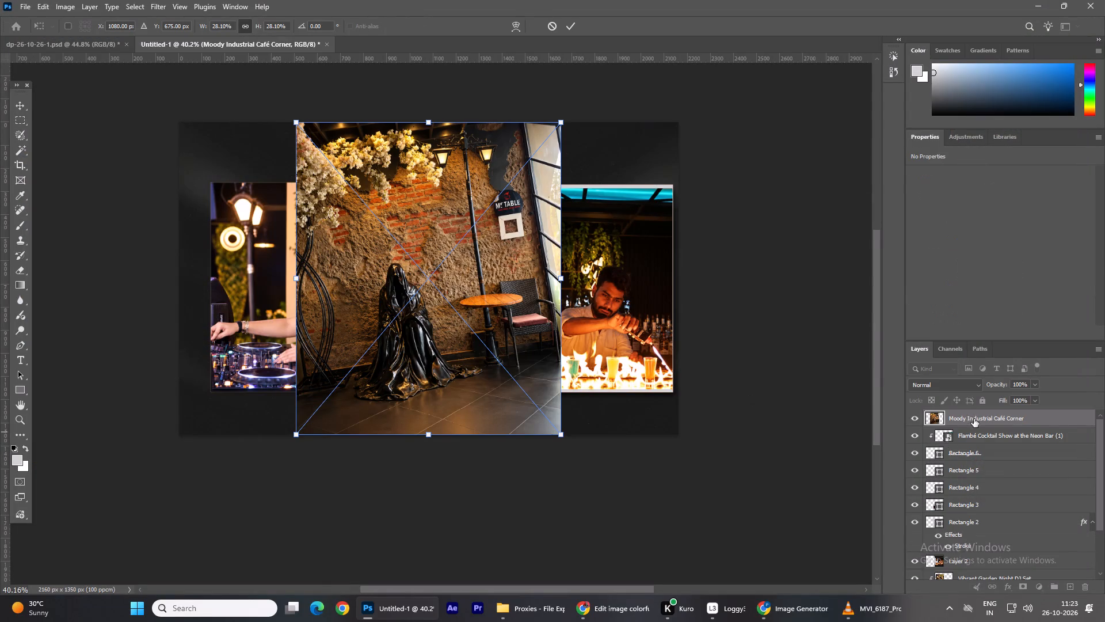
left_click_drag(974, 419, 968, 456)
left_click_drag(565, 436, 501, 378)
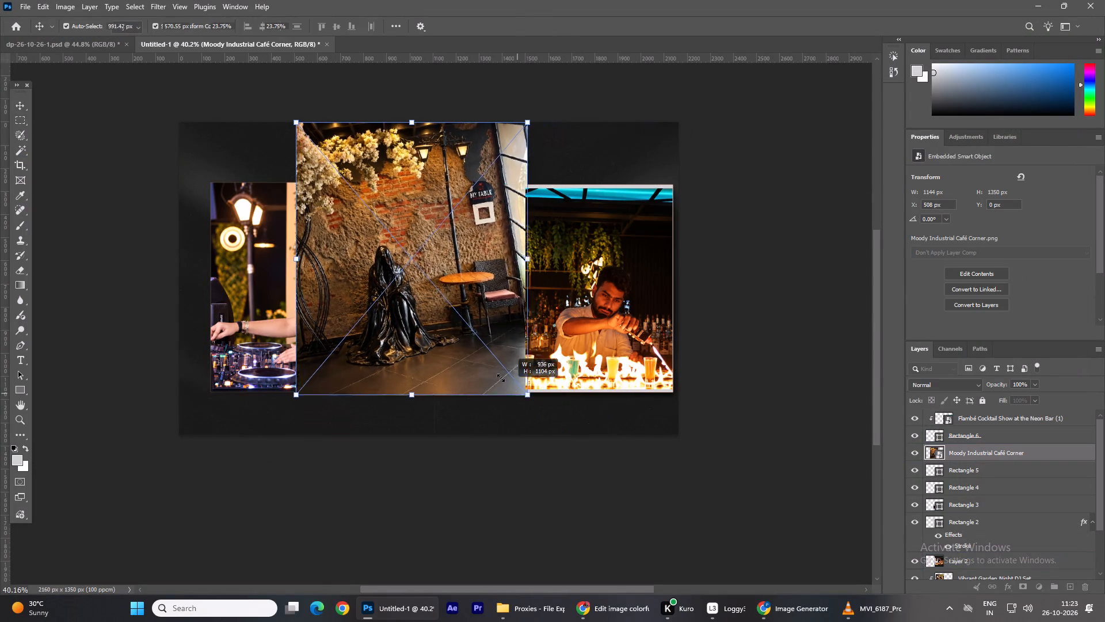
left_click_drag(501, 378, 443, 297)
left_click_drag(418, 262, 464, 376)
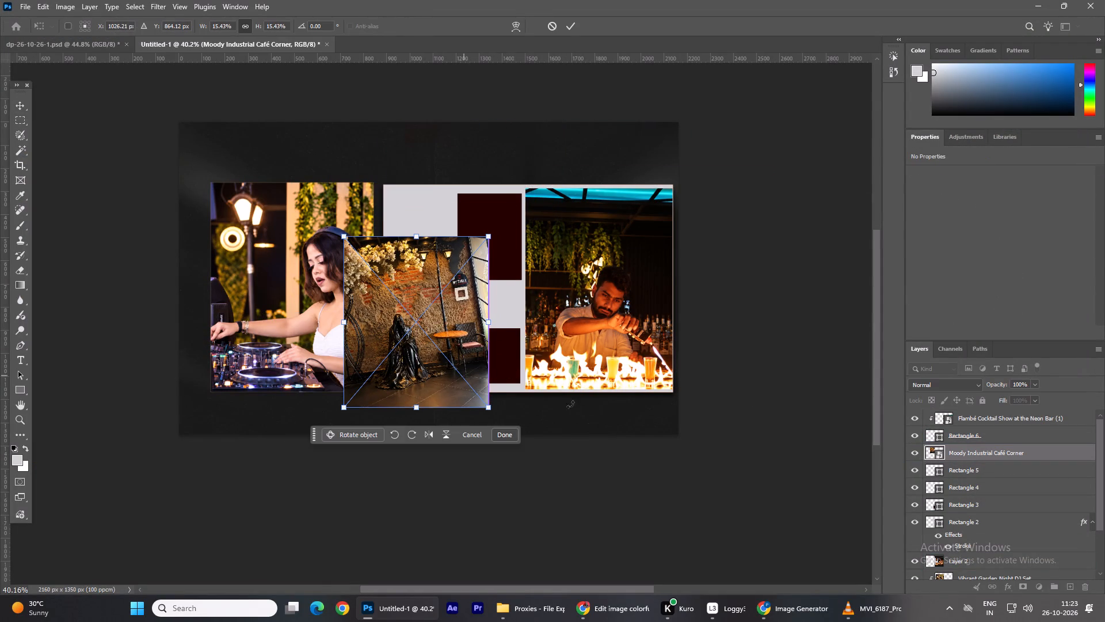
Identify the lower-left placeholder by toggling rectangle visibility and move the Moody Industrial Café Corner layer directly above Rectangle 3.
left_click_drag(984, 456, 982, 476)
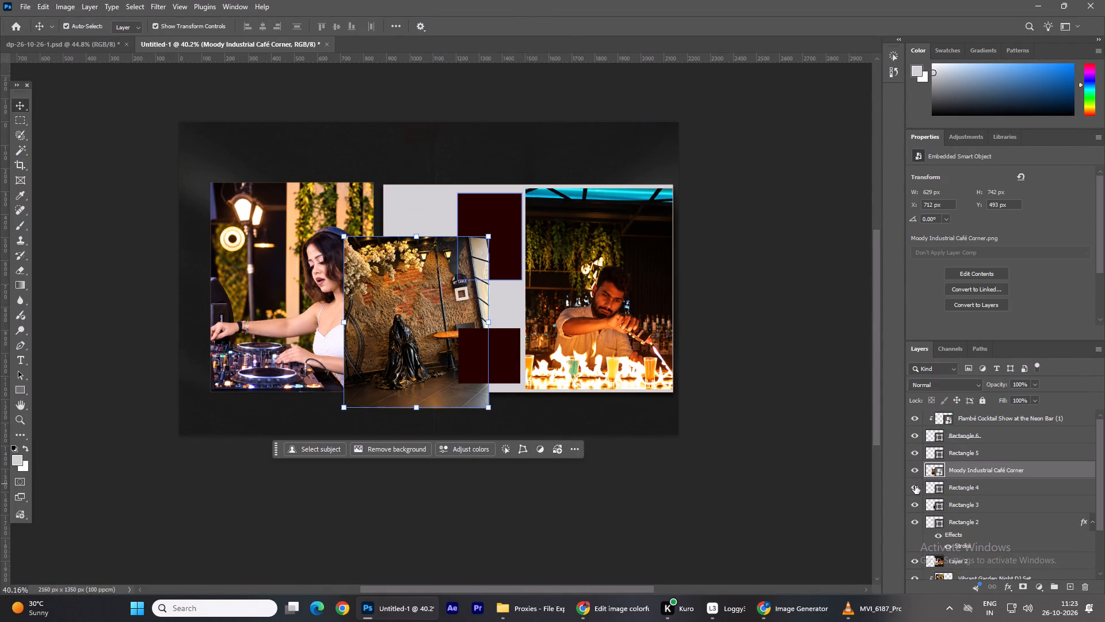
left_click(913, 487)
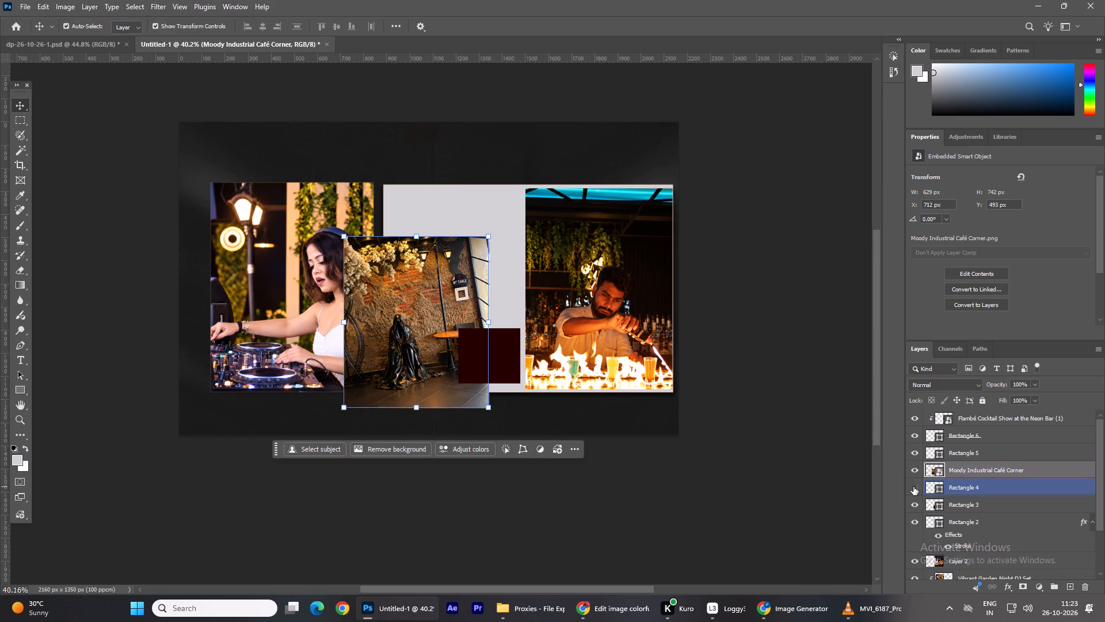
left_click(913, 487)
left_click(916, 501)
left_click(916, 500)
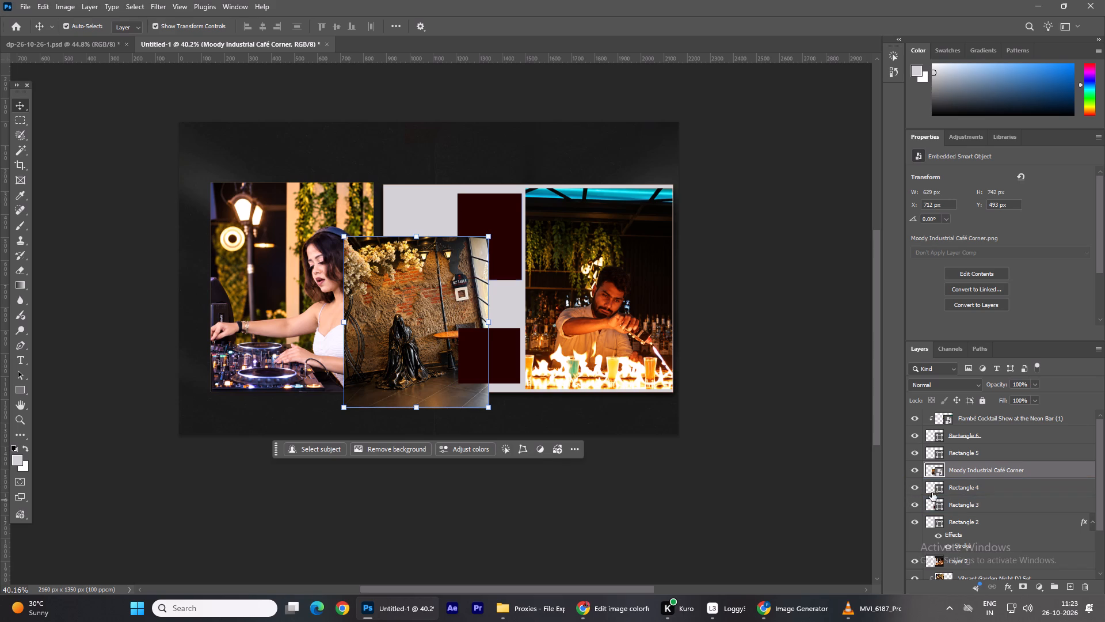
left_click_drag(970, 471, 966, 498)
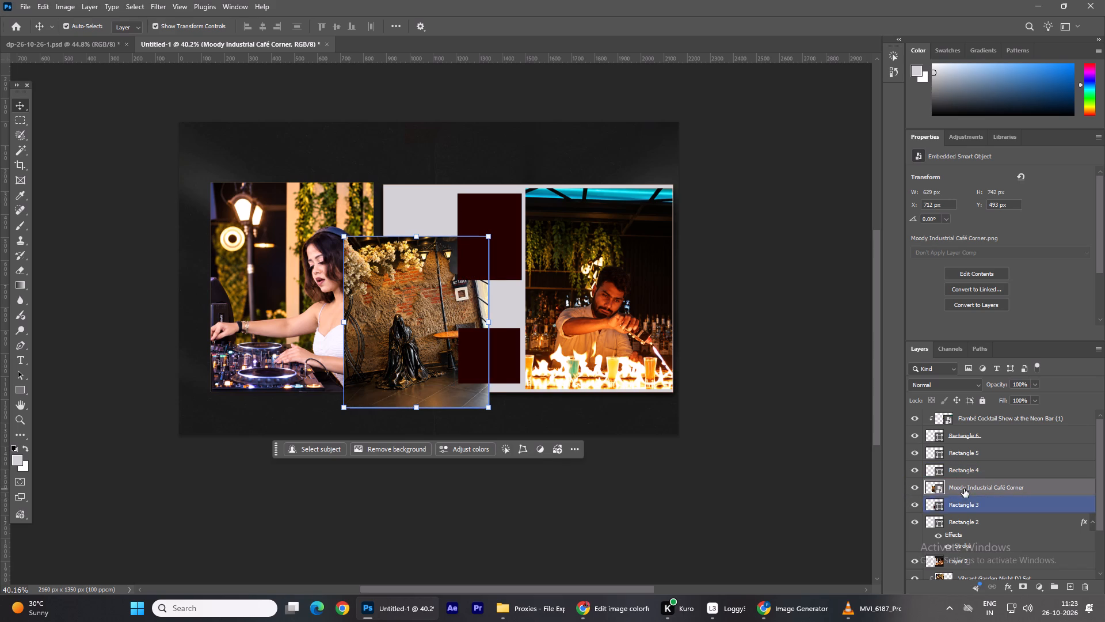
Clip the Moody Industrial Café Corner layer to Rectangle 3 with a clipping mask.
left_click(914, 499)
left_click(914, 499)
right_click(996, 487)
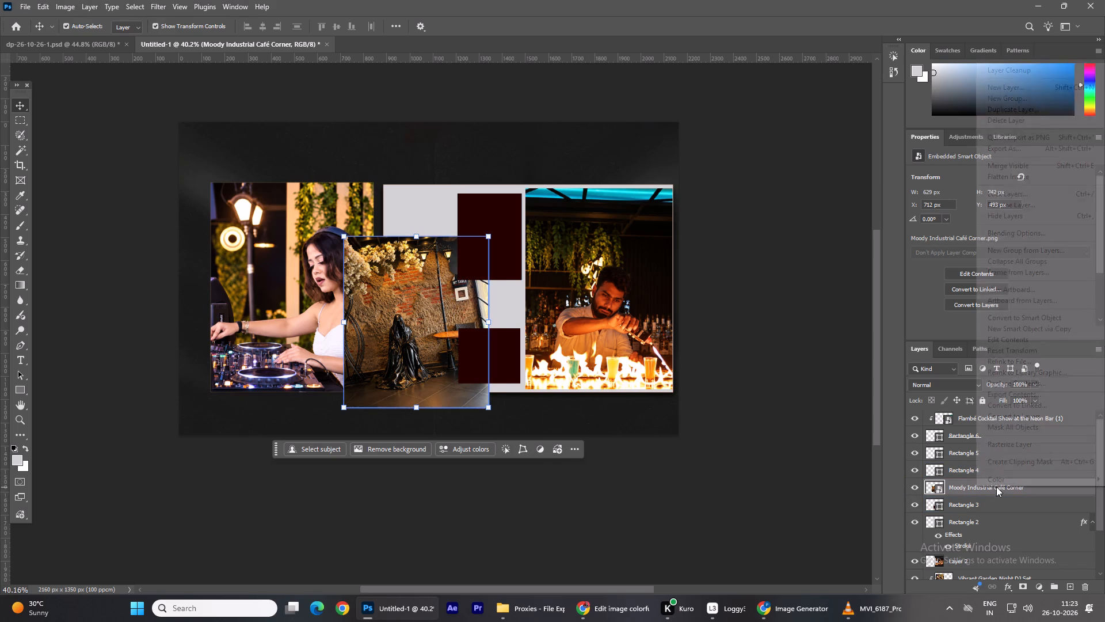
left_click(1014, 460)
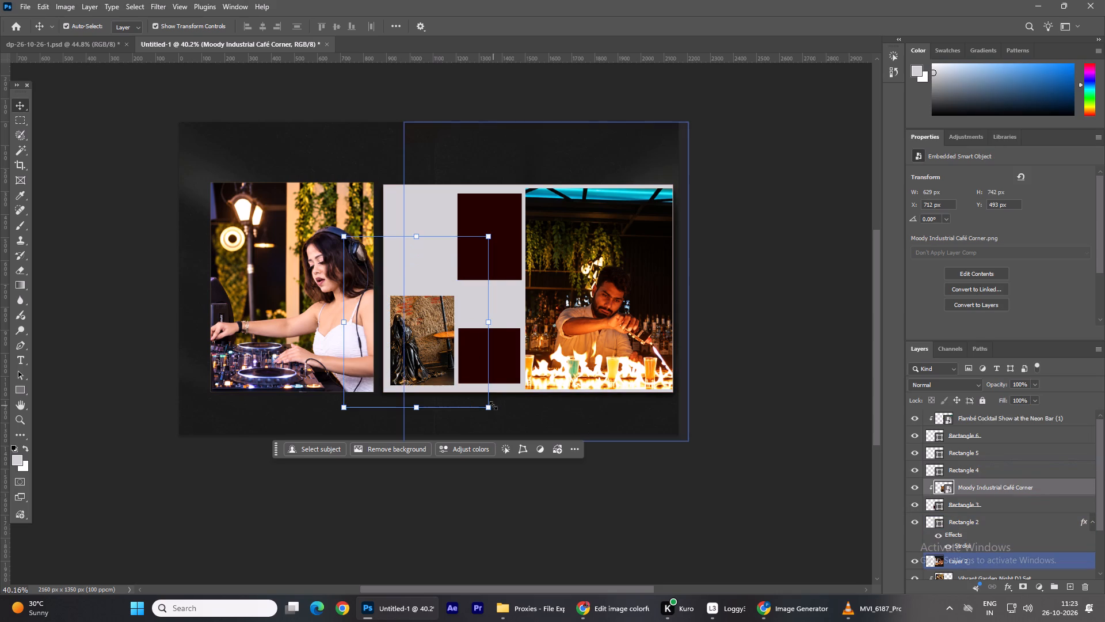
Scale the clipped statue photo to about 11.4%, rotate it about 3.7°, and reposition it over the lower-left small placeholder.
left_click_drag(491, 405, 458, 366)
left_click_drag(421, 332, 467, 359)
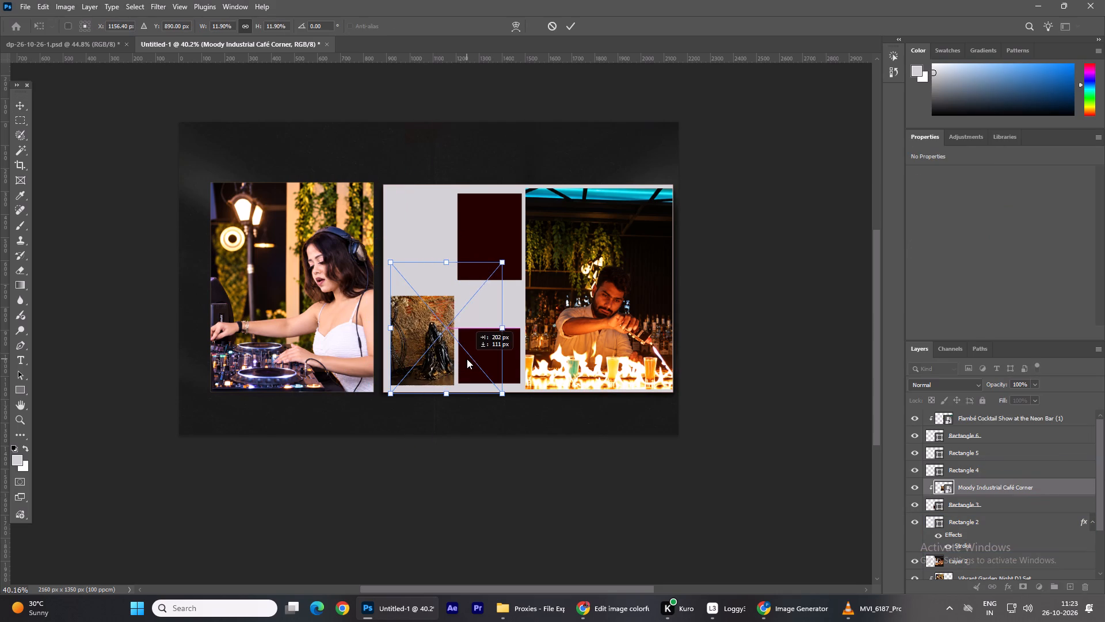
left_click_drag(467, 359, 454, 358)
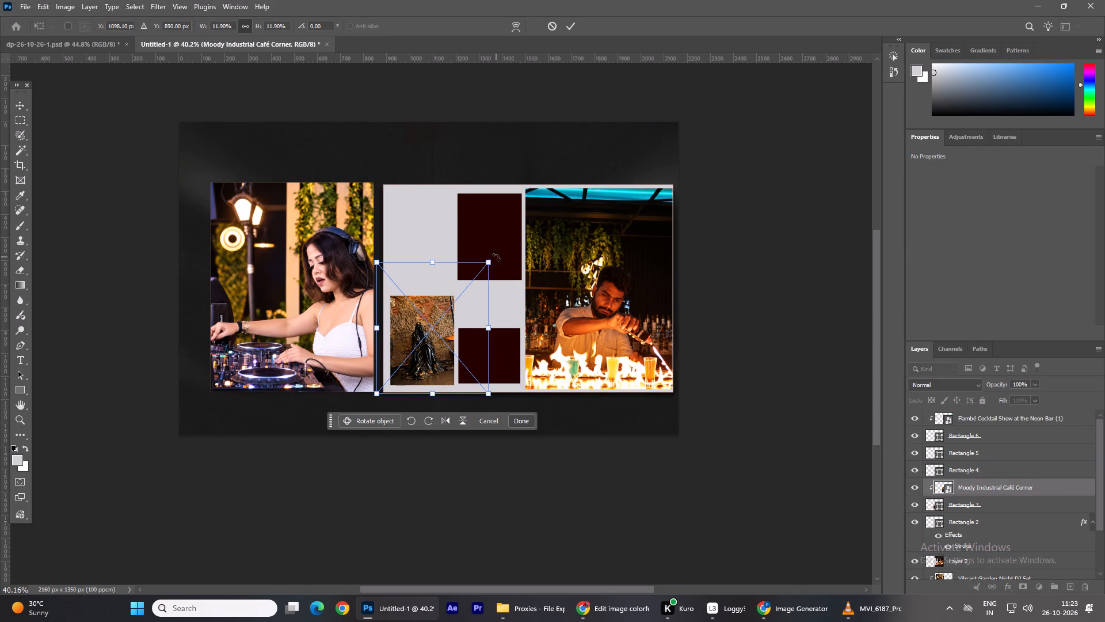
left_click_drag(498, 252, 503, 256)
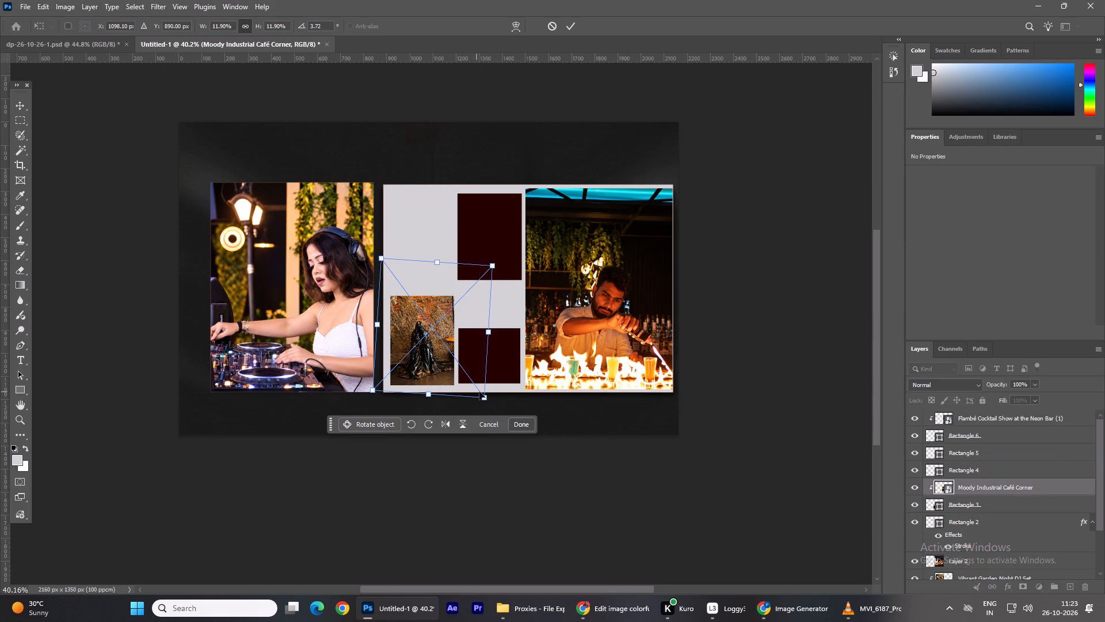
left_click_drag(483, 399, 502, 407)
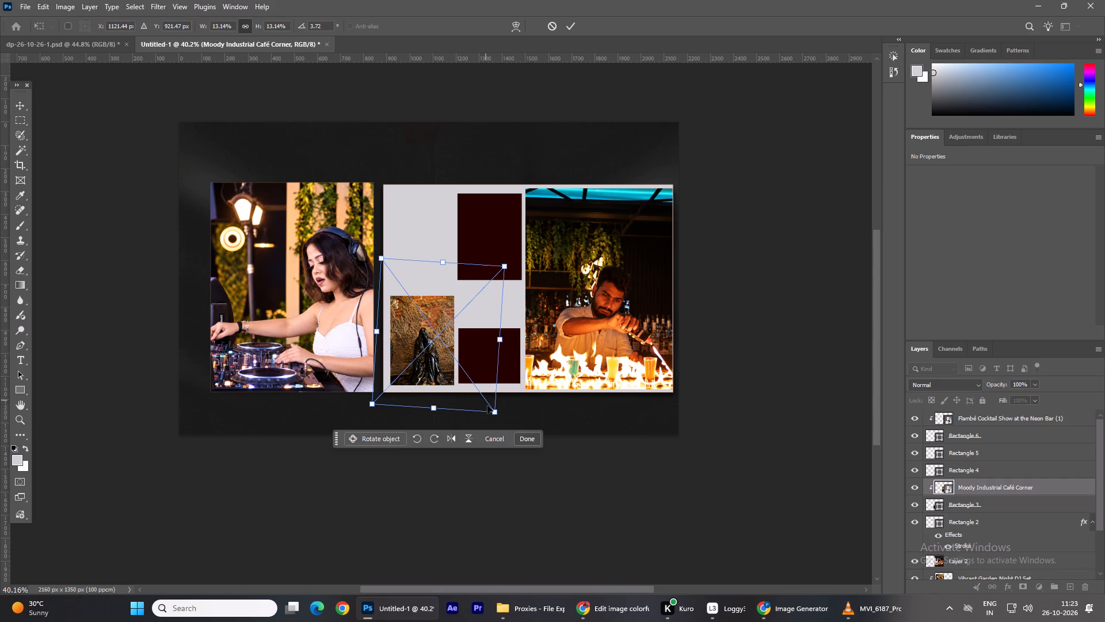
left_click_drag(498, 411, 483, 390)
left_click_drag(450, 368, 467, 381)
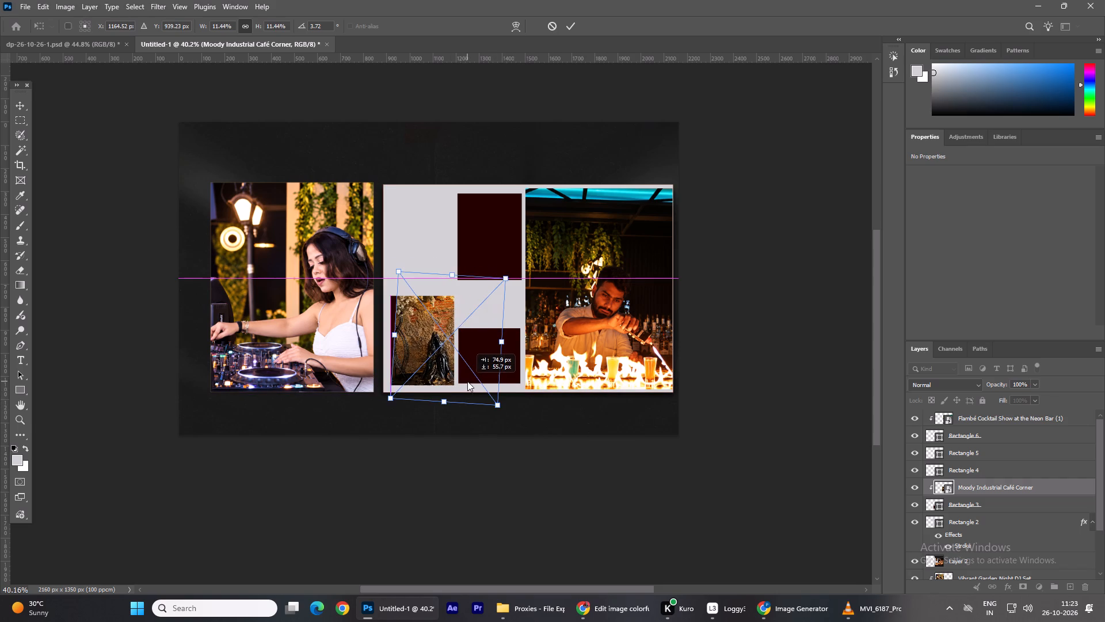
left_click_drag(467, 381, 457, 380)
Refine the statue photo's transform to about 9.7% scale and about -1.55° tilt within its placeholder.
left_click(494, 413)
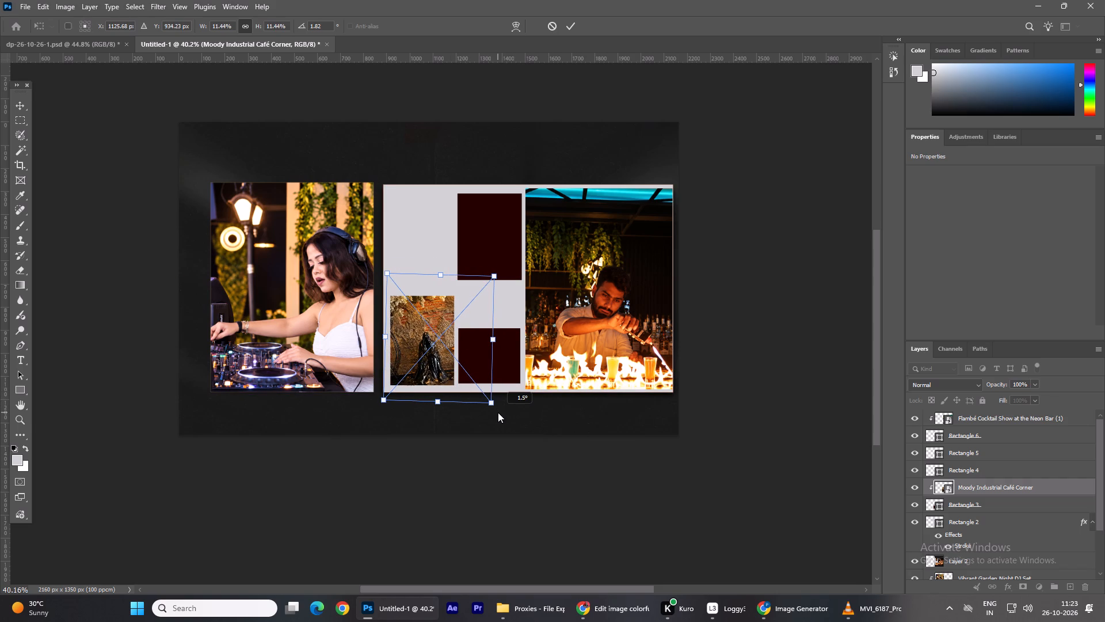
left_click(513, 274)
left_click_drag(448, 274, 444, 283)
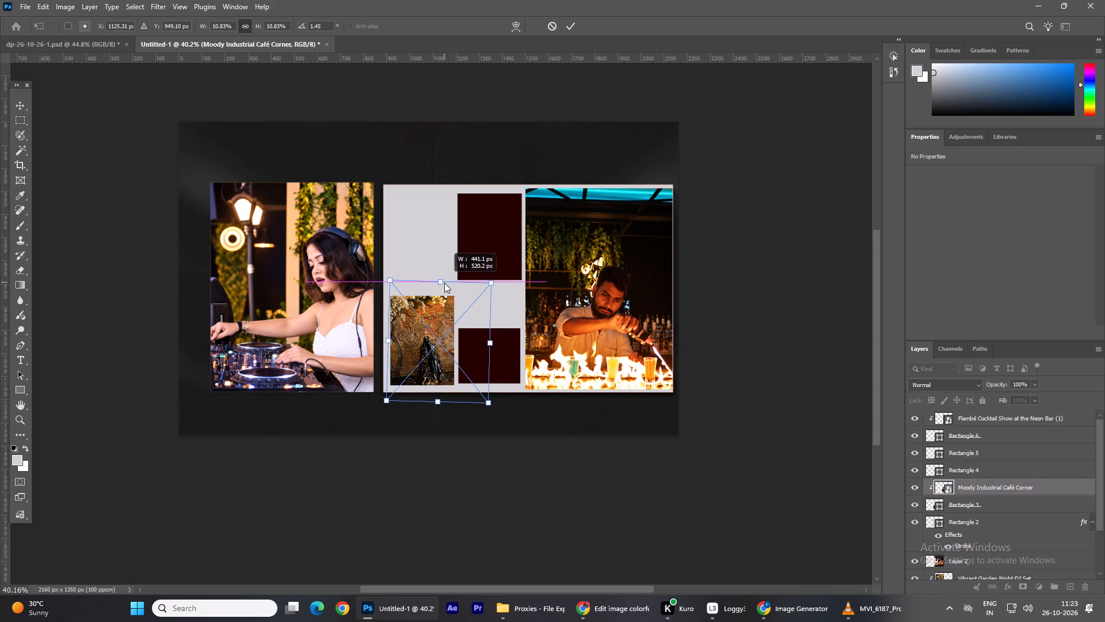
left_click_drag(444, 283, 444, 291)
left_click_drag(391, 340, 387, 340)
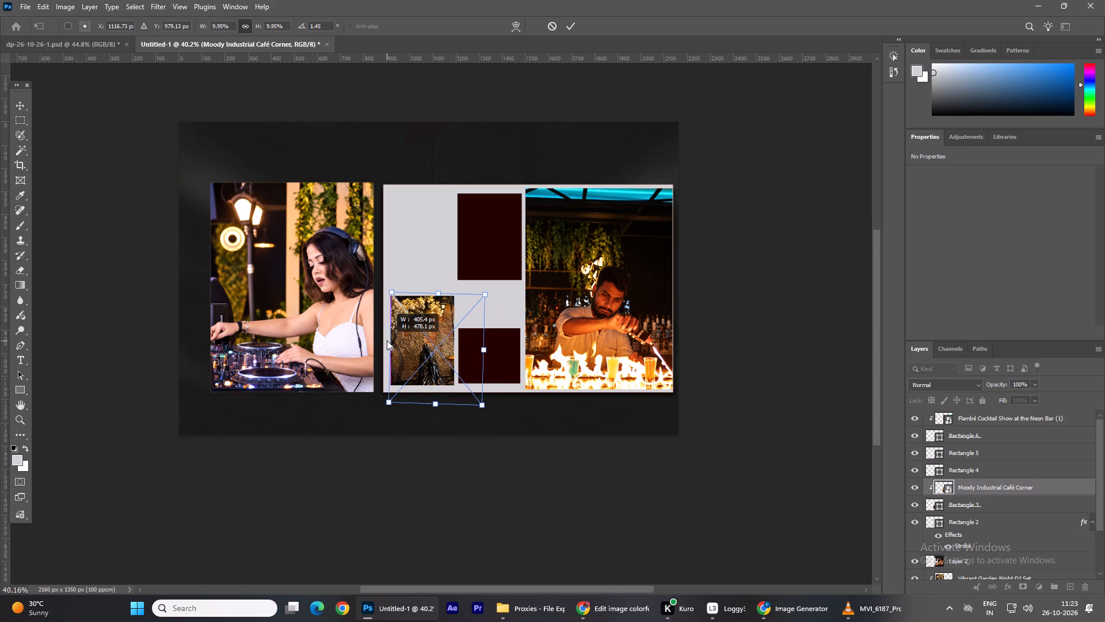
left_click_drag(387, 340, 385, 340)
left_click_drag(487, 352, 485, 346)
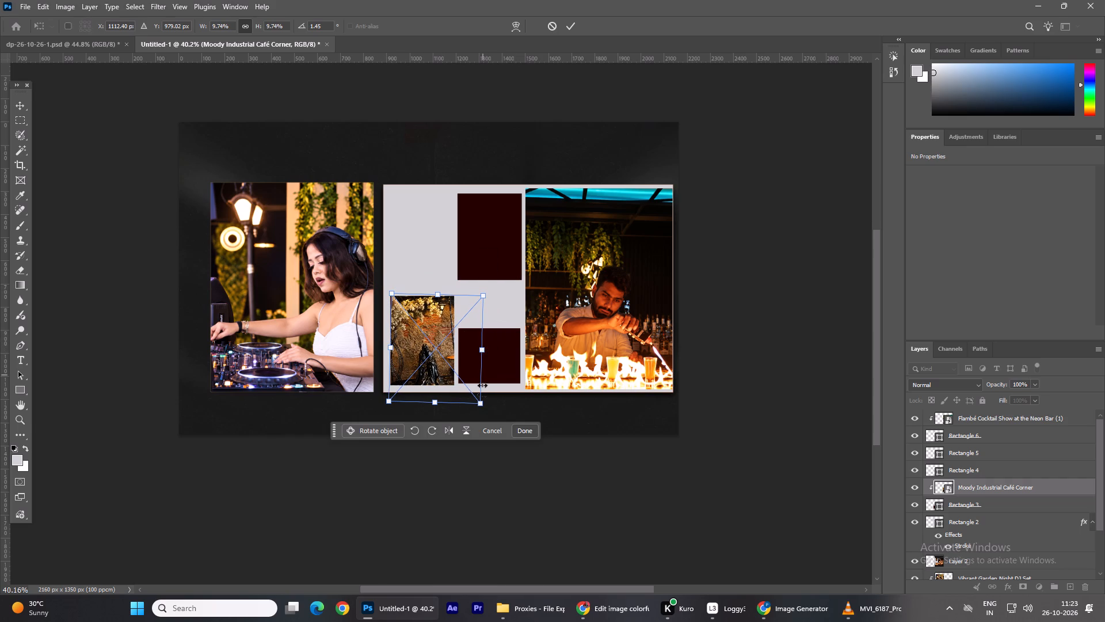
left_click(486, 415)
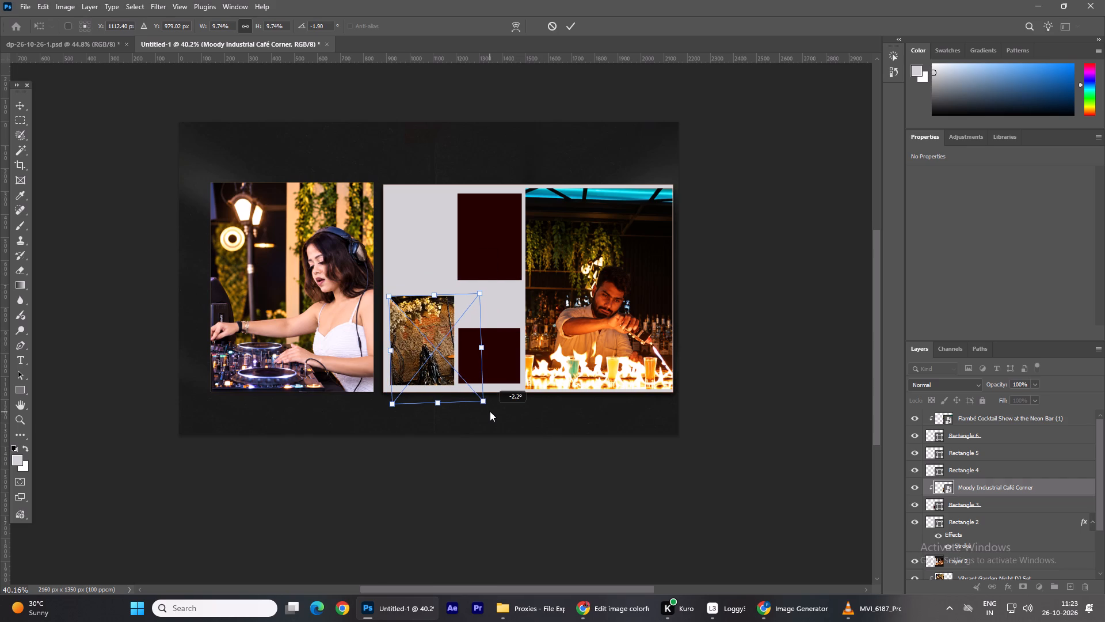
left_click(520, 424)
left_click(780, 388)
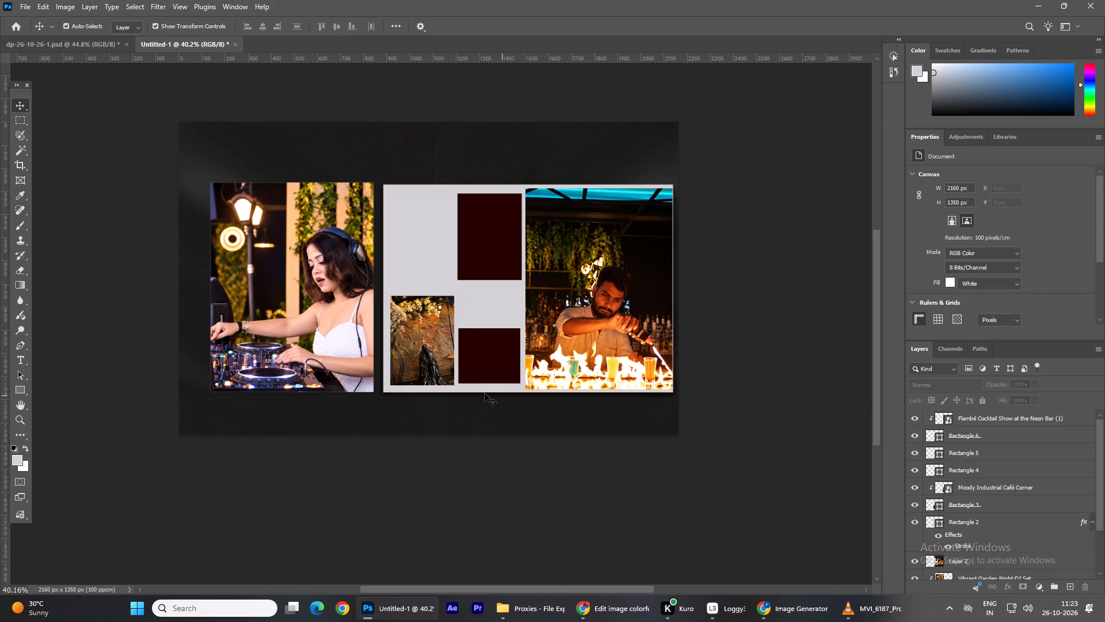
Enlarge the statue photo to about 10.9%, rotate it to about 0.5°, and nudge it right to reframe the statue in the placeholder.
left_click(997, 486)
scroll(401, 306, "up", 13, "alt")
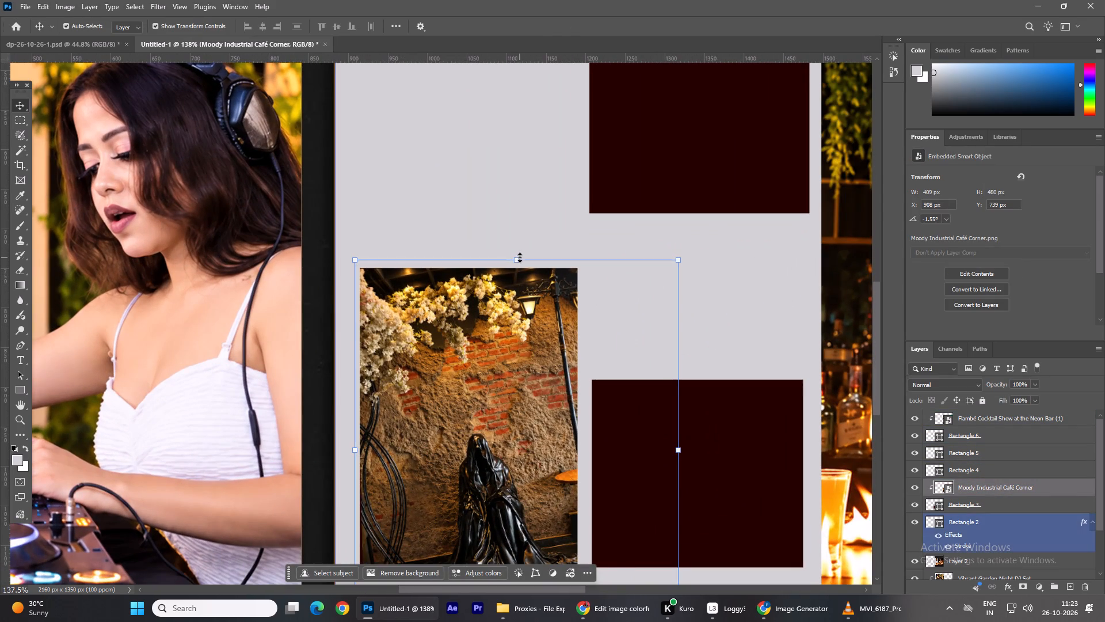
left_click_drag(520, 257, 528, 223)
left_click_drag(522, 264, 526, 227)
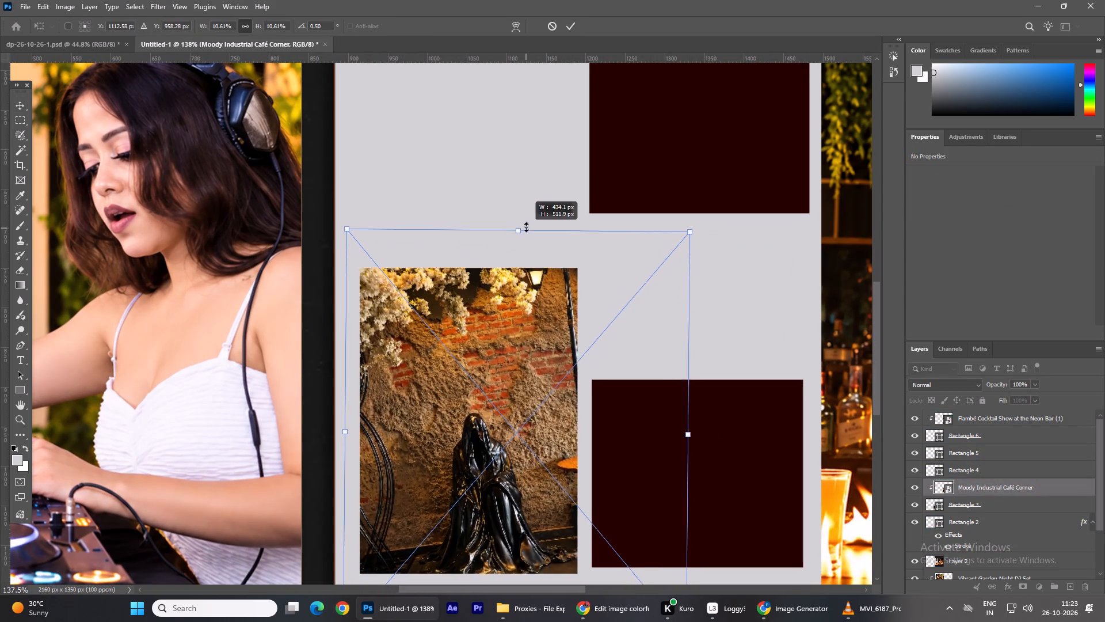
left_click_drag(526, 227, 528, 222)
scroll(517, 256, "down", 14)
key("shift+Up")
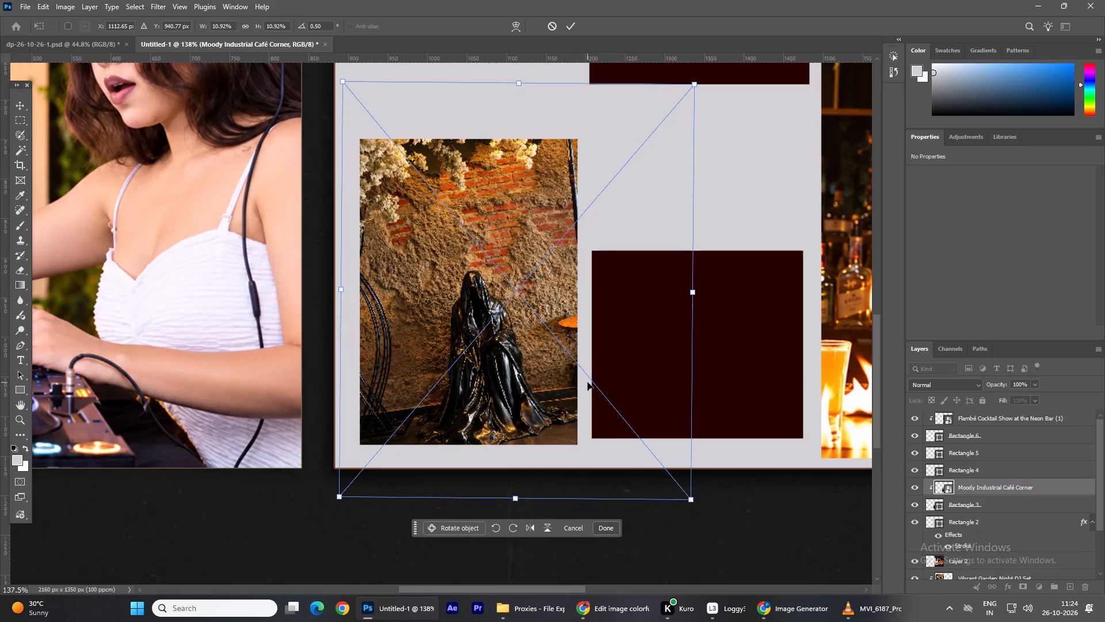
key("shift+Left")
key("shift+Right")
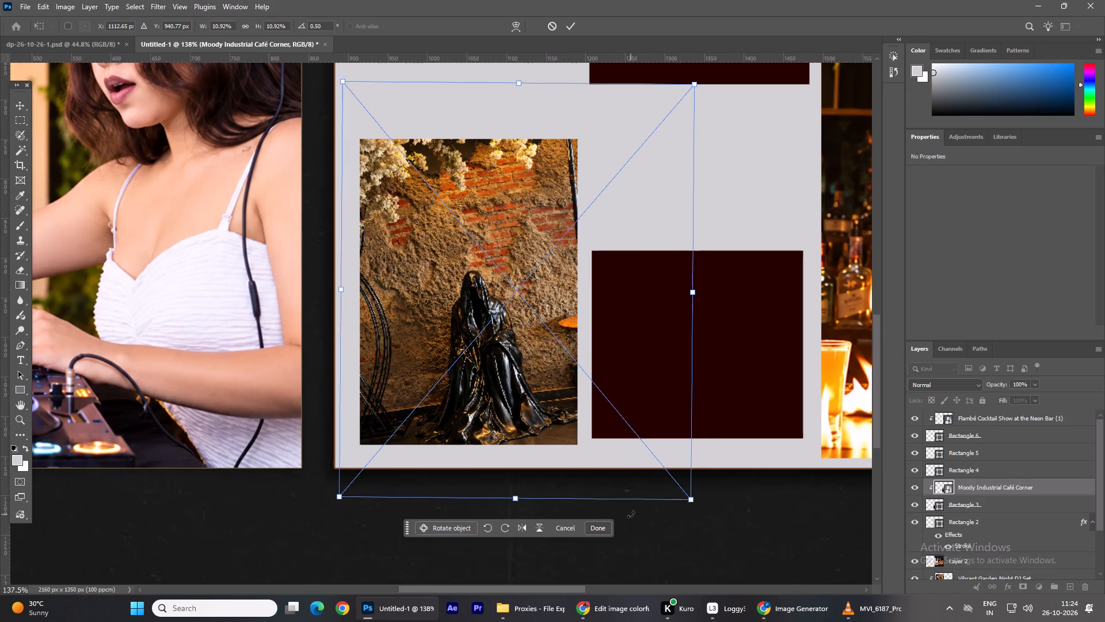
key("shift+Right")
key("shift+Right")
key("shift+Right")
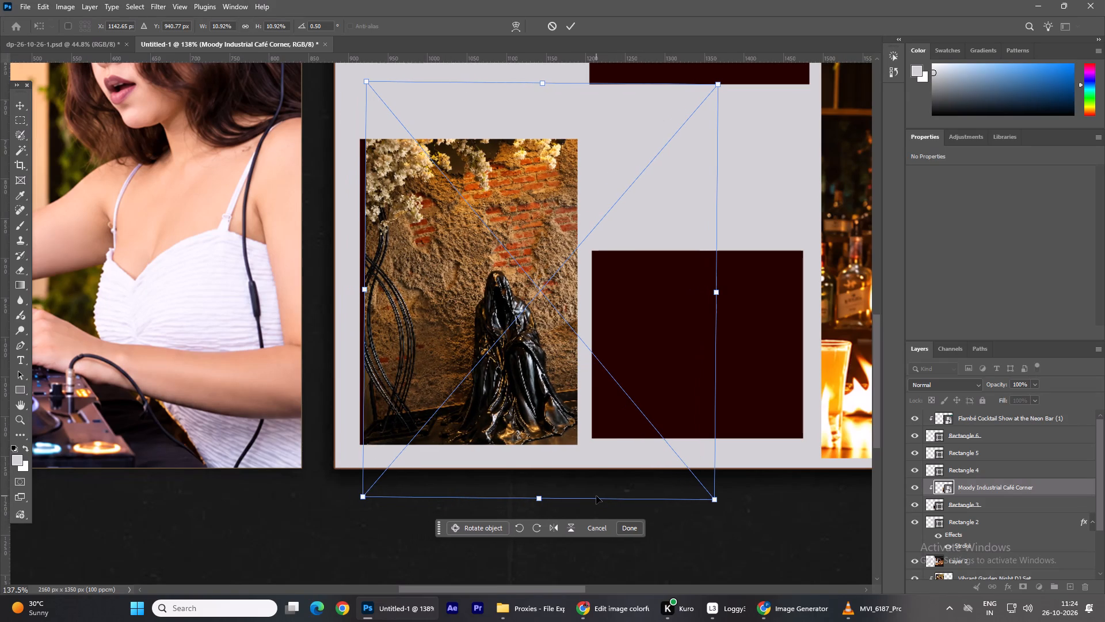
key("shift+Left")
left_click(627, 530)
left_click(717, 533)
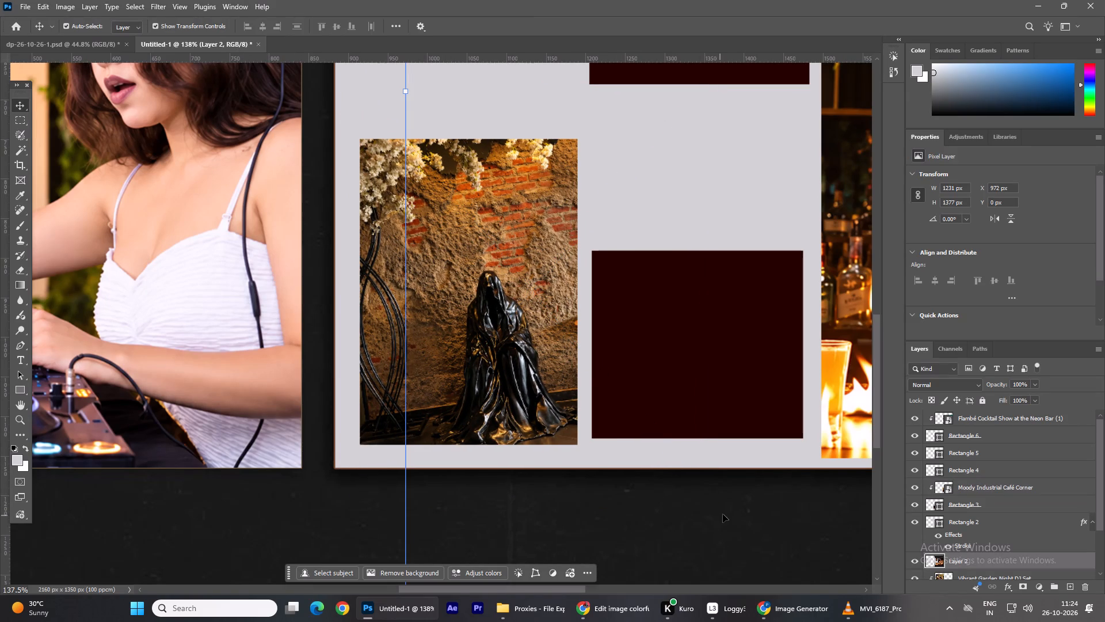
Hide the Moody Industrial Café Corner layer clipped in the lower-left small placeholder.
scroll(724, 511, "down", 14, "alt")
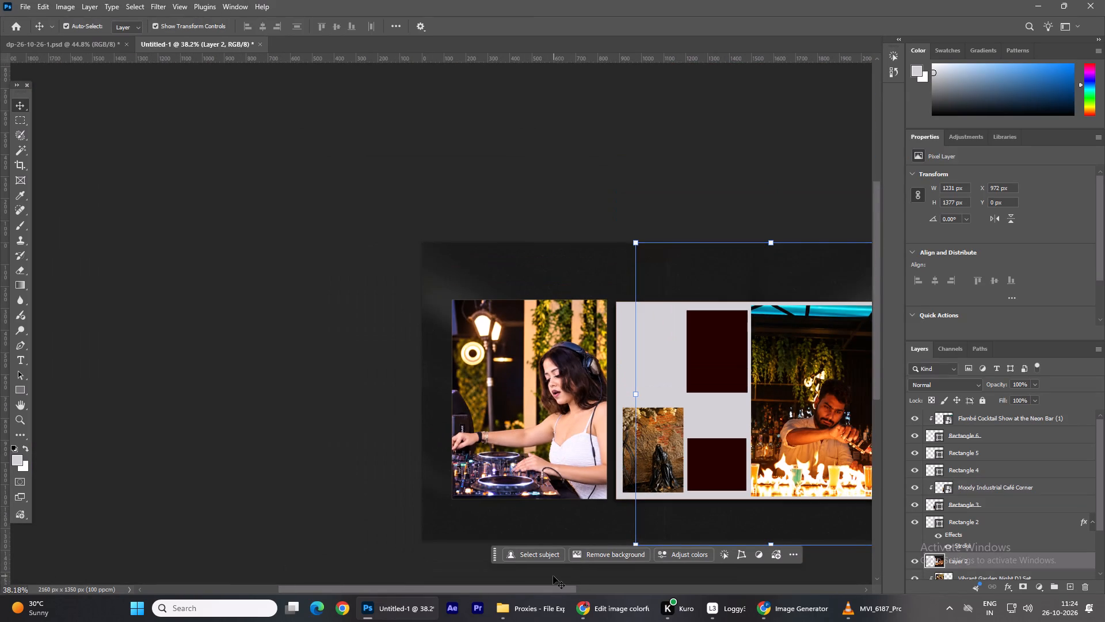
left_click_drag(548, 589, 632, 579)
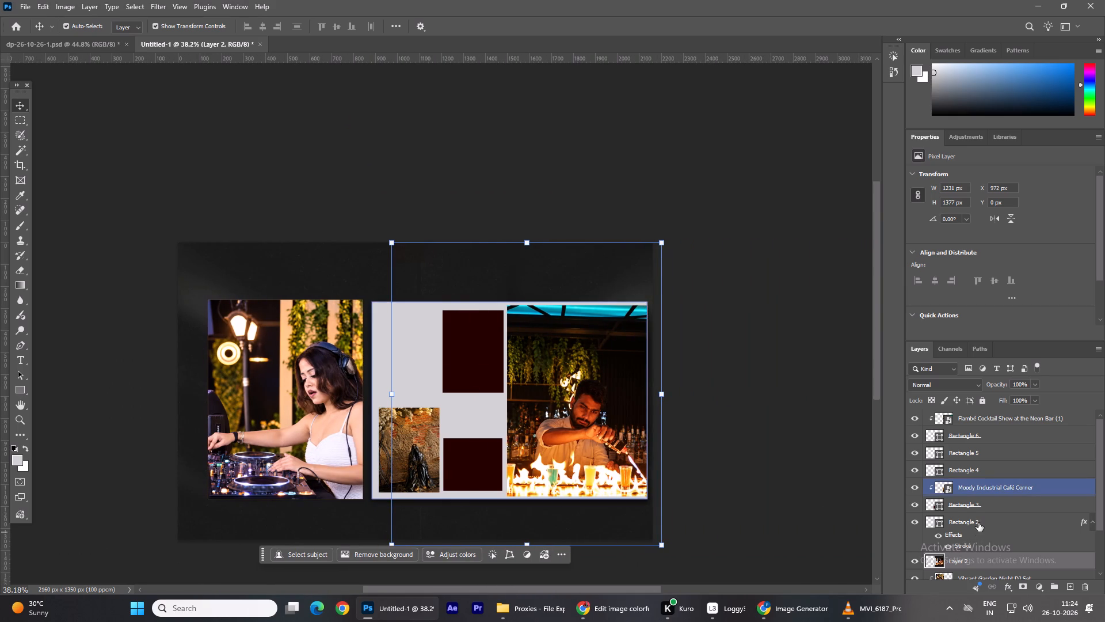
scroll(961, 544, "down", 2)
left_click(913, 525)
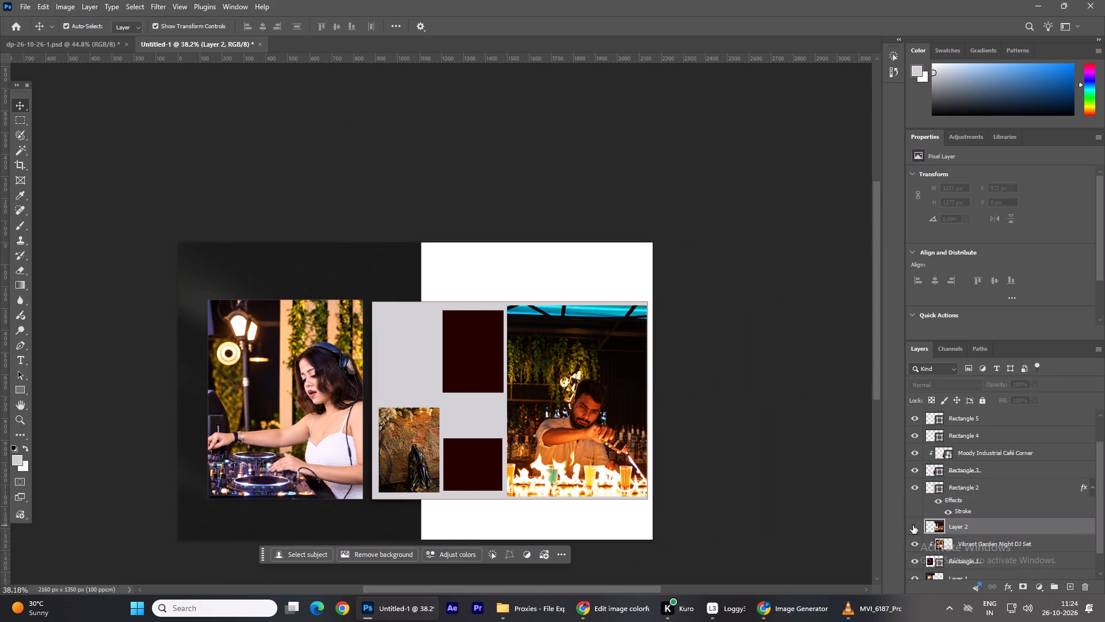
left_click(913, 525)
left_click(413, 439)
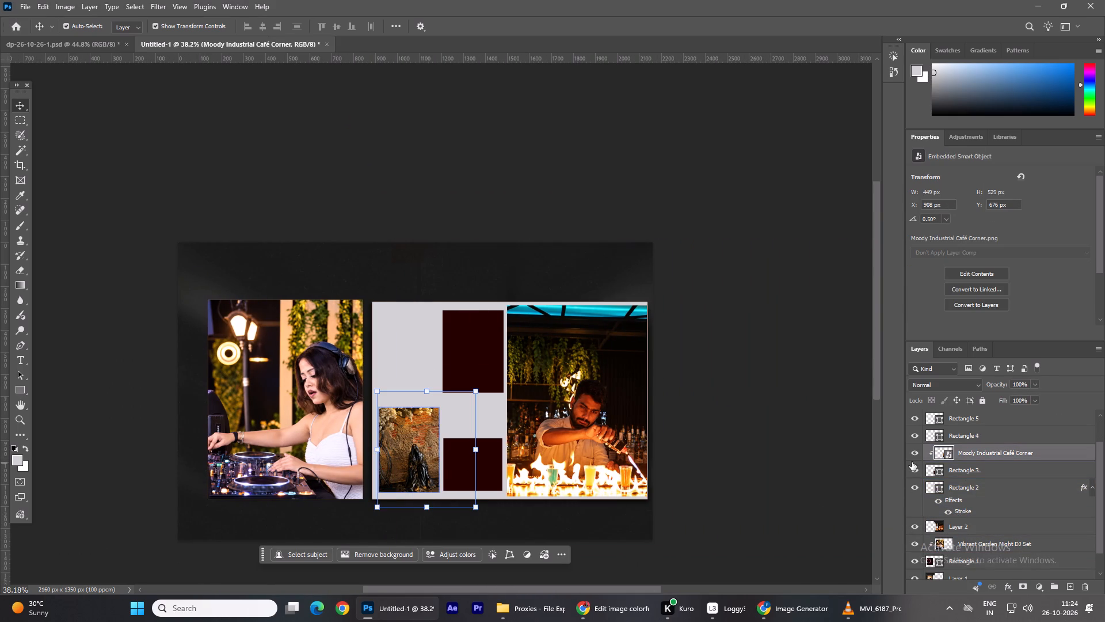
left_click(915, 455)
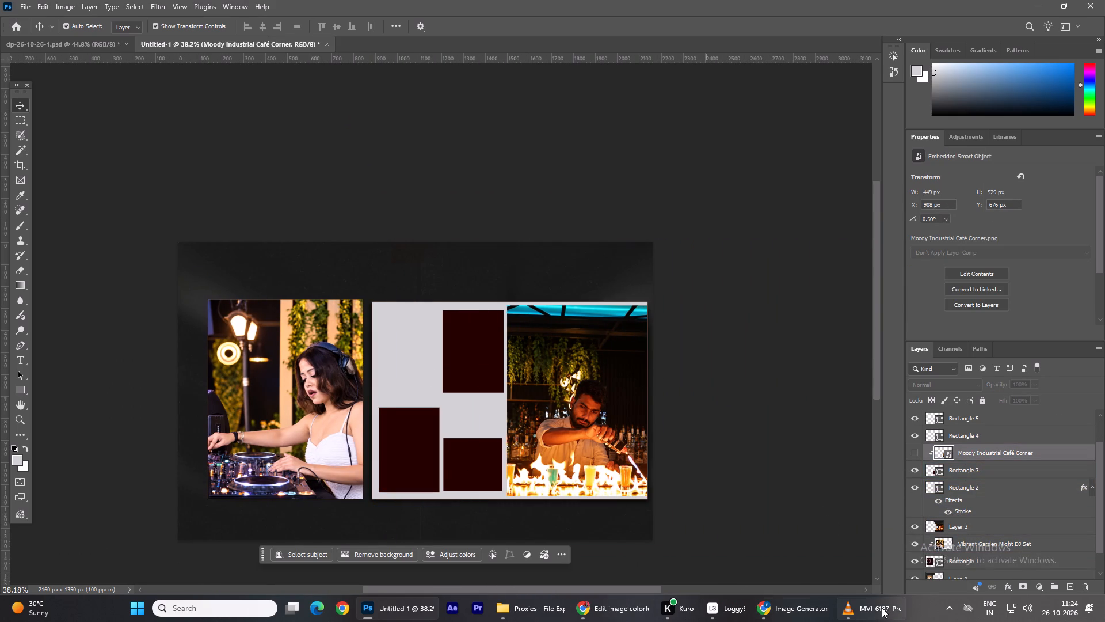
Close the MVI_6187_Proxy.mov clip in VLC, then open MVI_6185_Proxy.mov from the Proxies folder and pause it near the start.
left_click(878, 608)
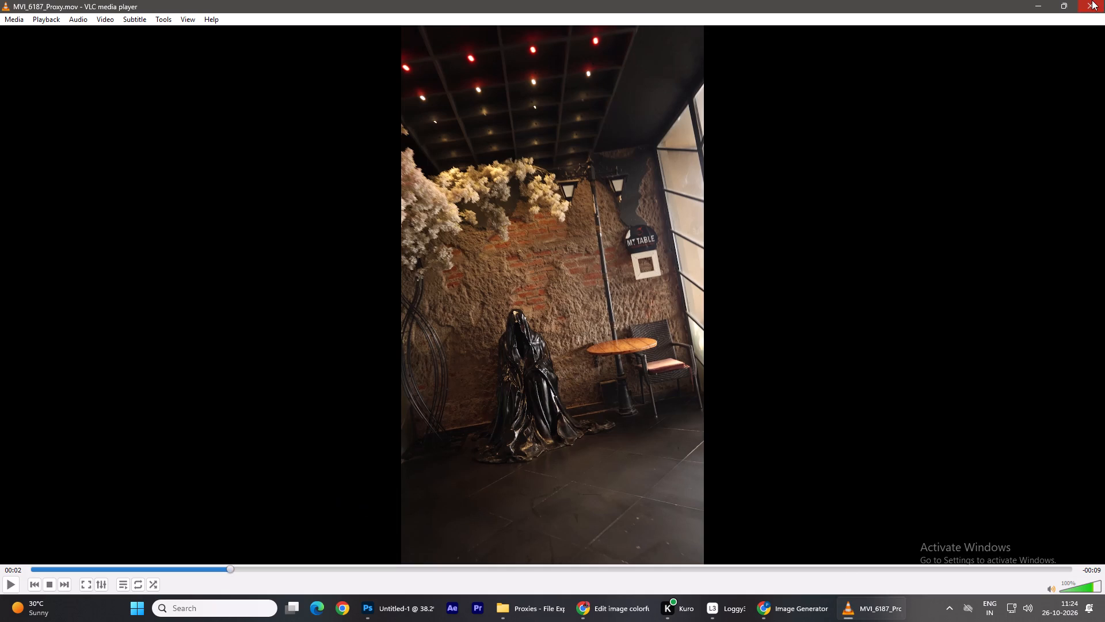
left_click(1092, 0)
left_click(540, 605)
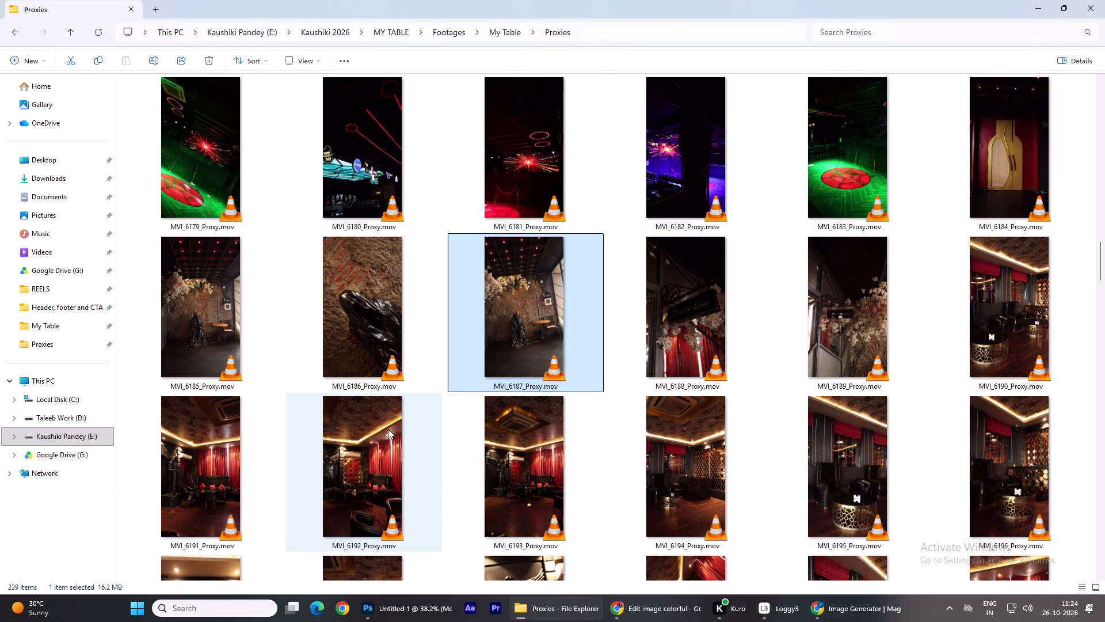
double_click(224, 317)
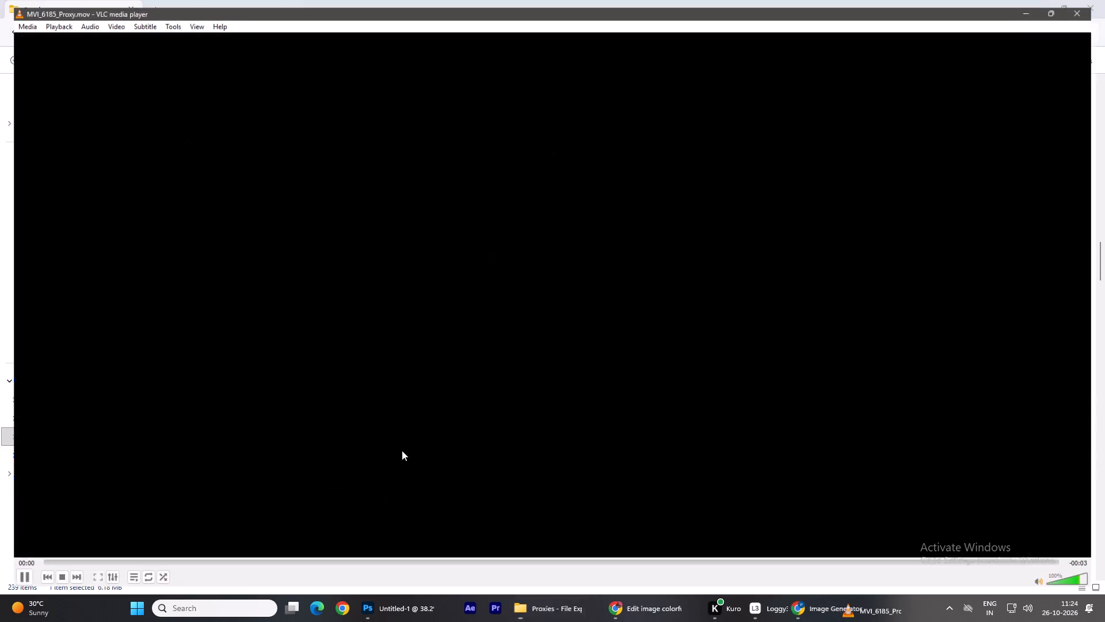
key("space")
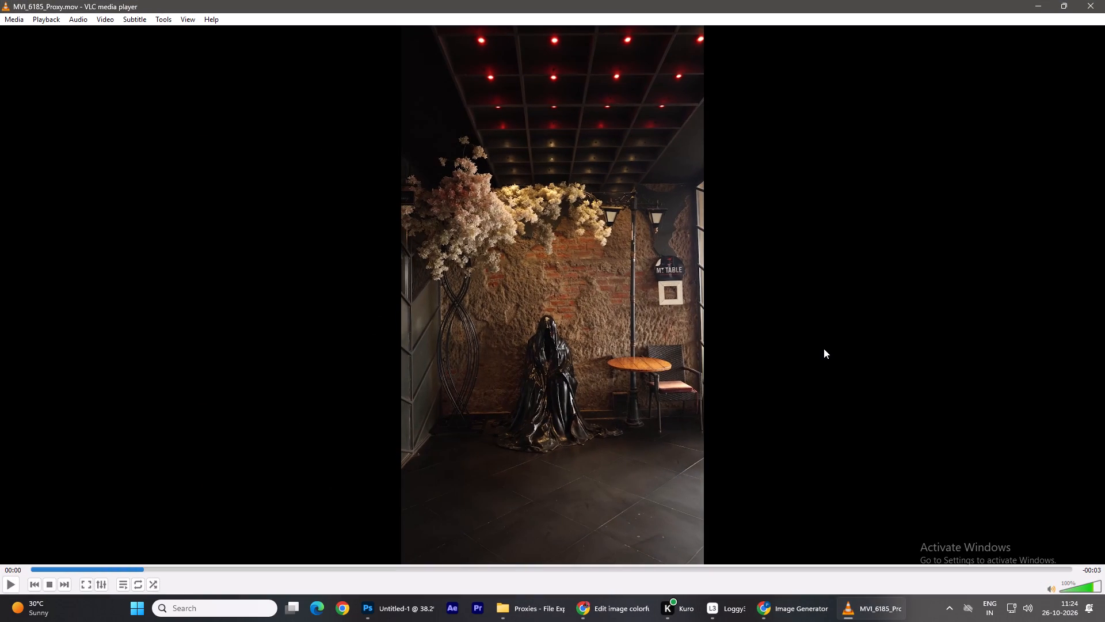
key("shift+super+s")
left_click_drag(405, 103, 668, 419)
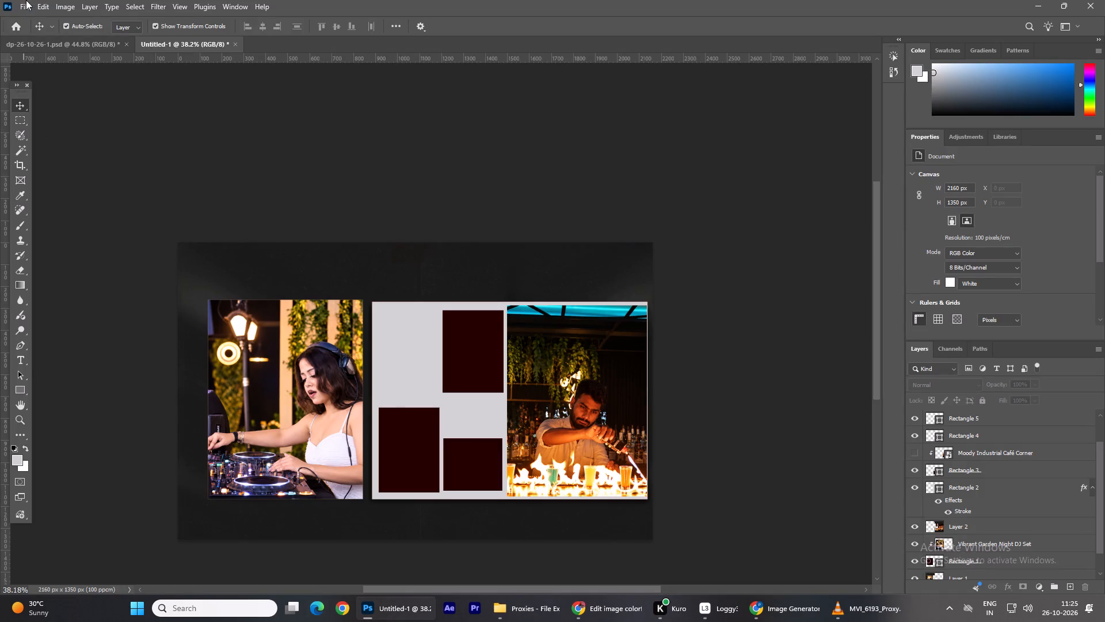
left_click(26, 0)
left_click(60, 225)
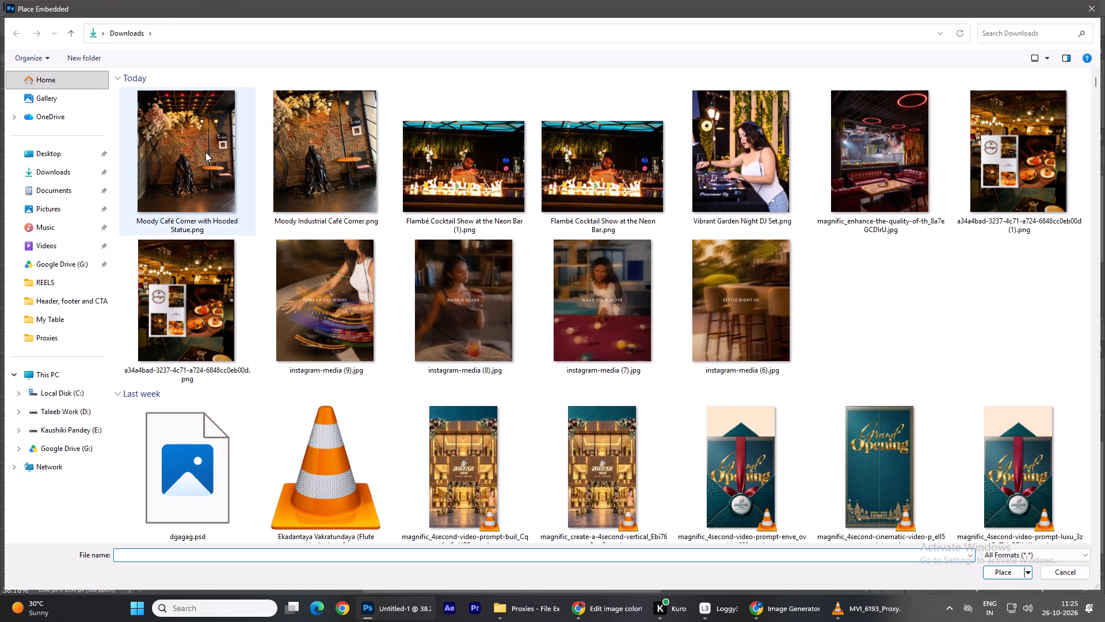
double_click(205, 152)
left_click_drag(536, 240, 534, 242)
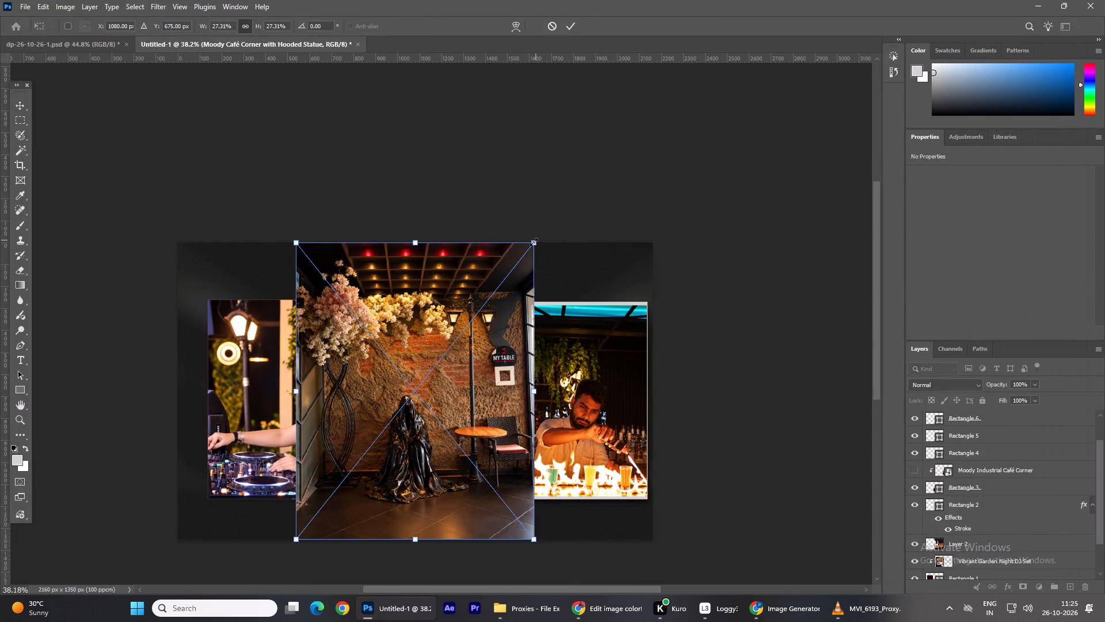
left_click_drag(534, 242, 395, 381)
left_click_drag(396, 438, 428, 412)
Move the Moody Café Corner with Hooded Statue layer directly above Rectangle 3, clipped to that placeholder.
scroll(1041, 468, "up", 5)
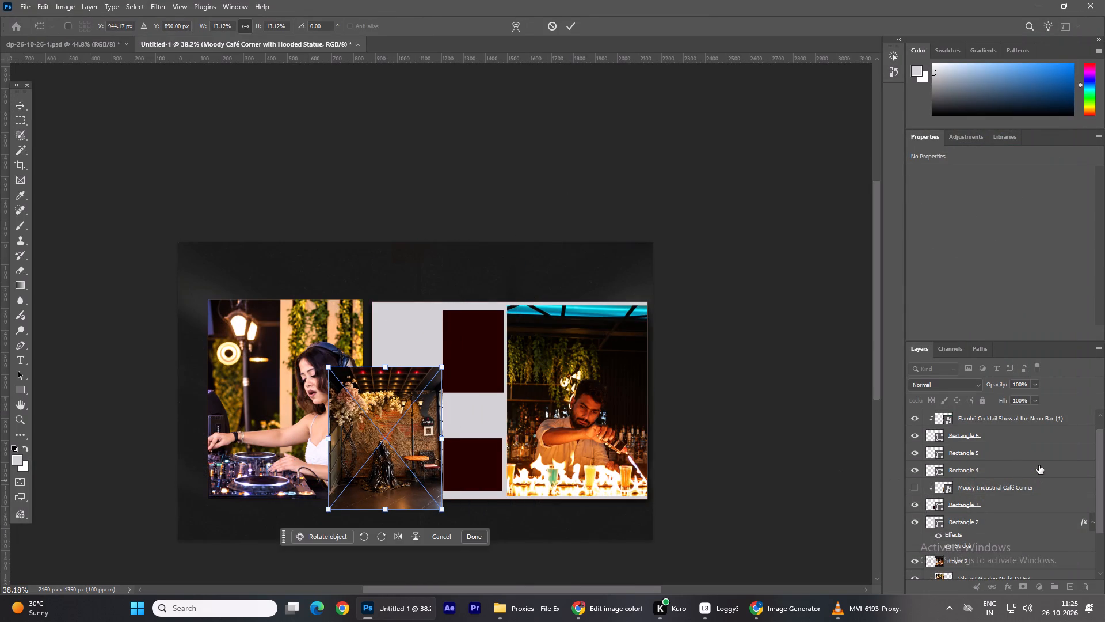
left_click_drag(988, 418, 957, 566)
scroll(985, 534, "down", 2)
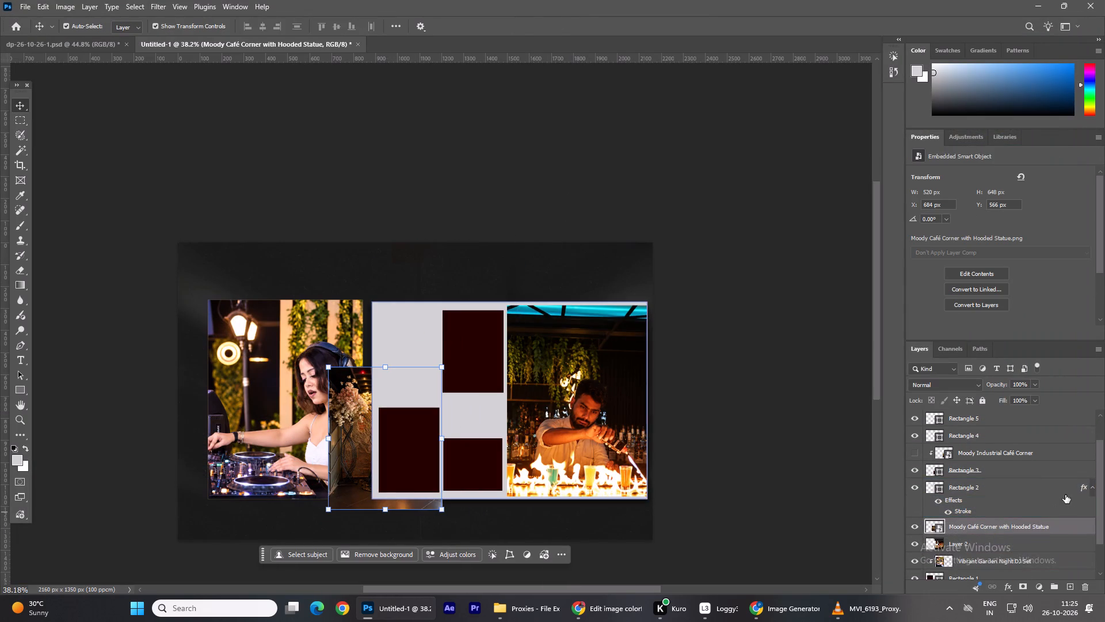
scroll(1056, 495, "down", 1)
left_click_drag(993, 510, 997, 462)
left_click_drag(992, 475, 997, 445)
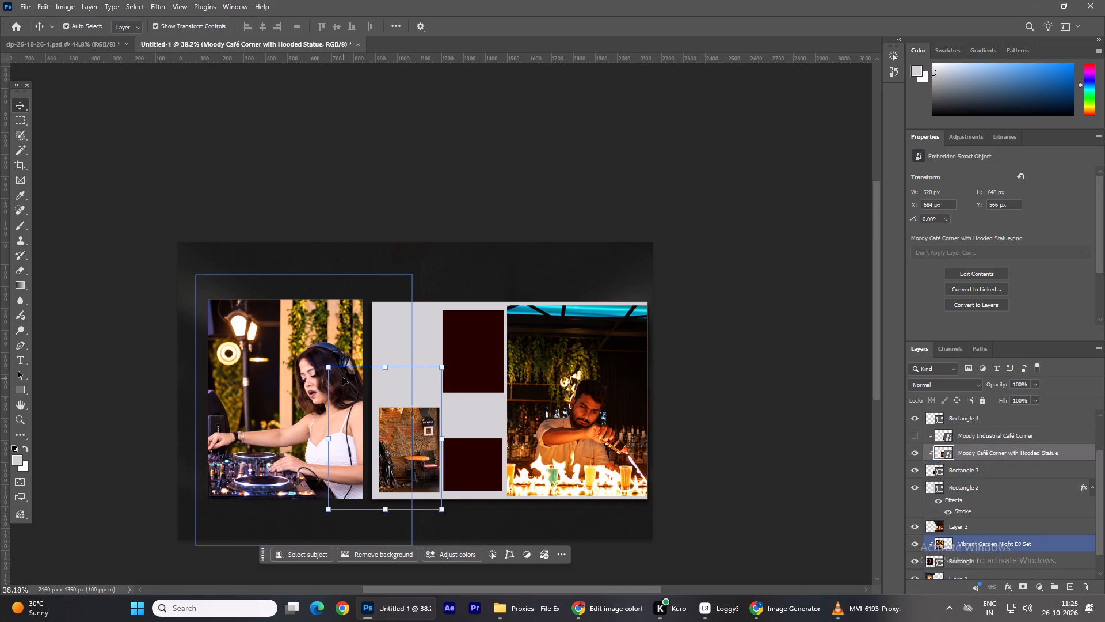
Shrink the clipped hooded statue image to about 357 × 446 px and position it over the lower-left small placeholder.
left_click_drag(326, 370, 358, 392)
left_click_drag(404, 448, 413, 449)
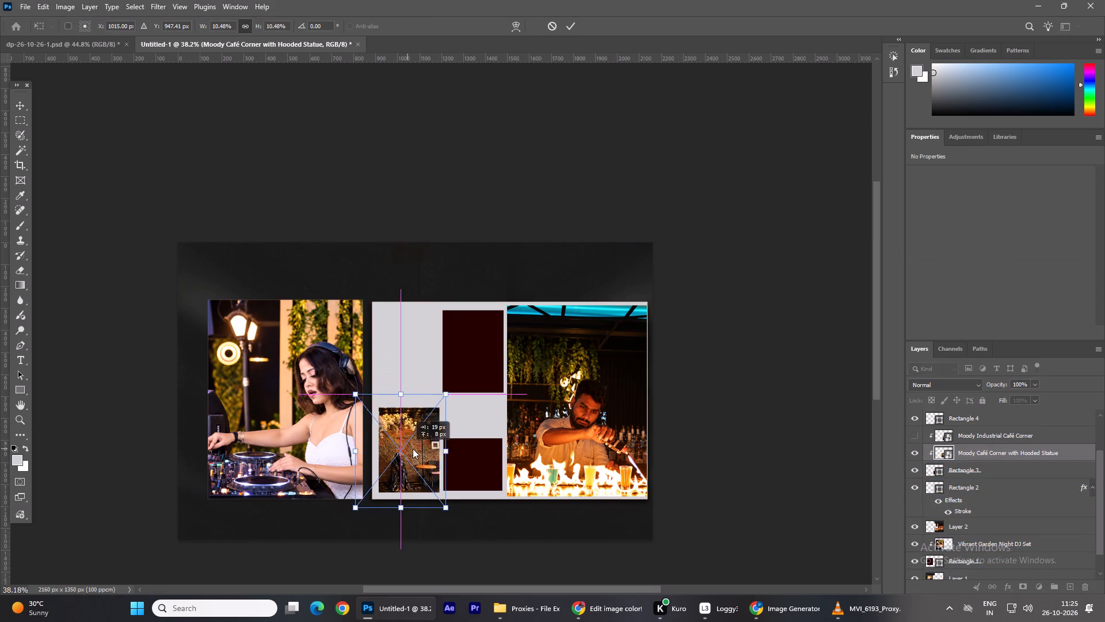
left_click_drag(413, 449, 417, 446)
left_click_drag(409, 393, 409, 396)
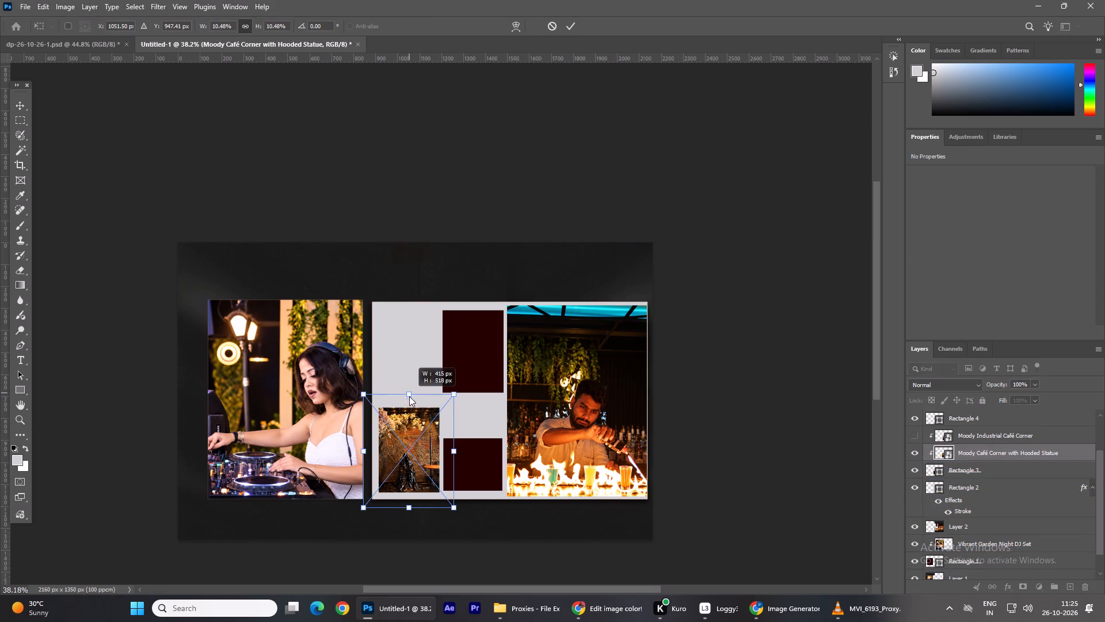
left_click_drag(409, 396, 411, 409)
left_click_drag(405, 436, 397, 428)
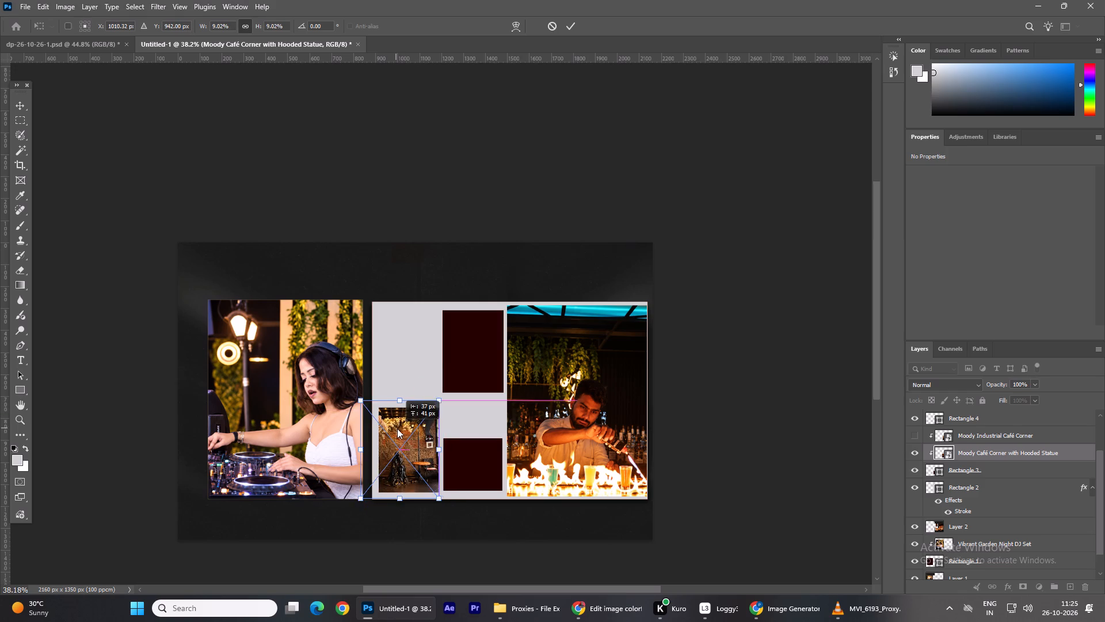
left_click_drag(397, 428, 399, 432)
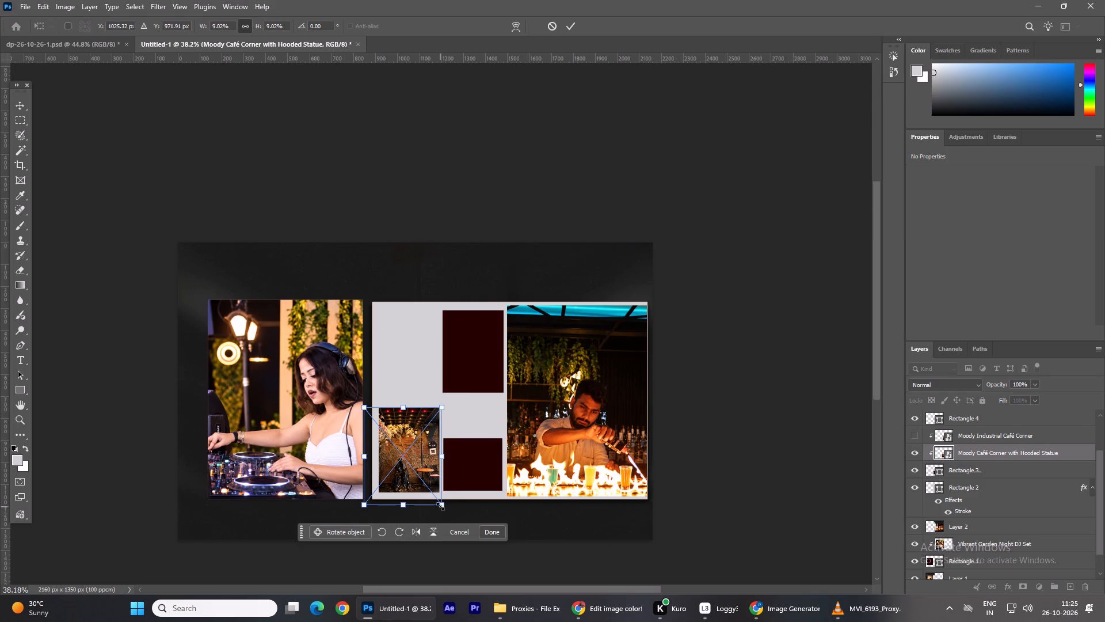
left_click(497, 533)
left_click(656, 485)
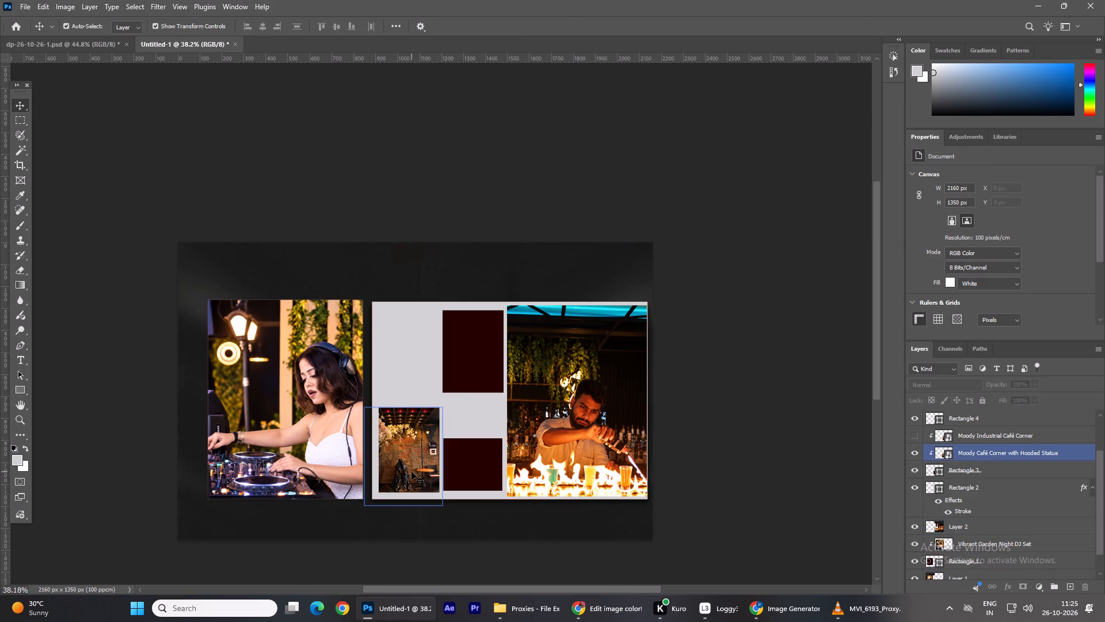
Resize the hooded statue image to slightly over 460 × 574 px and reposition it to frame the statue and flowers in its placeholder.
scroll(411, 472, "up", 14, "alt")
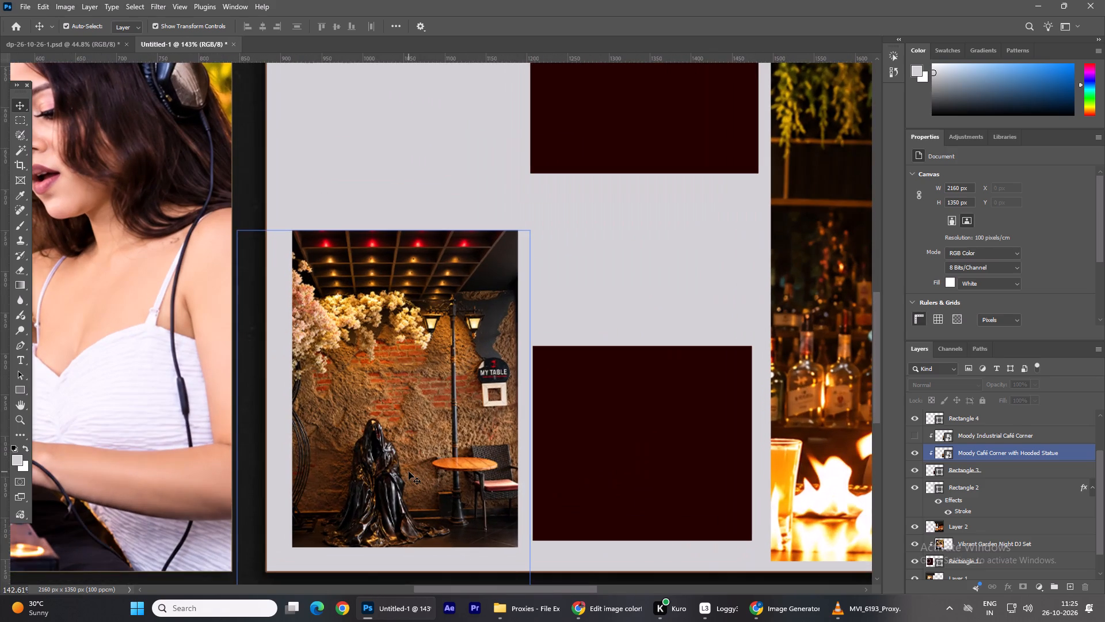
scroll(409, 472, "down", 6)
left_click(445, 343)
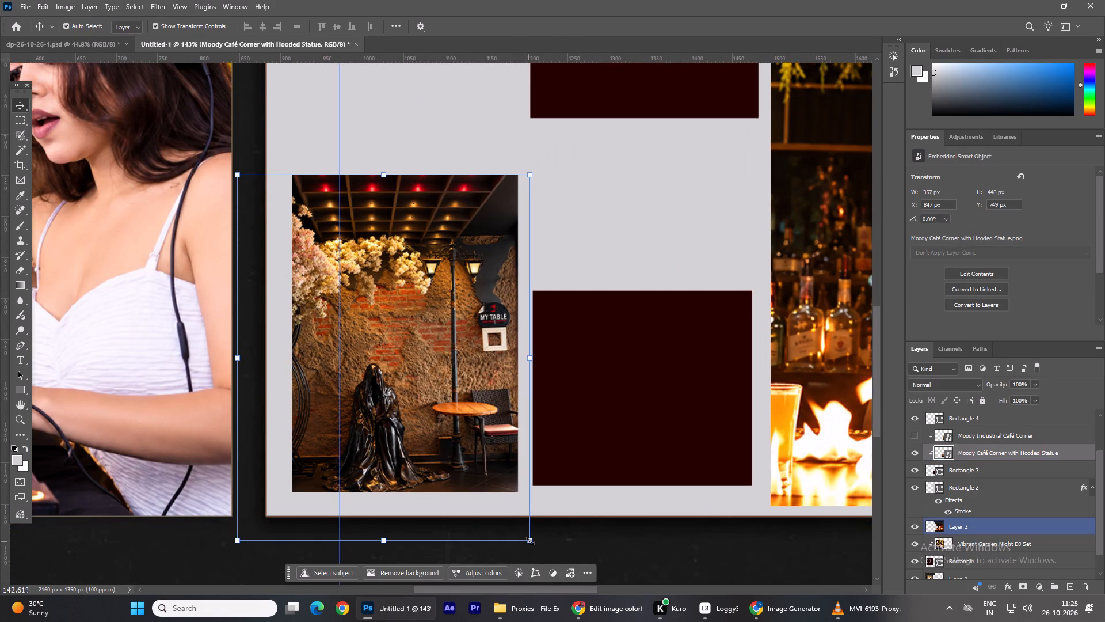
left_click_drag(530, 541, 590, 574)
left_click_drag(440, 430, 463, 396)
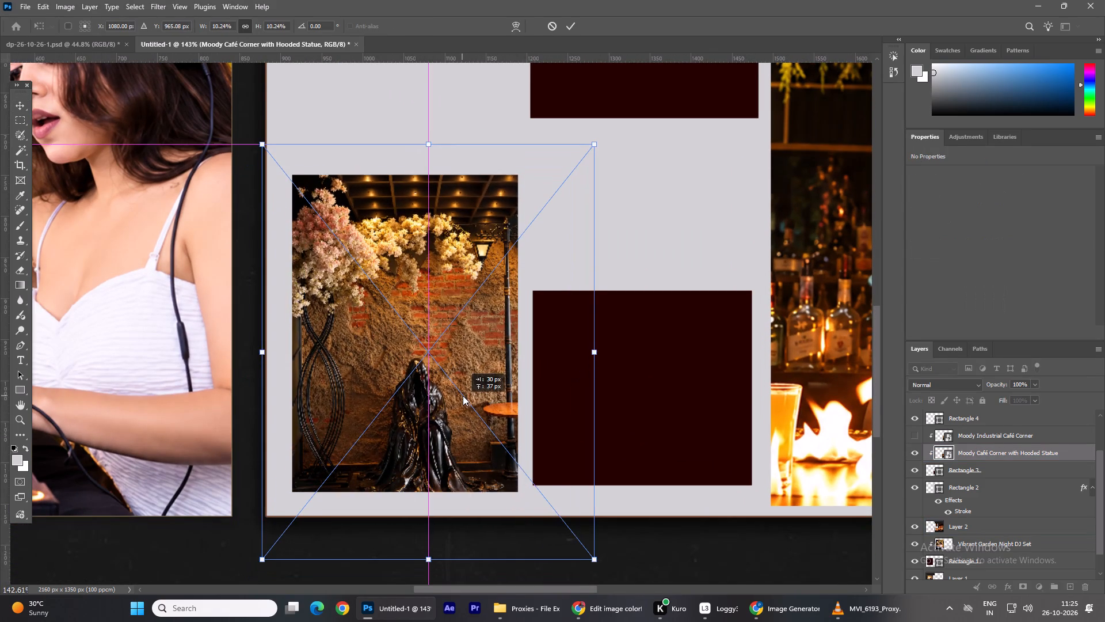
left_click_drag(463, 396, 471, 393)
left_click_drag(600, 348, 634, 350)
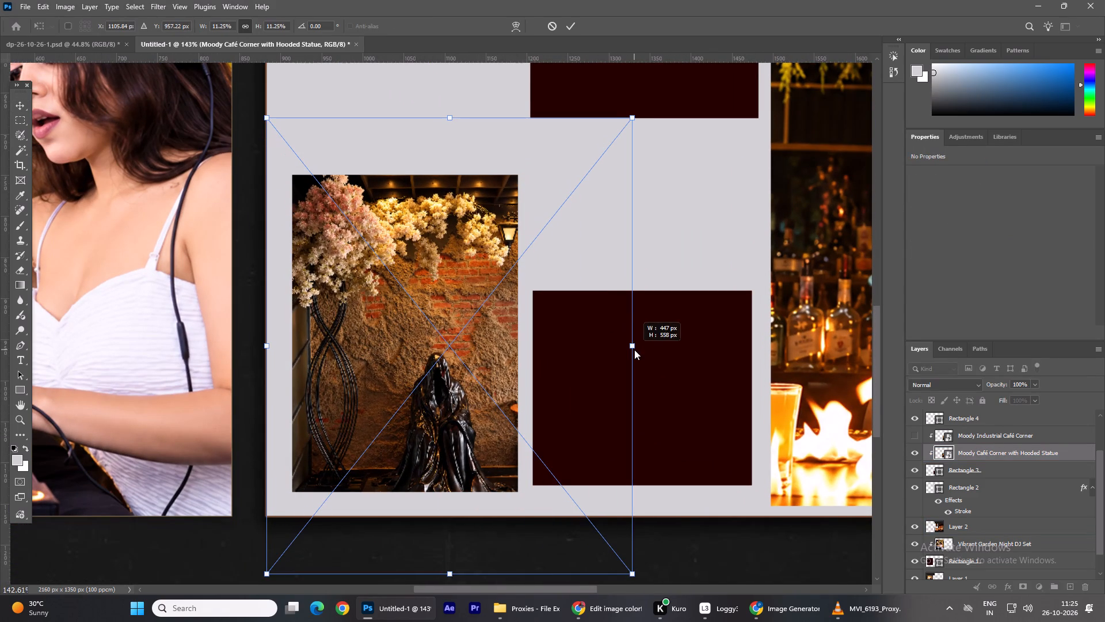
left_click_drag(634, 350, 631, 349)
left_click_drag(268, 348, 250, 349)
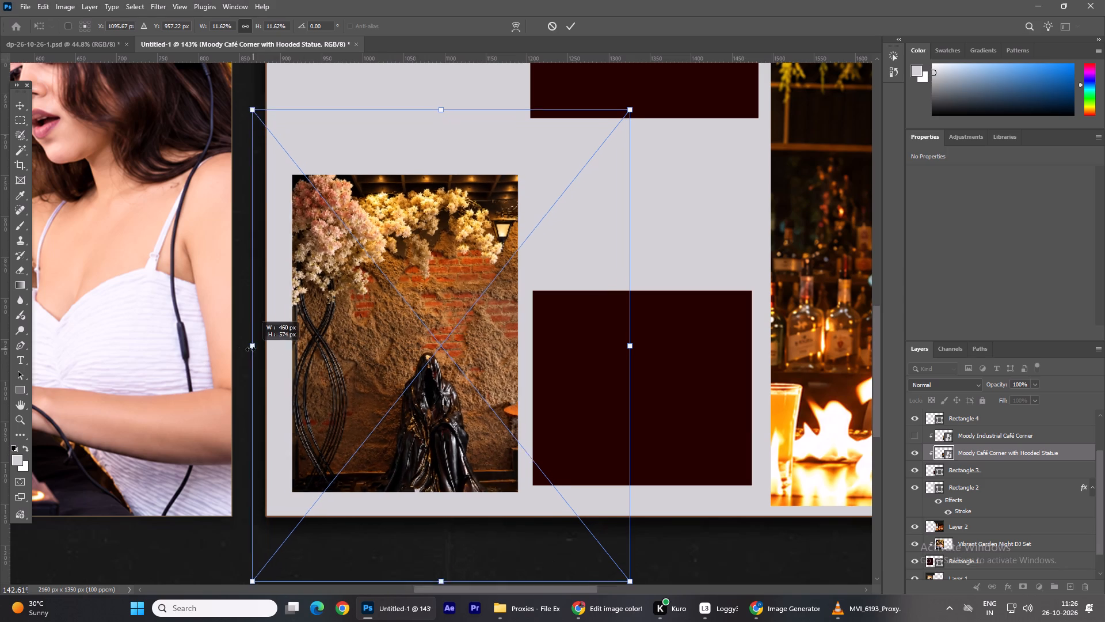
left_click_drag(250, 349, 242, 348)
left_click_drag(398, 380, 397, 362)
left_click(531, 571)
left_click(726, 547)
scroll(728, 538, "down", 6, "alt")
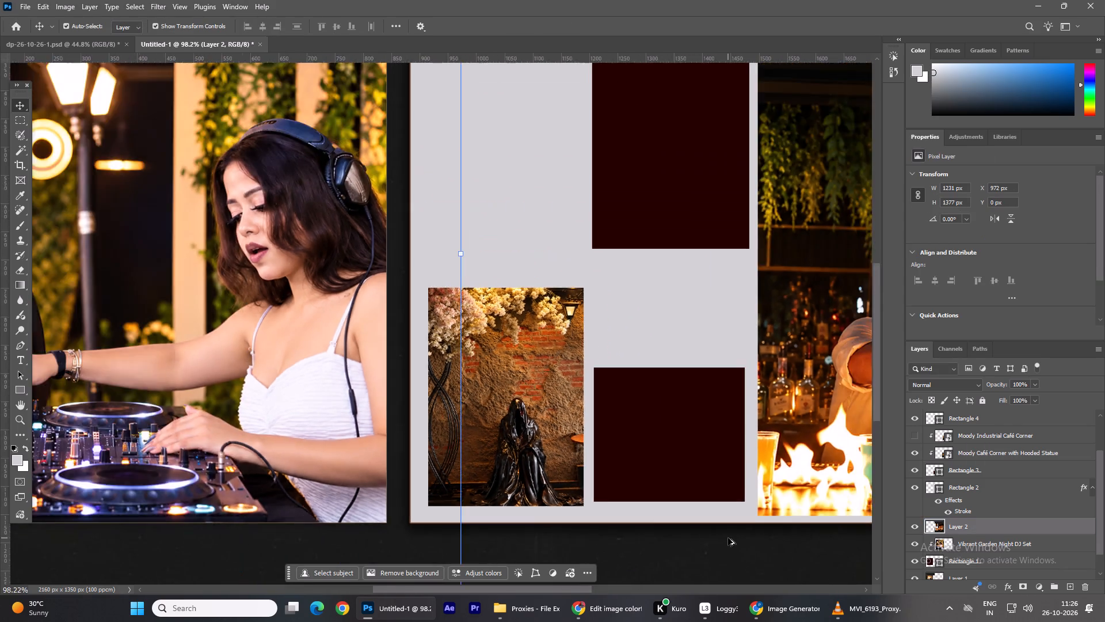
scroll(728, 538, "down", 2, "alt")
scroll(518, 518, "down", 5, "alt")
left_click(688, 145)
scroll(684, 155, "down", 6, "alt")
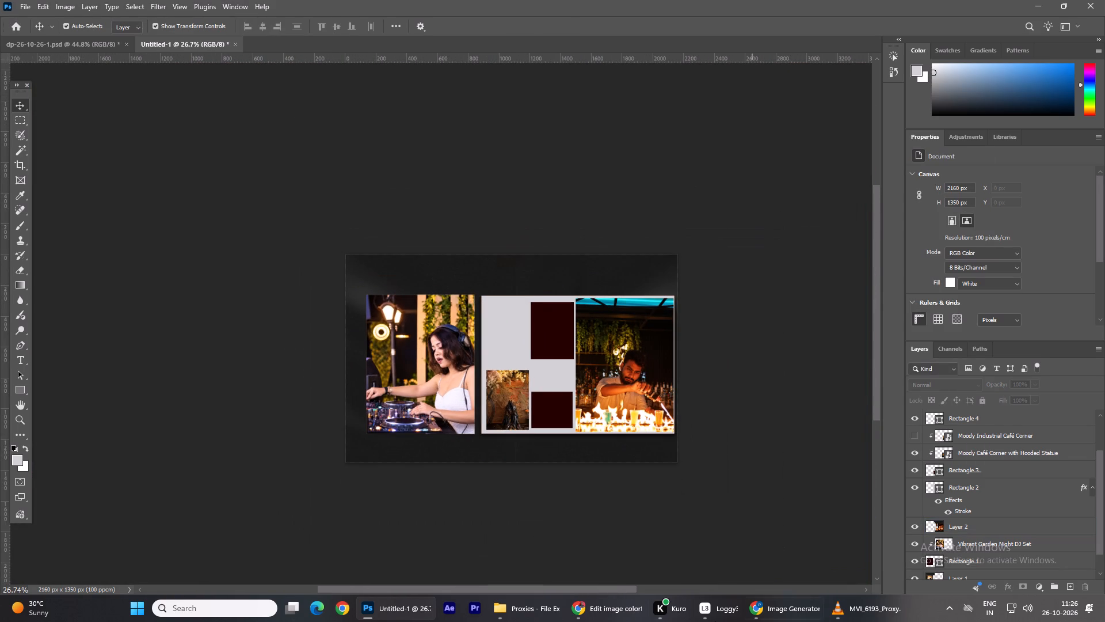
In ChatGPT, open the enhanced red-curtained lounge image and download it.
left_click(620, 602)
scroll(573, 393, "down", 4)
left_click(595, 286)
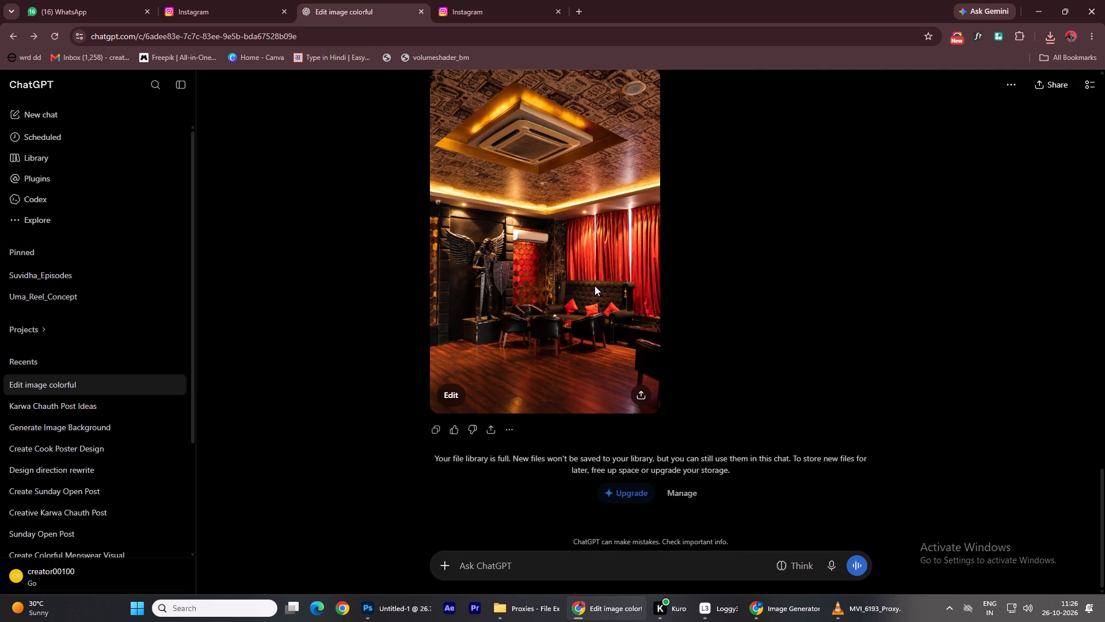
left_click(910, 84)
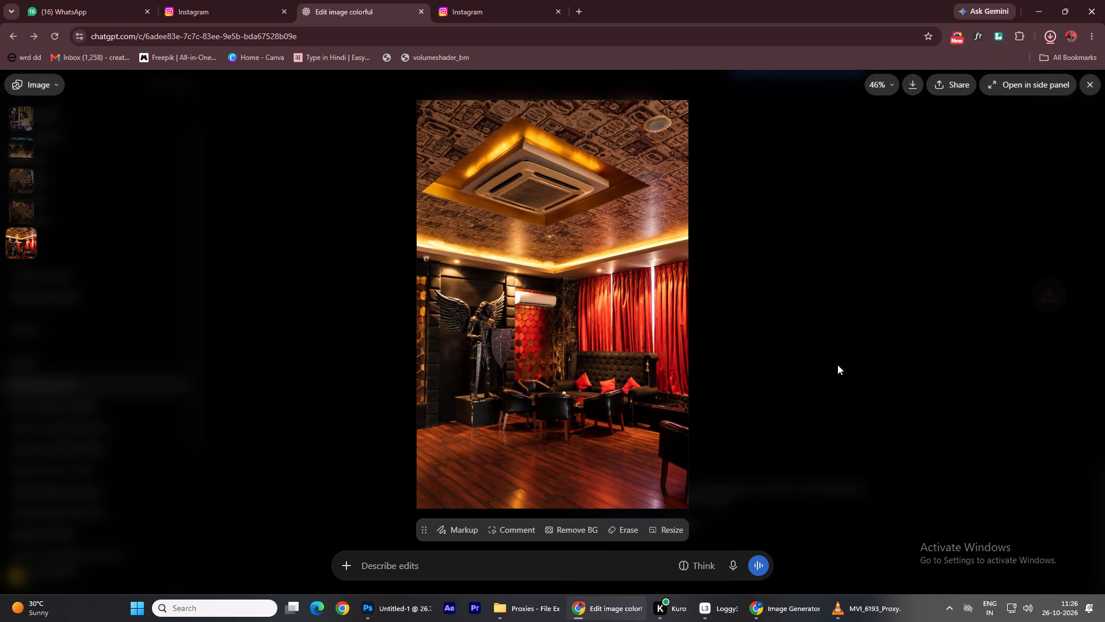
left_click(799, 431)
View the original lounge photo uploaded to the chat to compare it with the enhanced version.
scroll(796, 443, "up", 12)
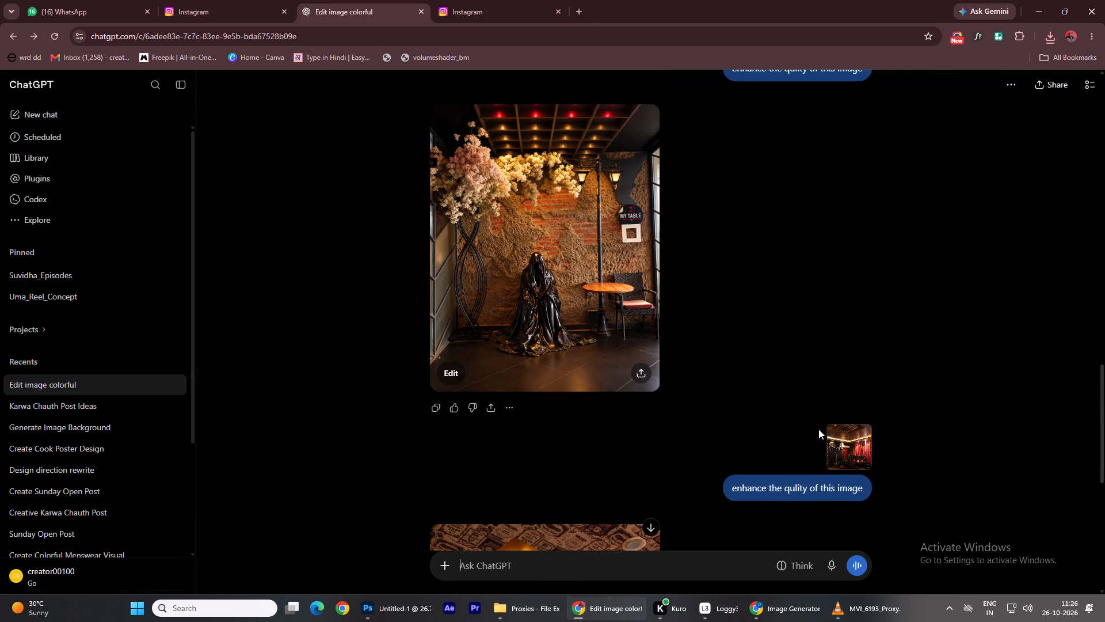
left_click(850, 458)
left_click(948, 312)
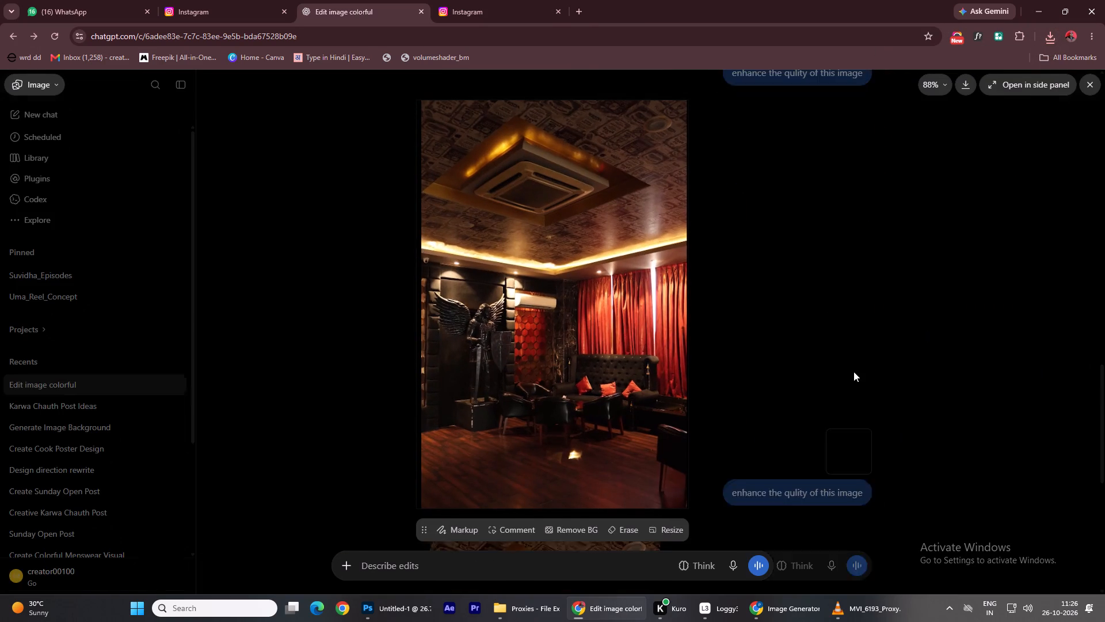
scroll(851, 373, "down", 17)
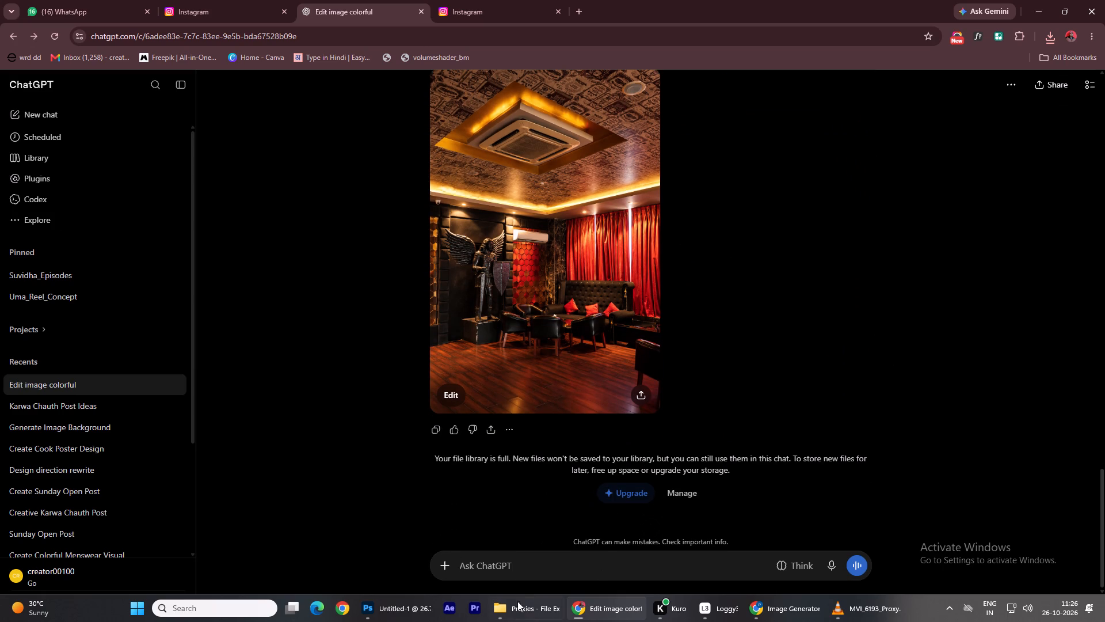
In Photoshop, place Luxurious Whiskey Lounge Interior.png as embedded at 24.91% scale over the small placeholders on the spread's right page.
left_click(422, 602)
key("ctrl+v")
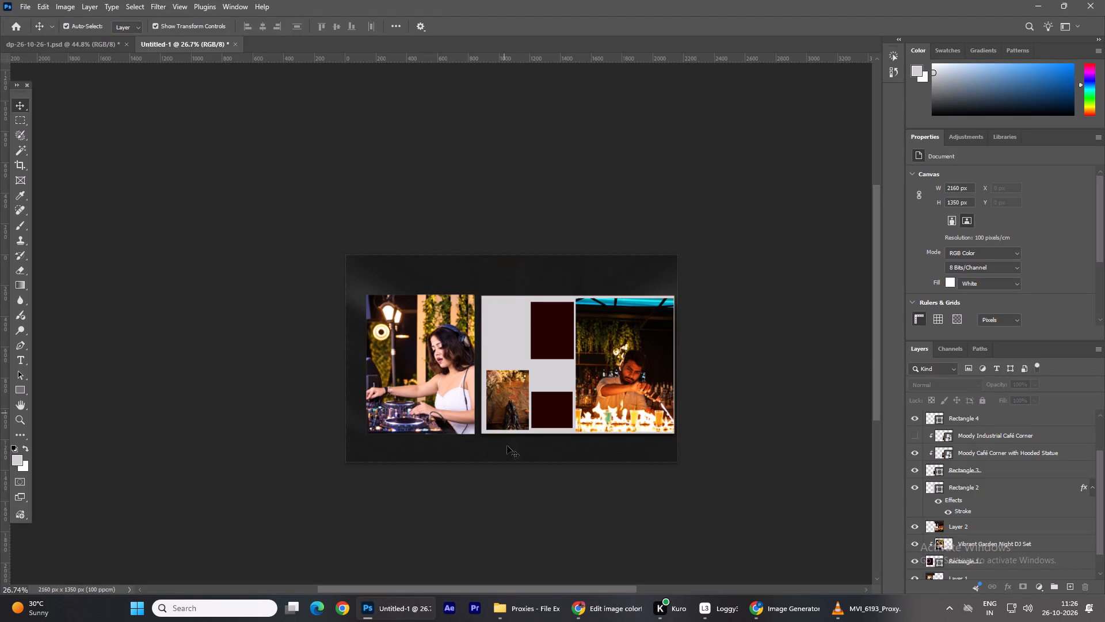
left_click(806, 471)
left_click(17, 7)
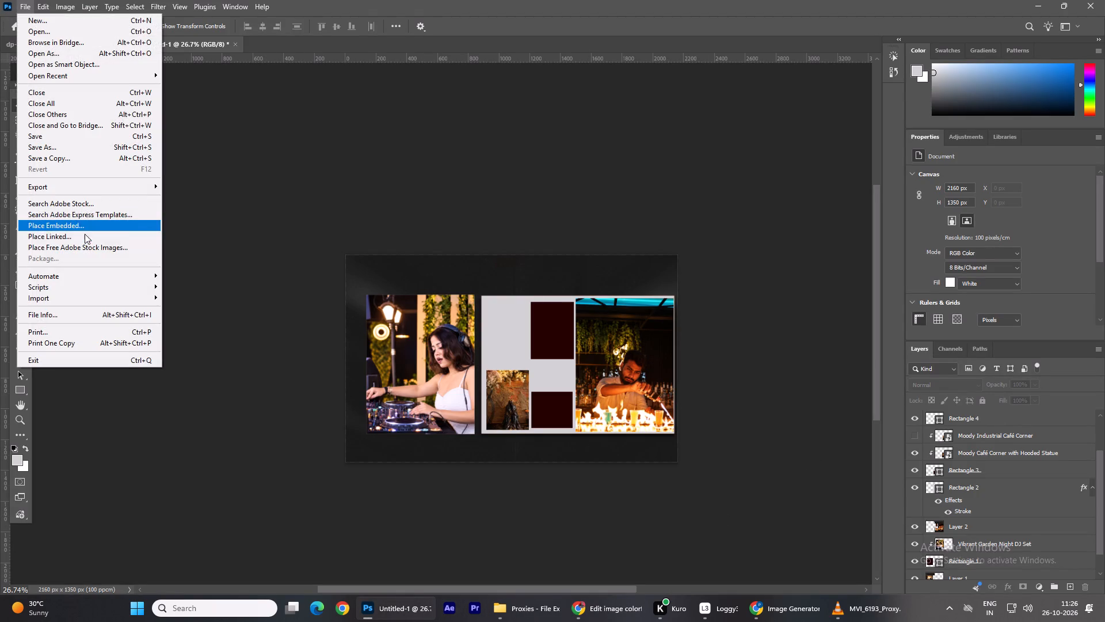
left_click(89, 230)
double_click(207, 185)
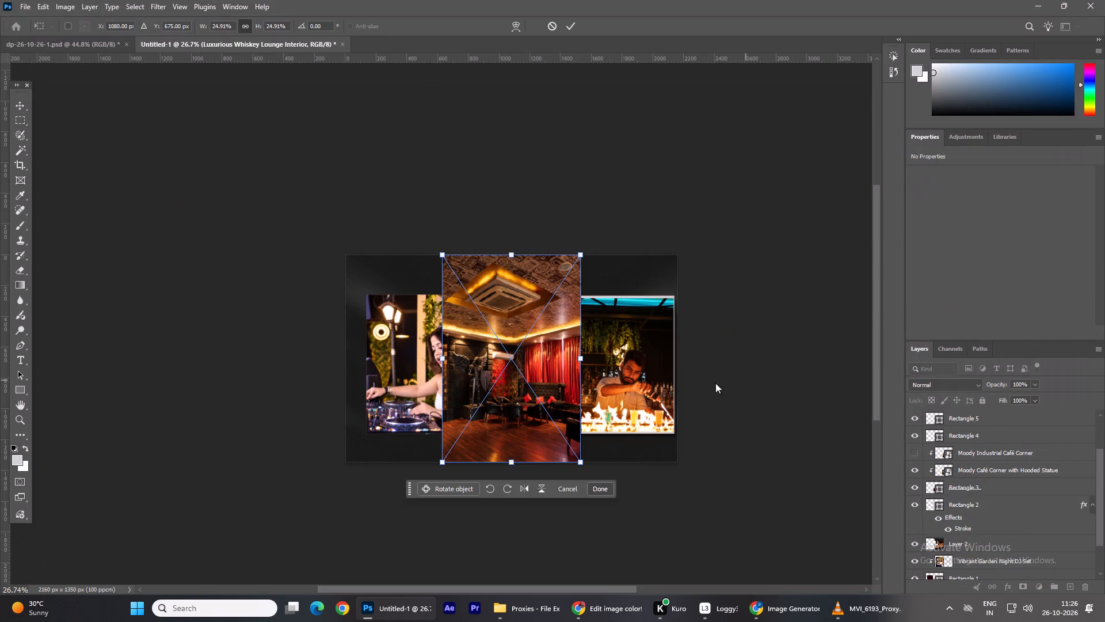
left_click_drag(526, 377, 570, 332)
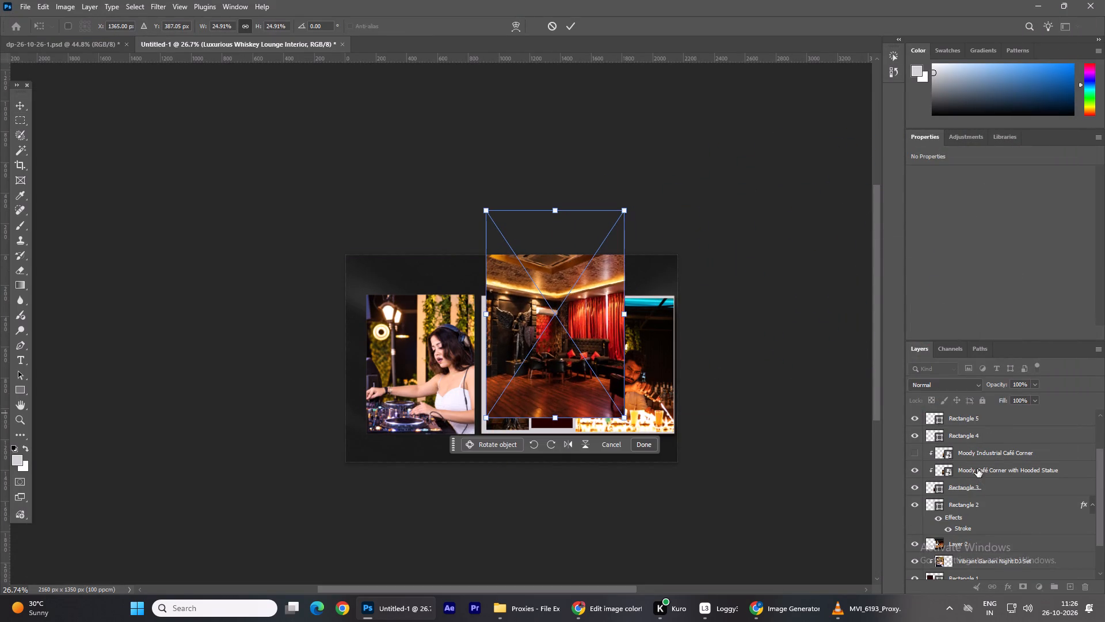
Toggle the visibility of Rectangle 6, Rectangle 5 and Rectangle 4 to identify which layer holds the upper small placeholder.
scroll(994, 462, "up", 2)
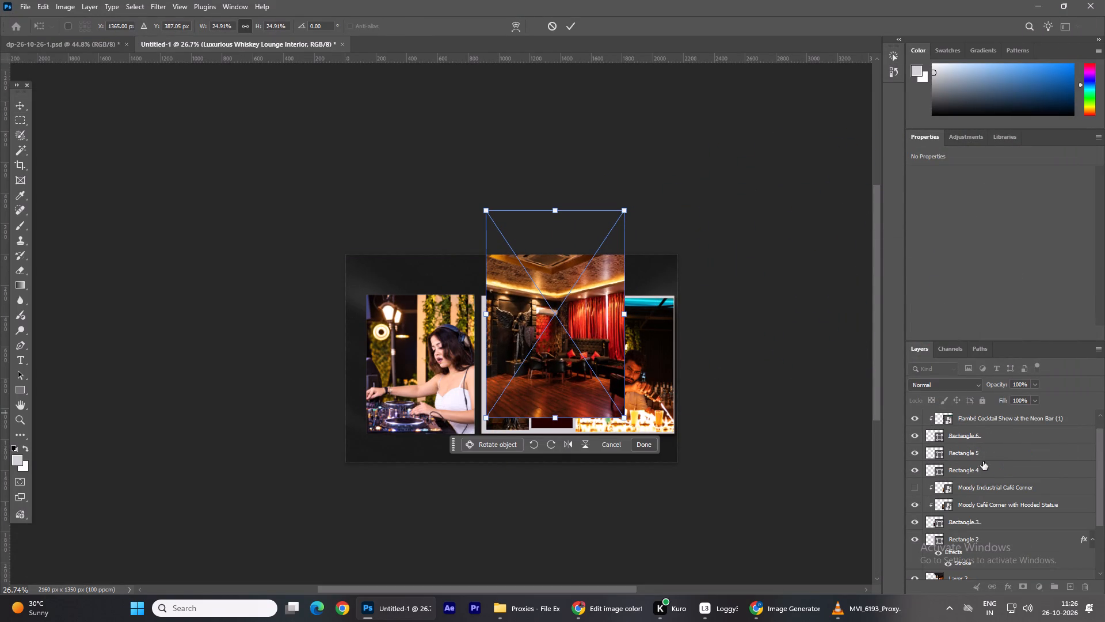
left_click(913, 438)
left_click(913, 438)
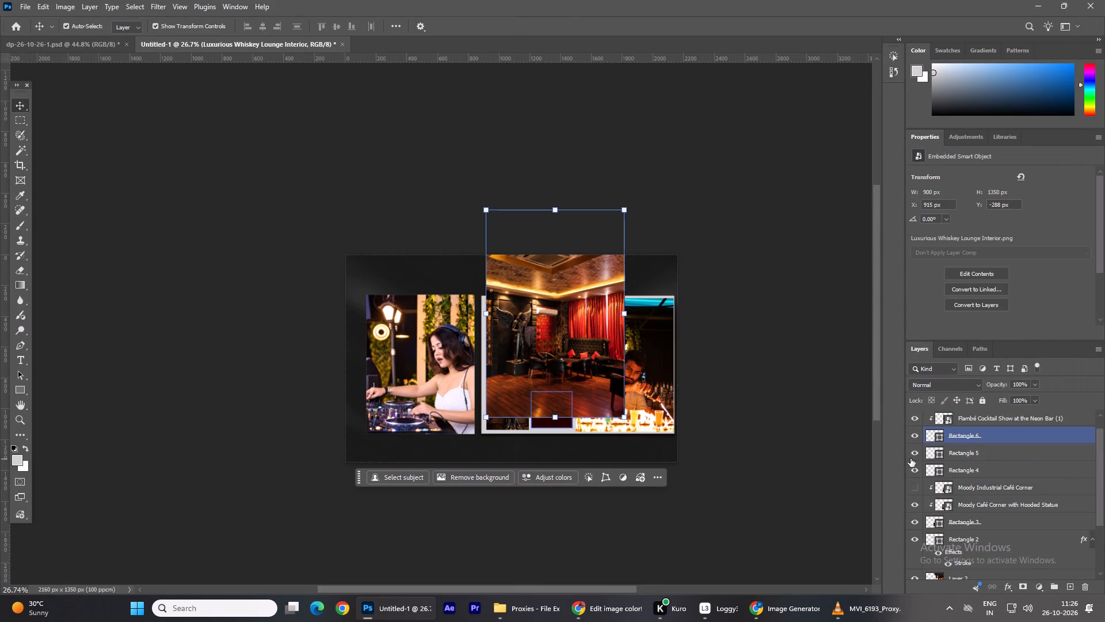
left_click(913, 453)
left_click(915, 454)
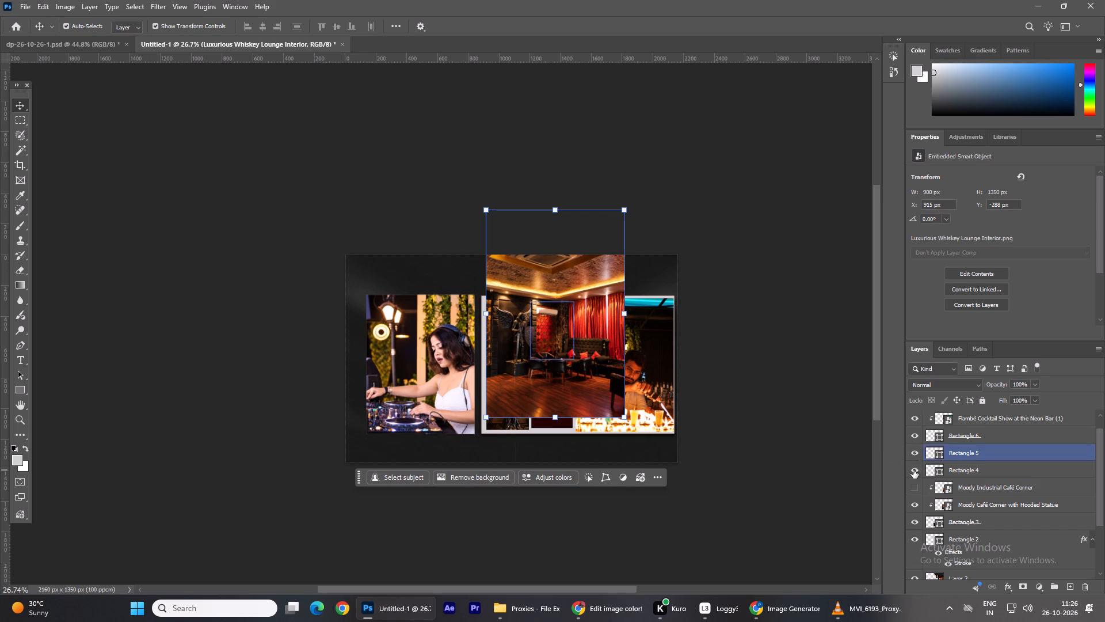
left_click(913, 470)
left_click(917, 472)
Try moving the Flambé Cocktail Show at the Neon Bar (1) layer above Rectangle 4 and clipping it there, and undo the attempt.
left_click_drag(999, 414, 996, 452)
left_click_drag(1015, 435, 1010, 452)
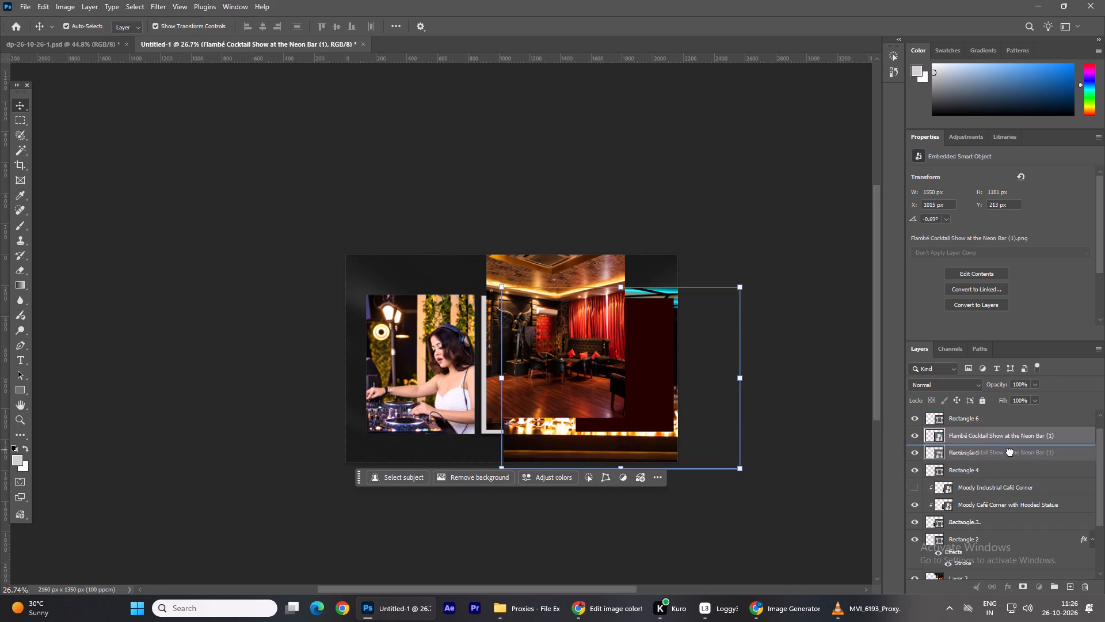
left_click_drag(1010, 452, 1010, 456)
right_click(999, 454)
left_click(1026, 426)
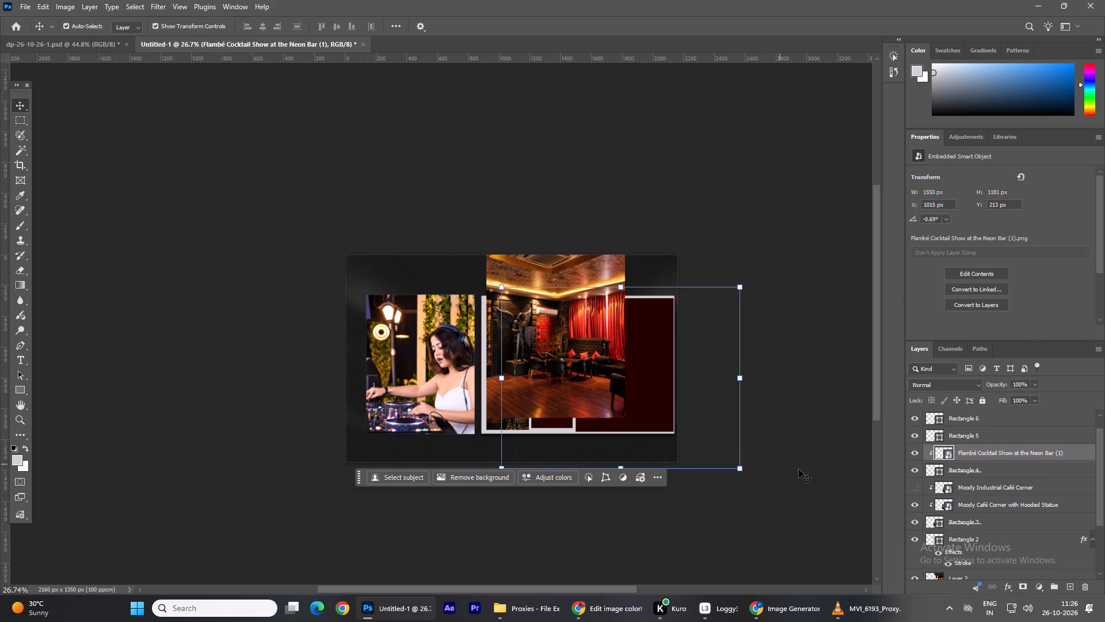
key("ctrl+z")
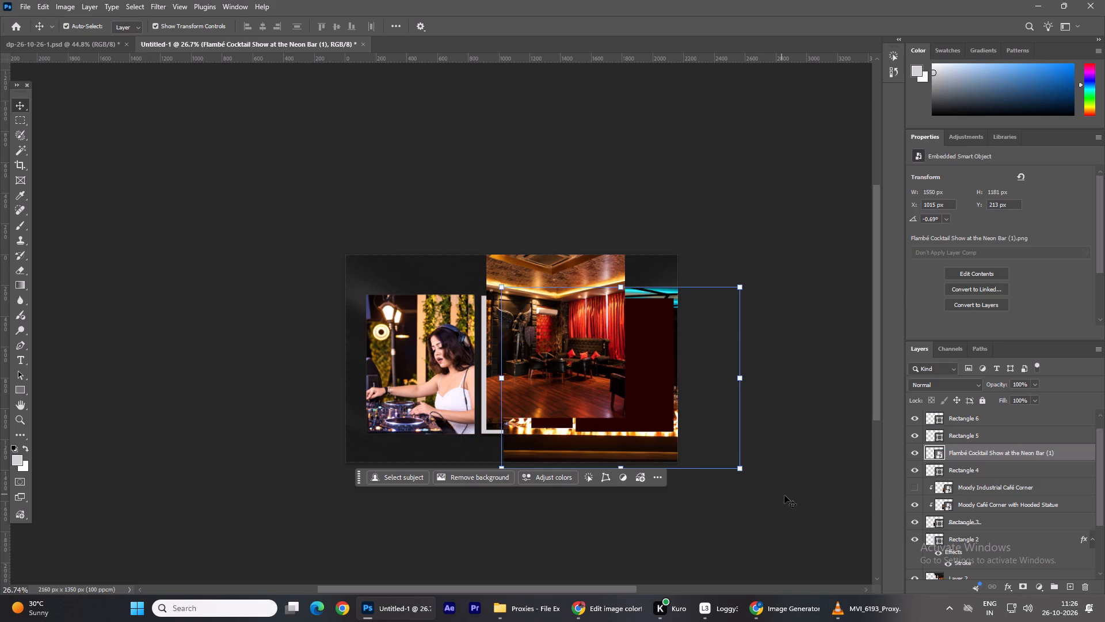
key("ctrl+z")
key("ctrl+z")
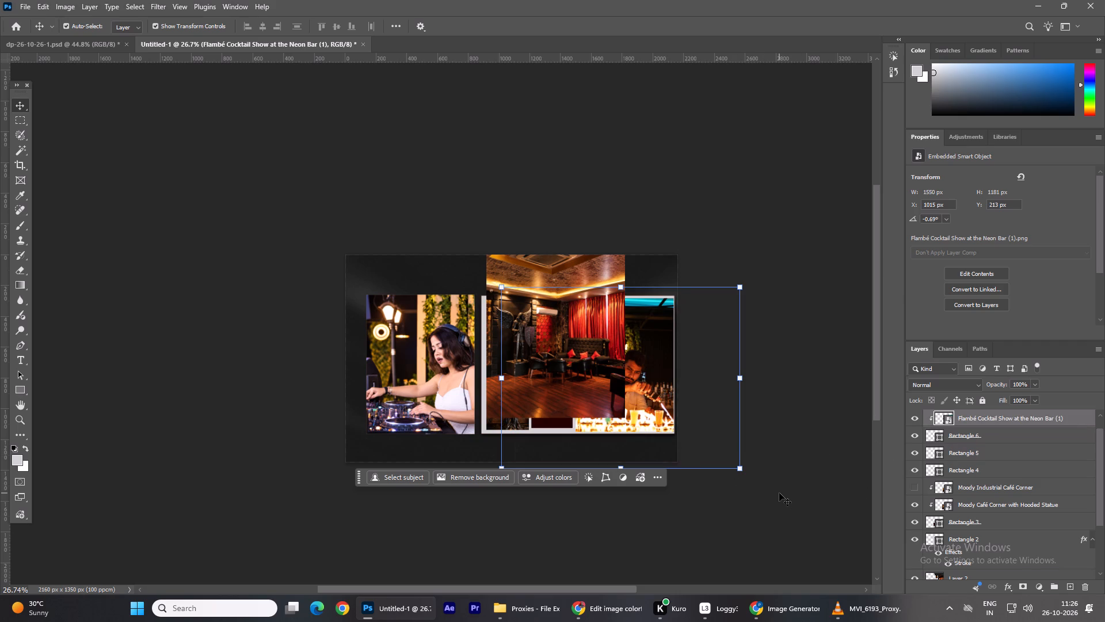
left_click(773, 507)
Move the Luxurious Whiskey Lounge Interior layer directly above Rectangle 4 and clip it to that upper small placeholder.
left_click_drag(580, 354, 576, 347)
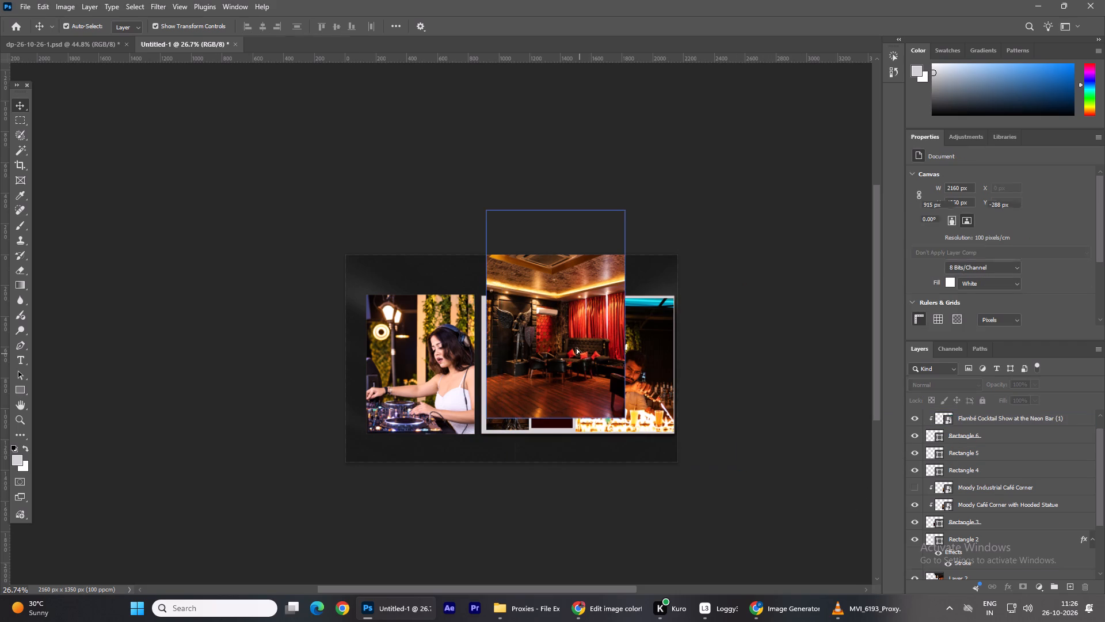
left_click_drag(576, 347, 458, 382)
left_click(547, 336)
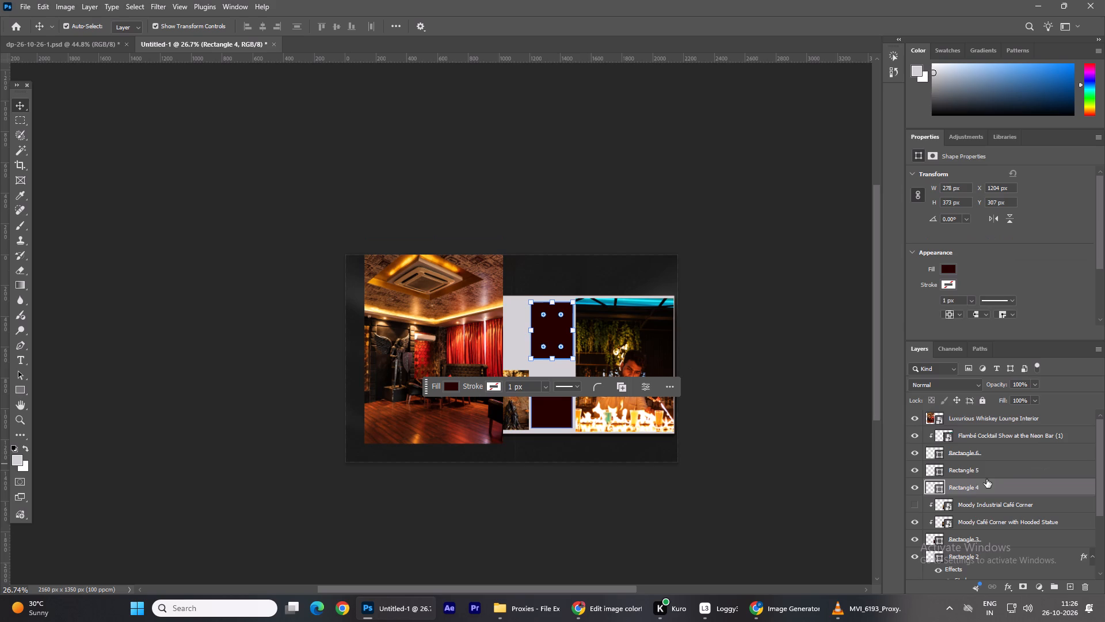
left_click_drag(994, 422, 993, 486)
left_click_drag(450, 367, 566, 375)
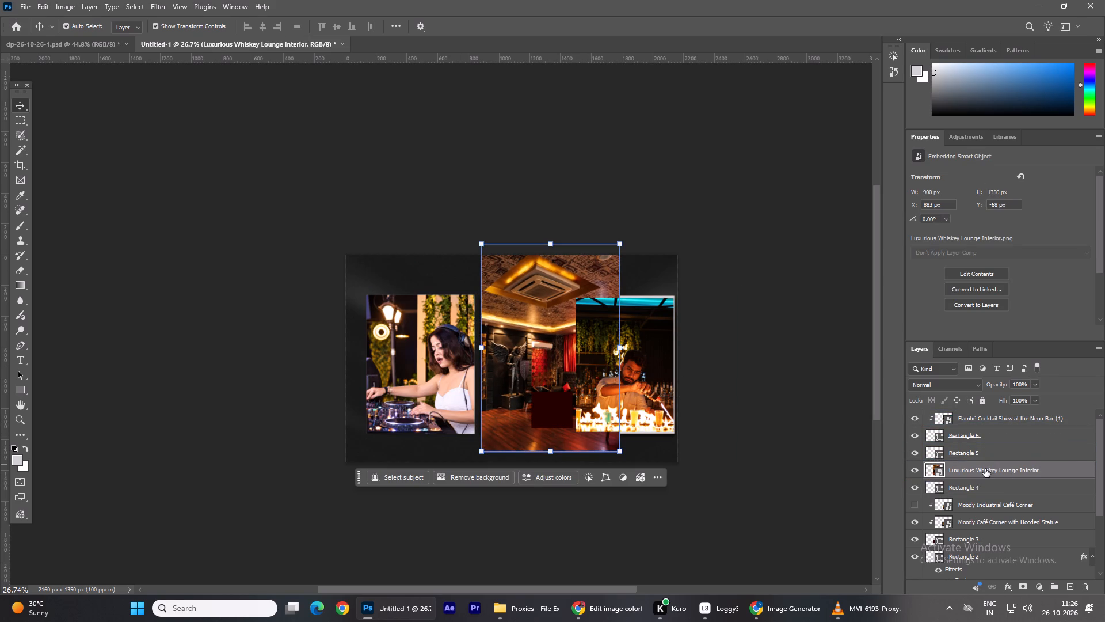
right_click(986, 469)
left_click(1015, 449)
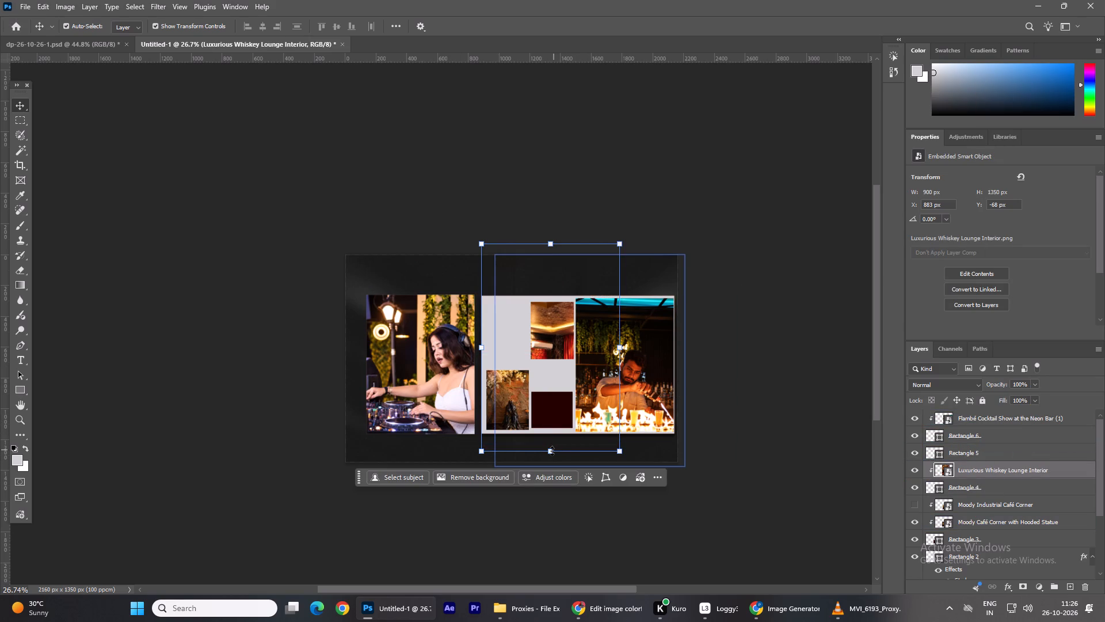
Scale the clipped lounge image down to about 8.5% and position it to fill the upper small placeholder, framing the ceiling and curtains.
left_click_drag(552, 451, 561, 344)
left_click_drag(563, 323, 566, 354)
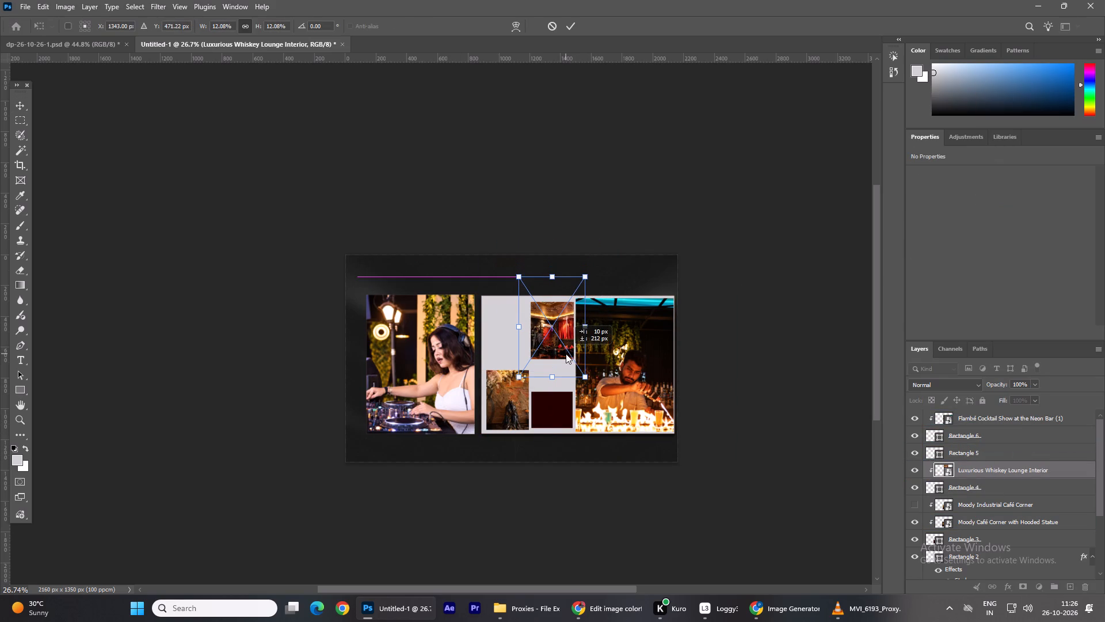
left_click_drag(566, 354, 566, 354)
left_click_drag(553, 275, 560, 305)
scroll(549, 344, "up", 13, "alt")
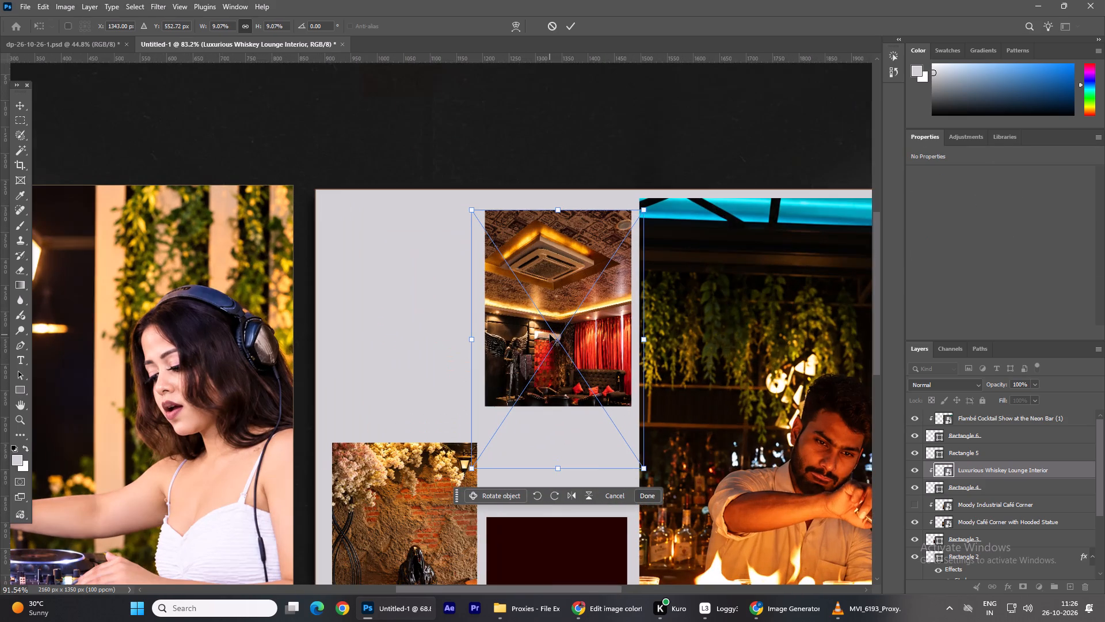
left_click(552, 468)
left_click_drag(558, 468, 554, 441)
left_click_drag(555, 467, 555, 433)
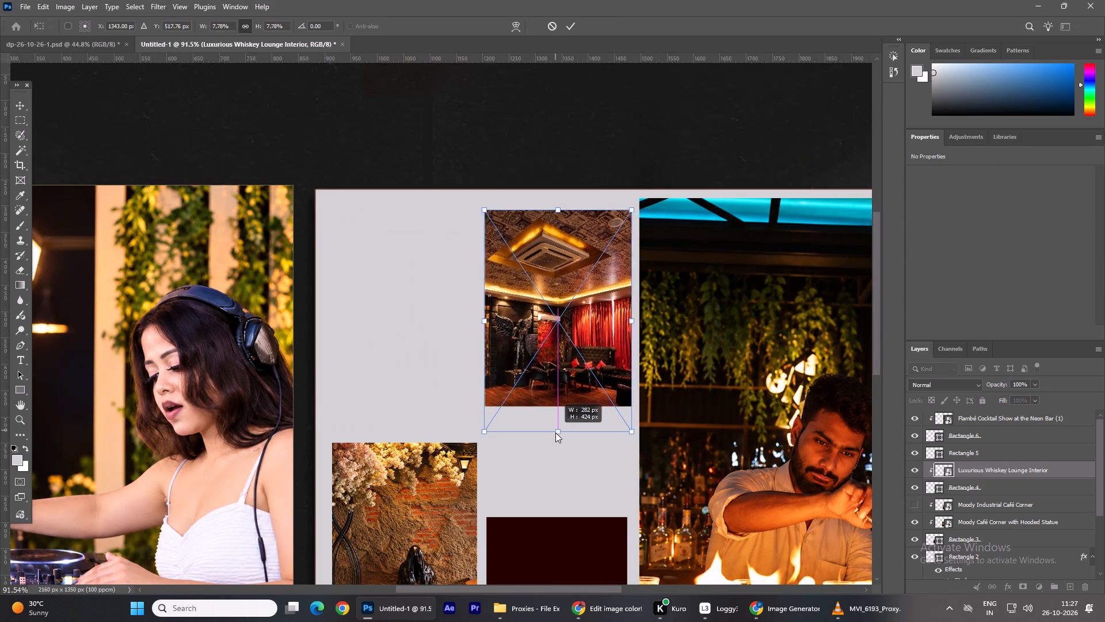
left_click_drag(555, 433, 557, 440)
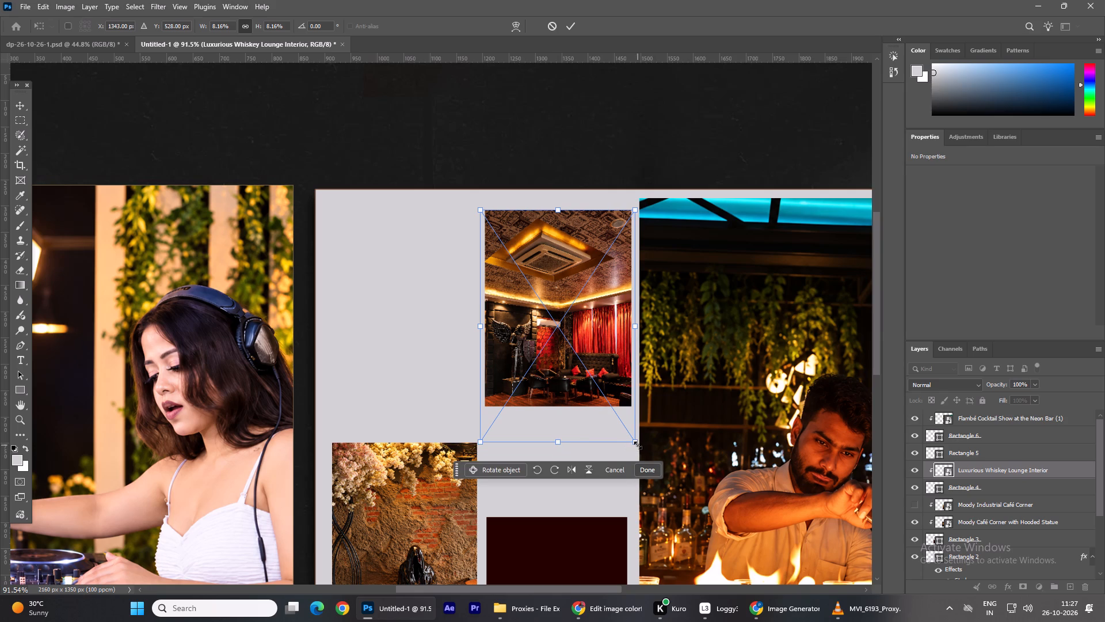
left_click_drag(638, 445, 645, 454)
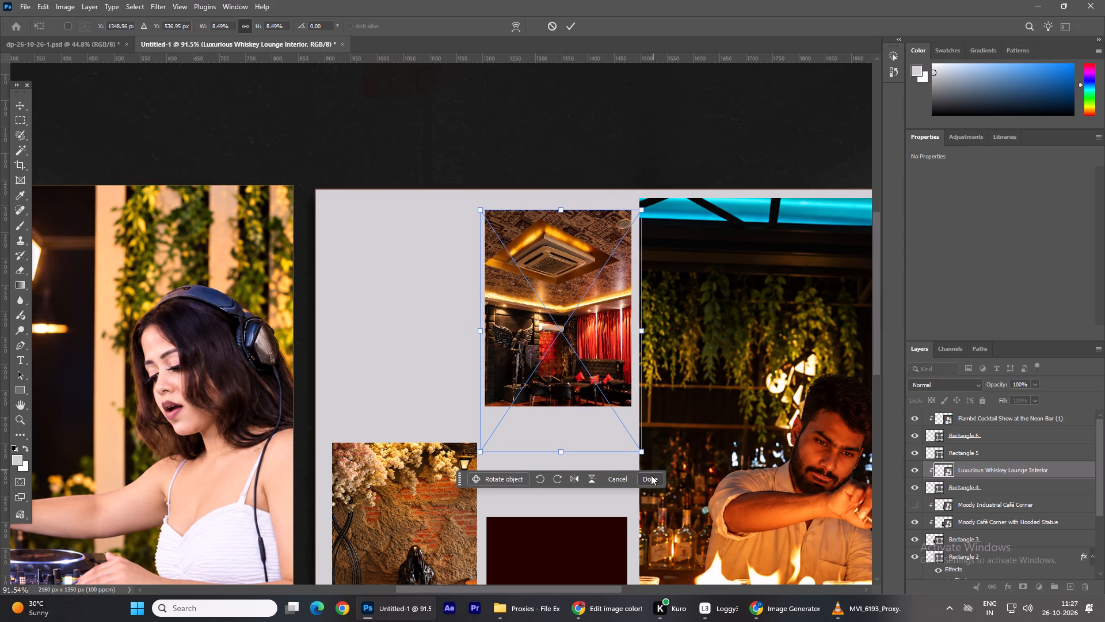
left_click(651, 476)
left_click(590, 119)
scroll(662, 124, "down", 3, "alt")
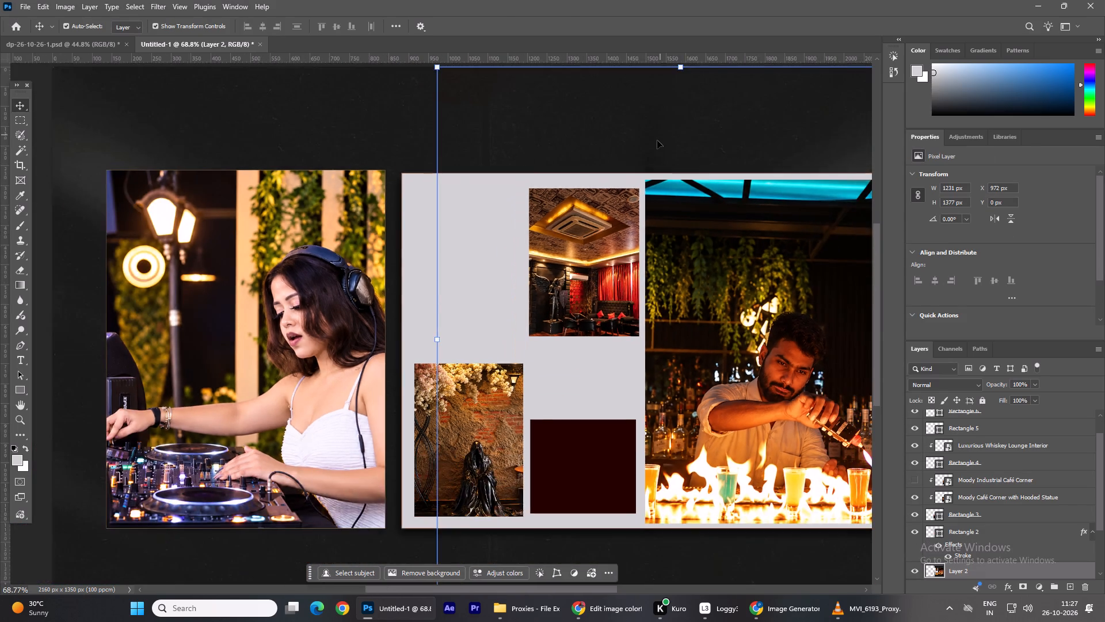
scroll(657, 141, "down", 4, "alt")
left_click(670, 570)
Switch to File Explorer and look through the Proxies footage thumbnails for another restaurant shot to use in the spread.
left_click(614, 613)
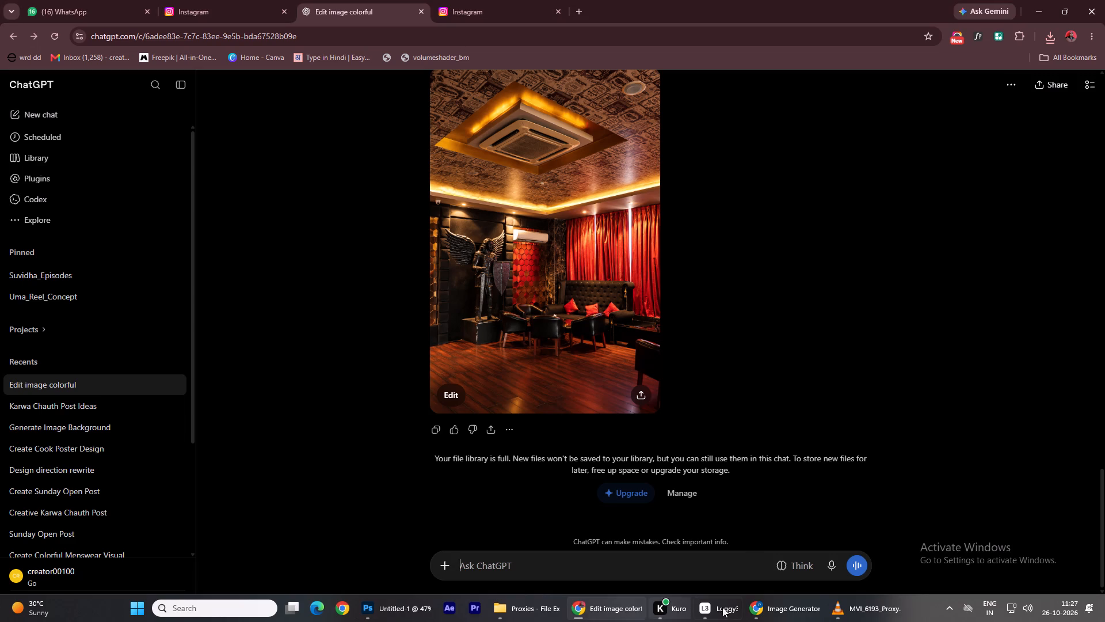
left_click(527, 621)
scroll(509, 490, "down", 2)
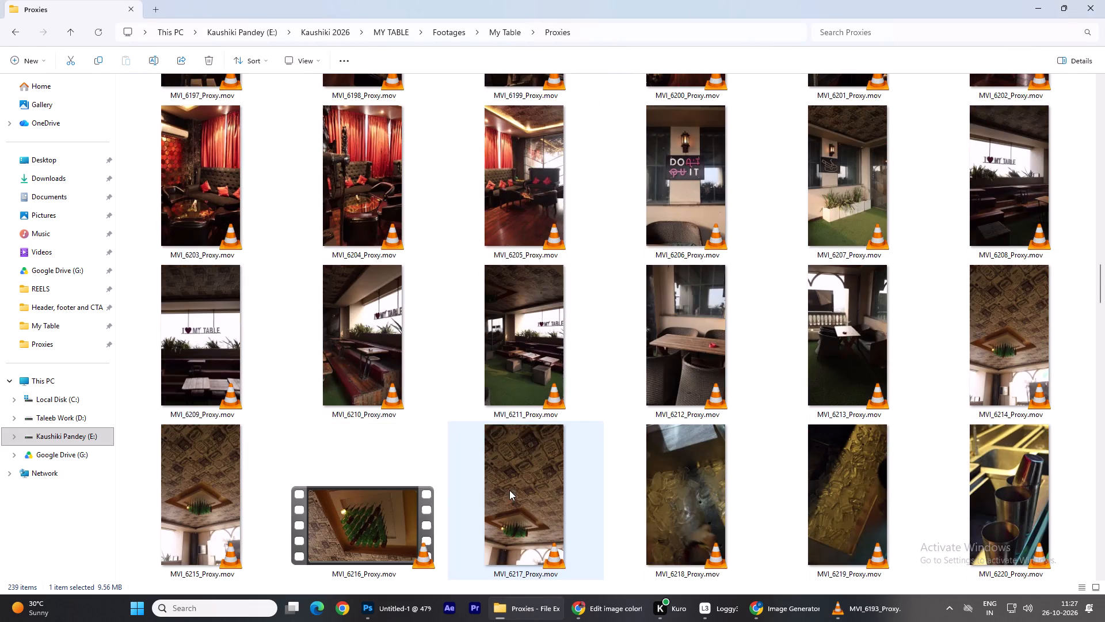
scroll(505, 426, "down", 2)
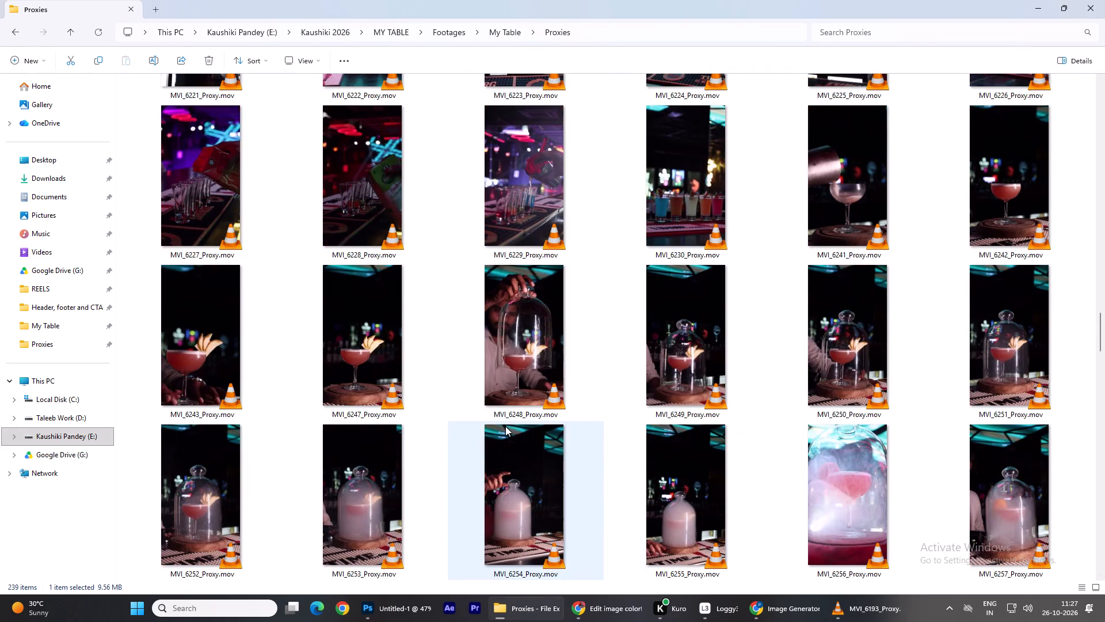
scroll(505, 426, "down", 3)
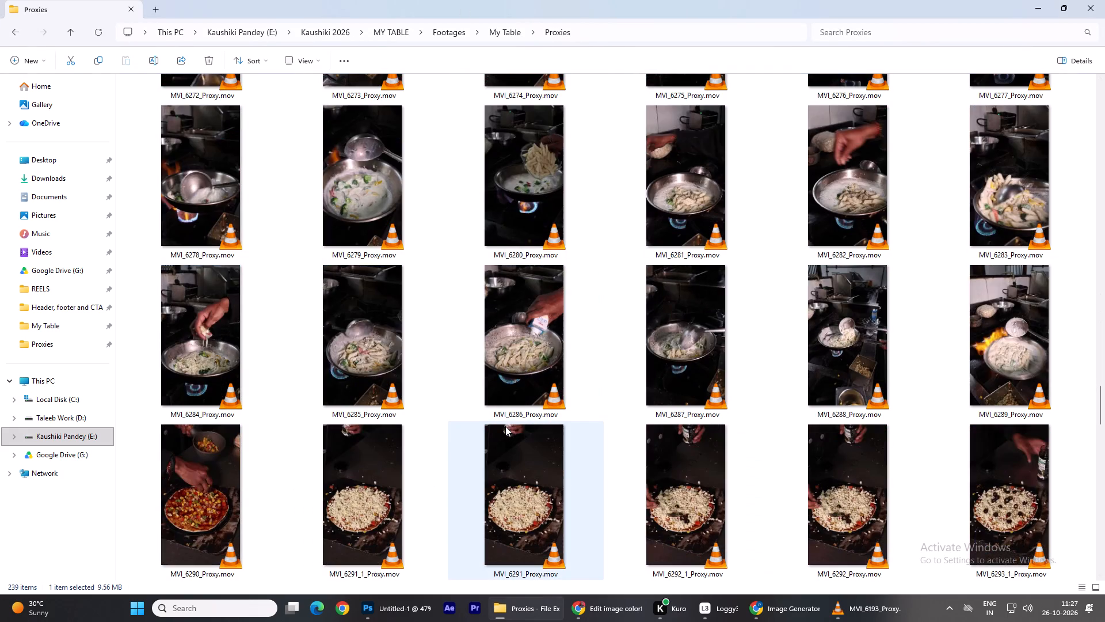
scroll(505, 426, "down", 3)
scroll(505, 426, "up", 3)
scroll(505, 426, "down", 3)
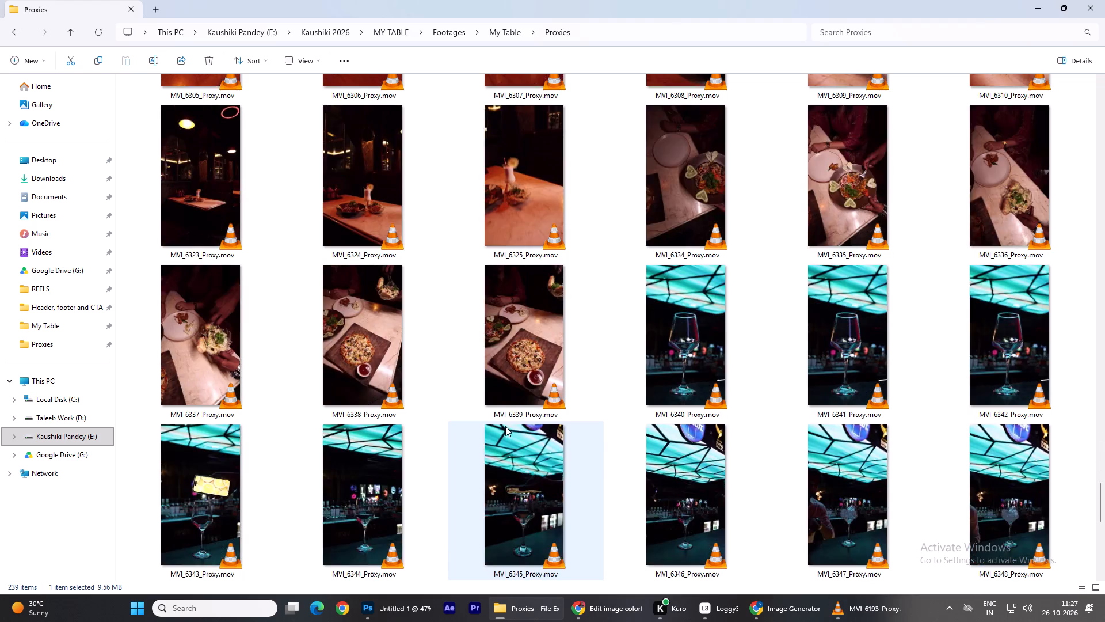
scroll(505, 426, "down", 4)
scroll(505, 426, "up", 8)
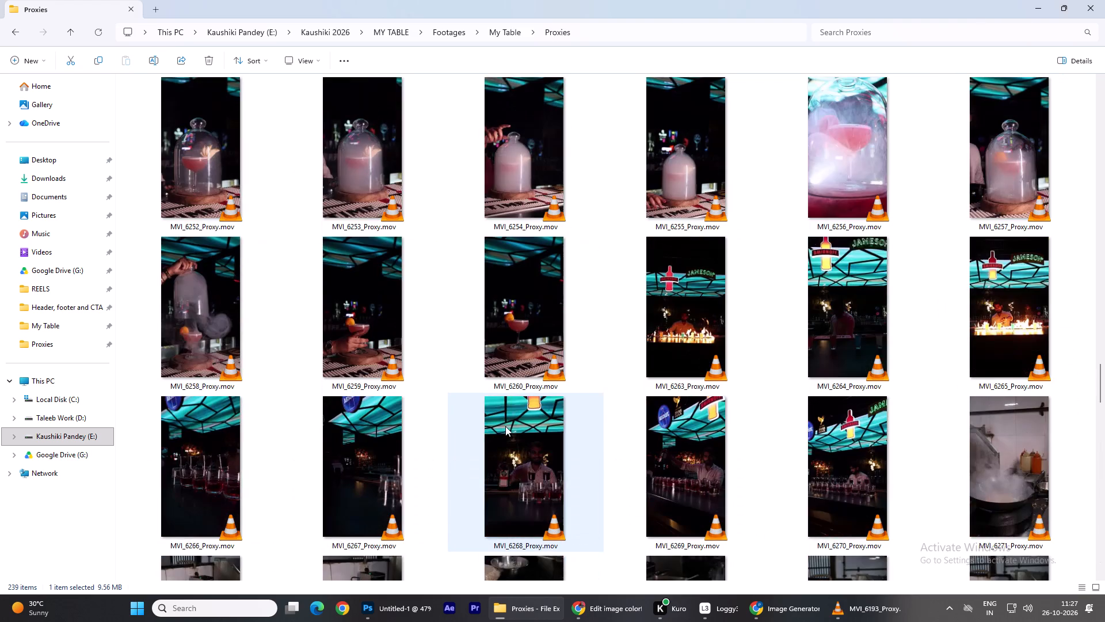
scroll(505, 426, "up", 6)
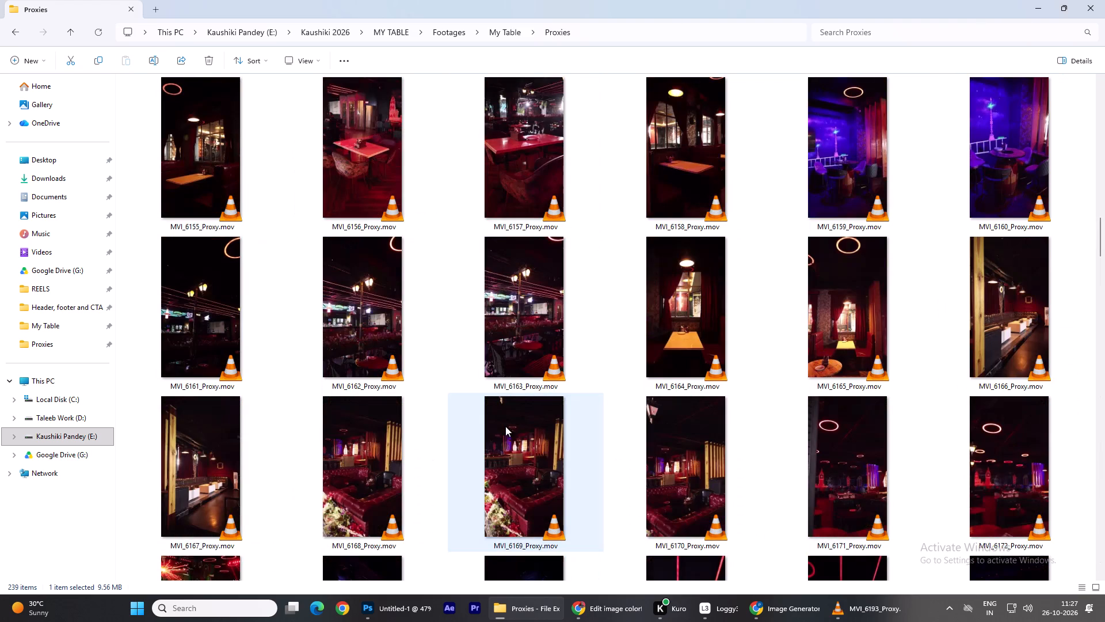
scroll(505, 426, "up", 1)
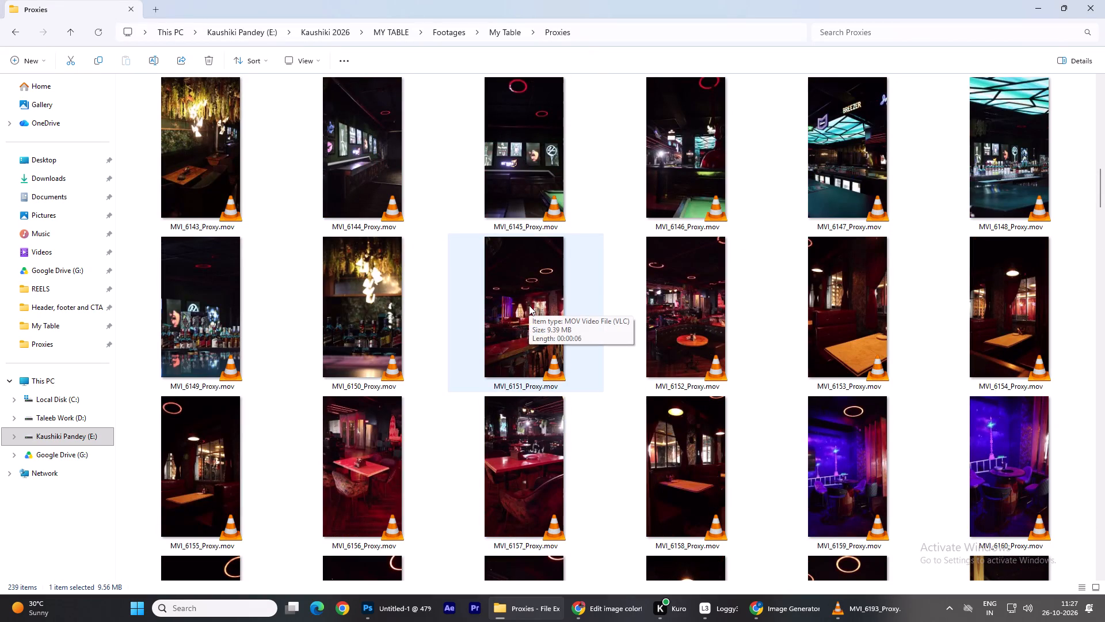
double_click(515, 312)
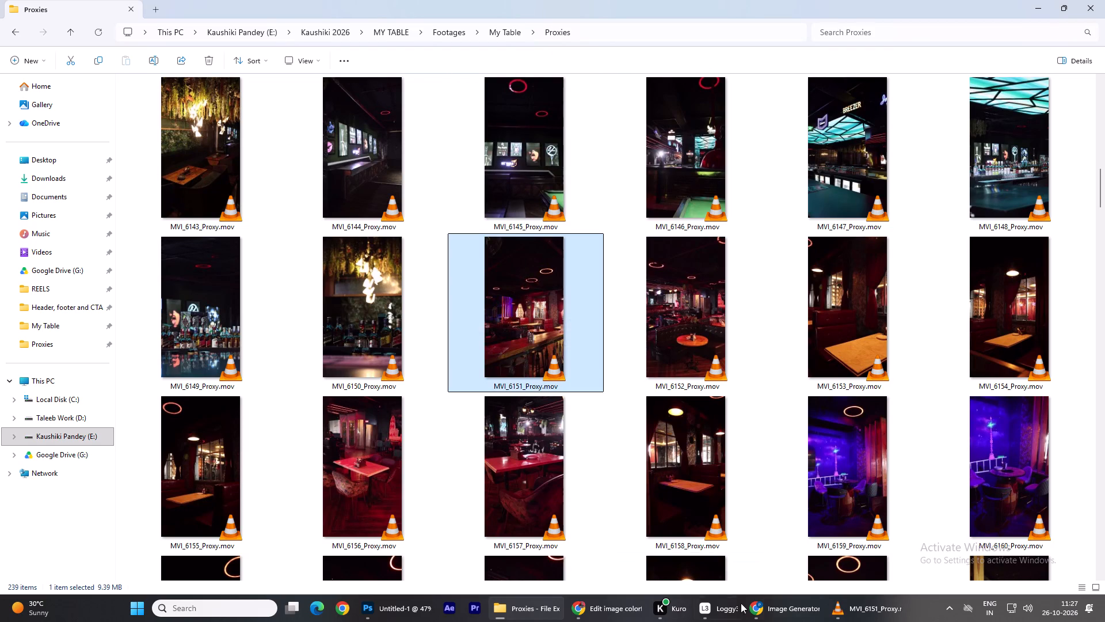
left_click(823, 602)
left_click(871, 605)
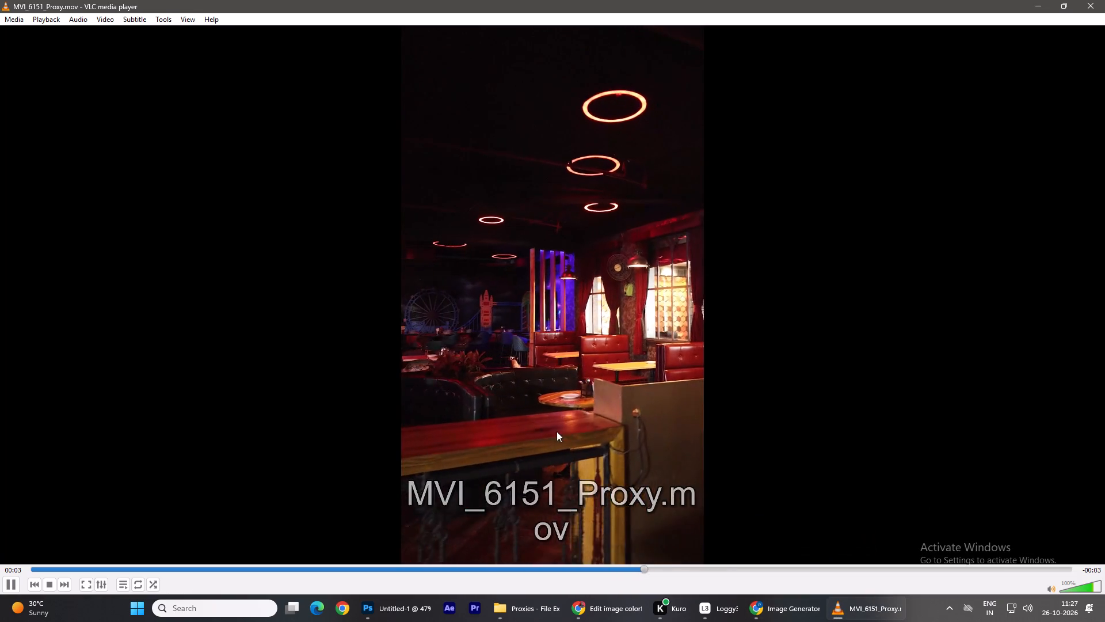
key("space")
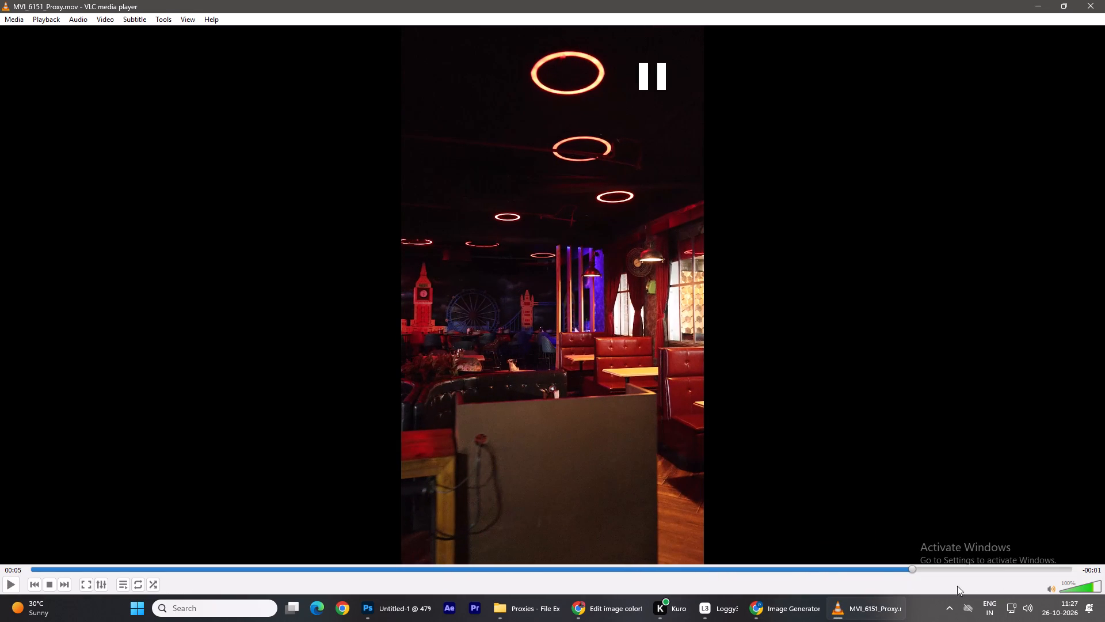
left_click_drag(910, 570, 1024, 563)
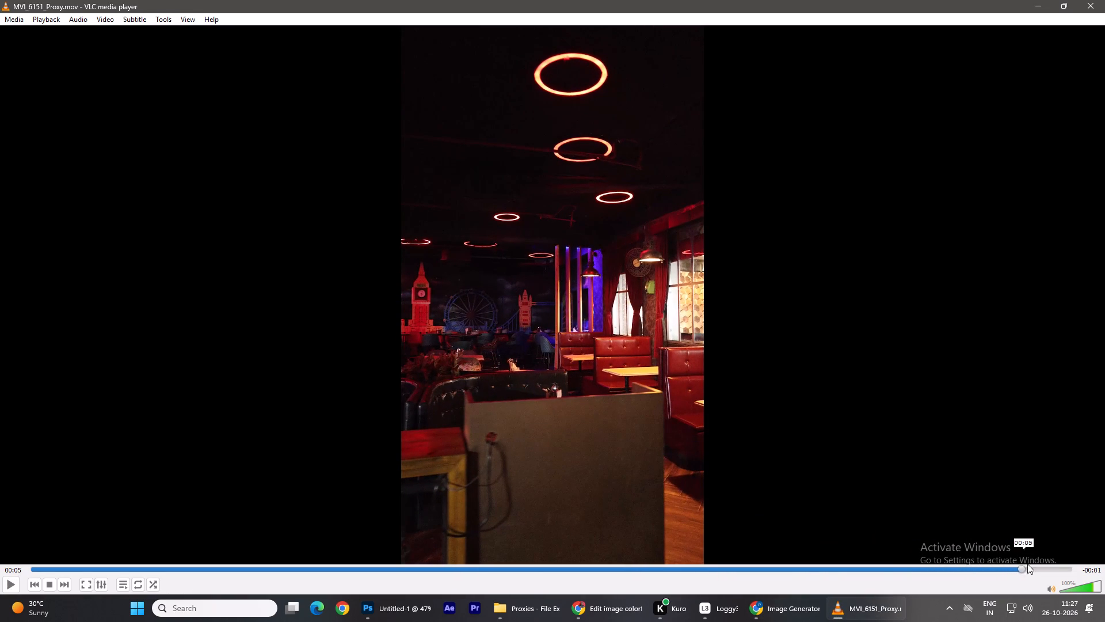
left_click_drag(1026, 566, 267, 536)
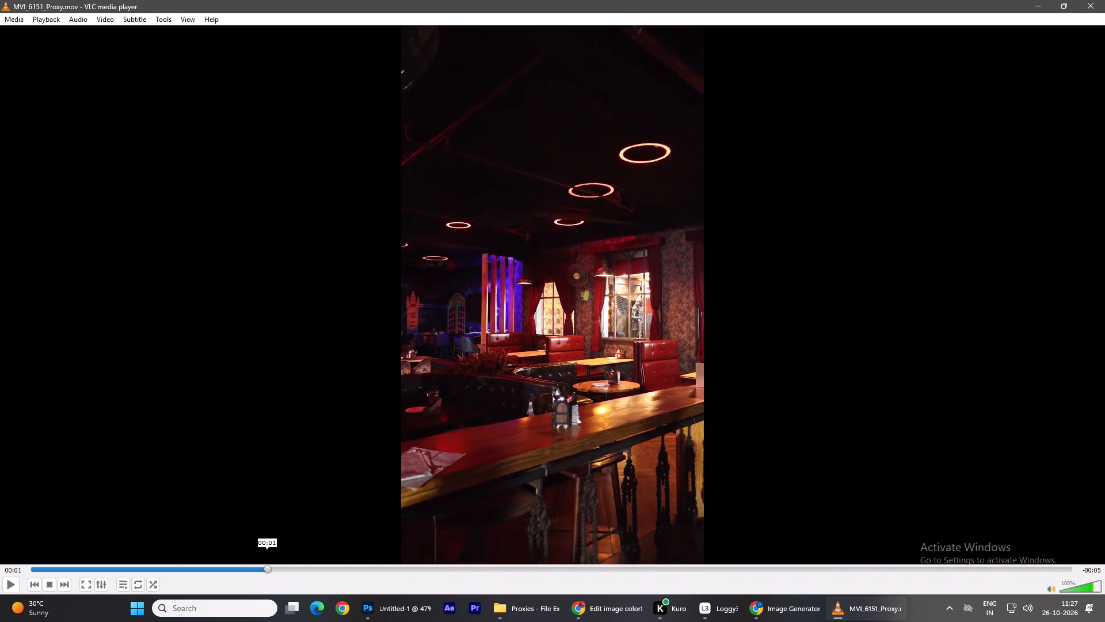
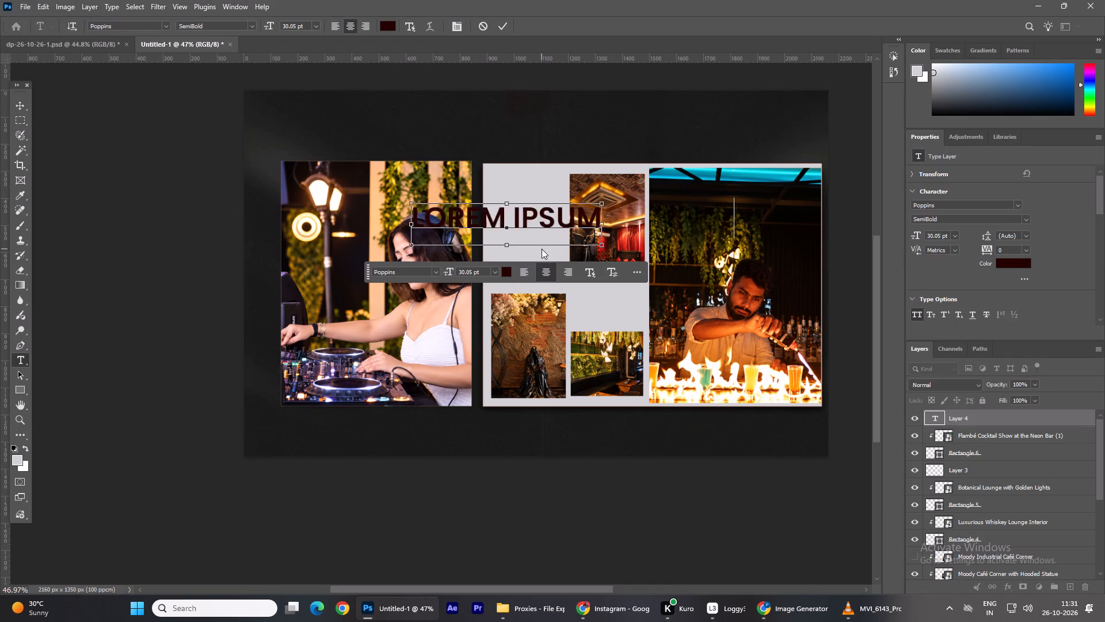
Replace the placeholder text with the headline "A Little Booze. A Lot of Mood." broken onto two centred lines.
left_click(508, 221)
key("Return")
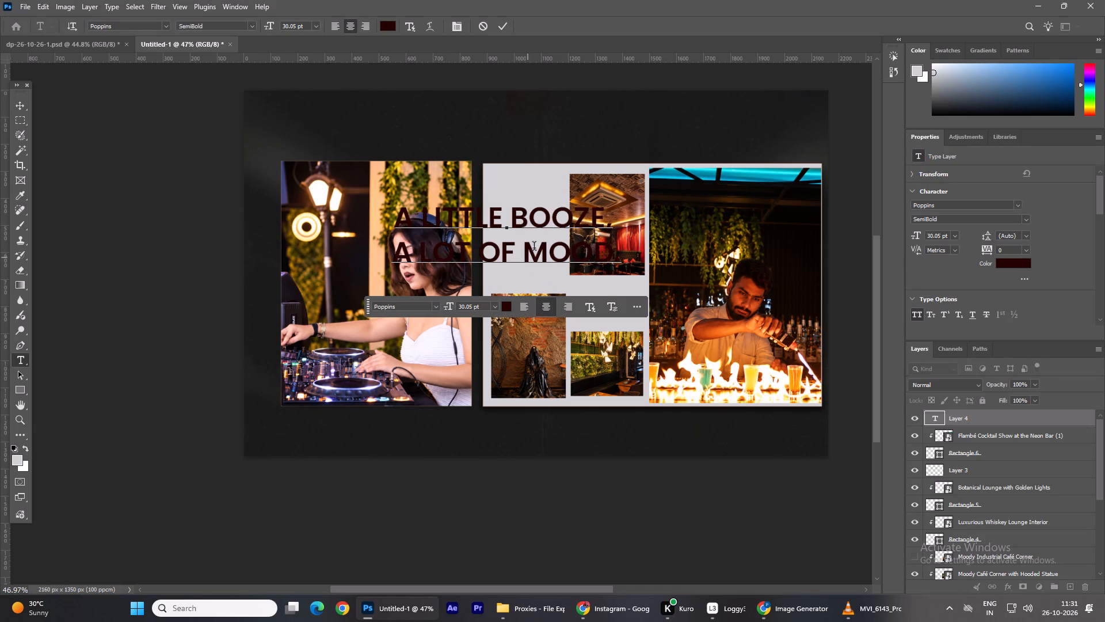
left_click(22, 101)
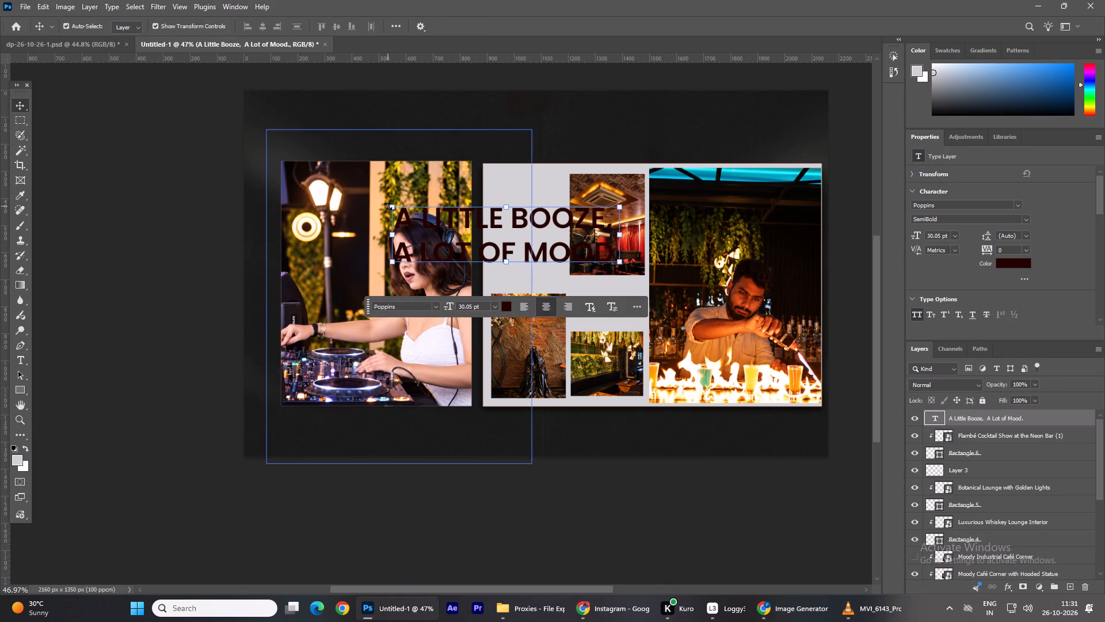
Scale the headline down to about 7.4 pt and position it in the empty light area above the lower-left café-corner image.
left_click_drag(388, 206, 515, 256)
left_click_drag(570, 265, 528, 227)
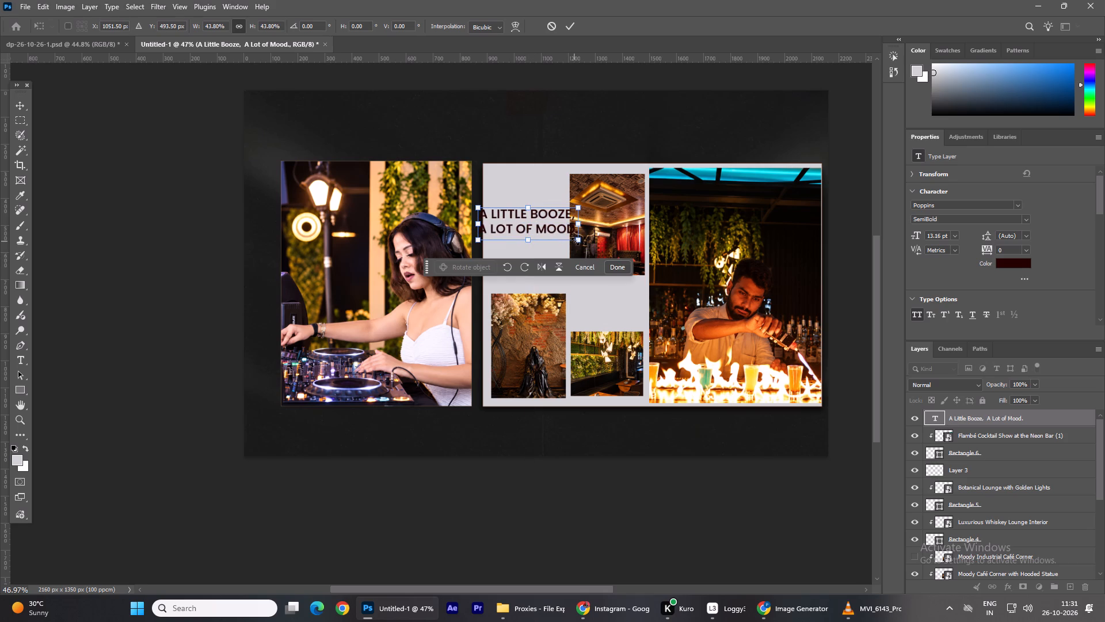
left_click_drag(578, 242, 536, 220)
left_click_drag(518, 219, 539, 236)
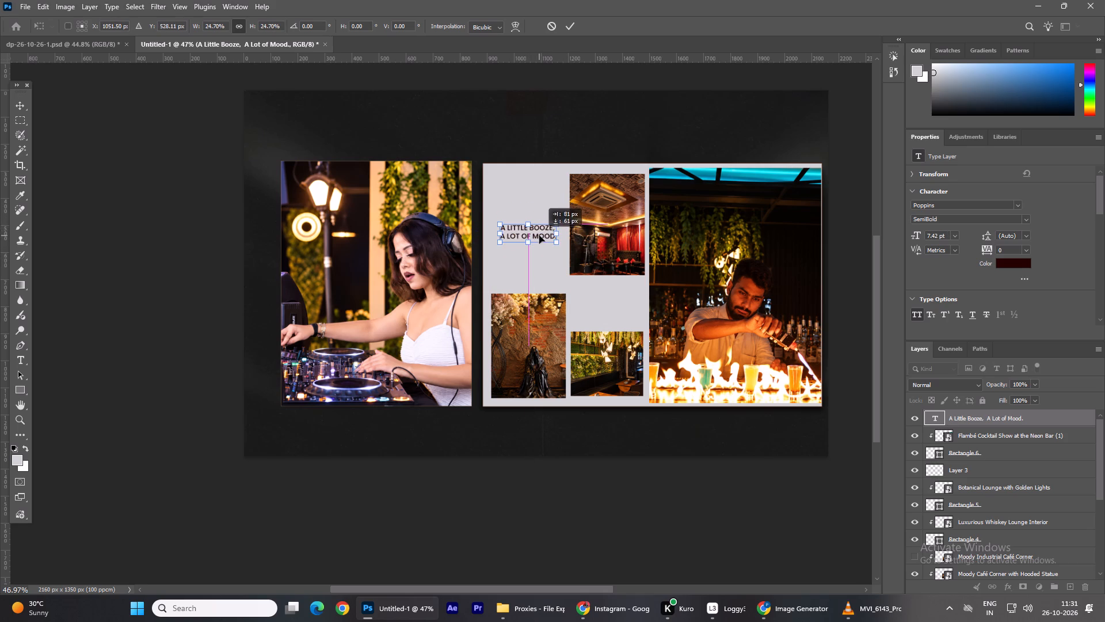
left_click_drag(539, 236, 536, 229)
left_click(616, 262)
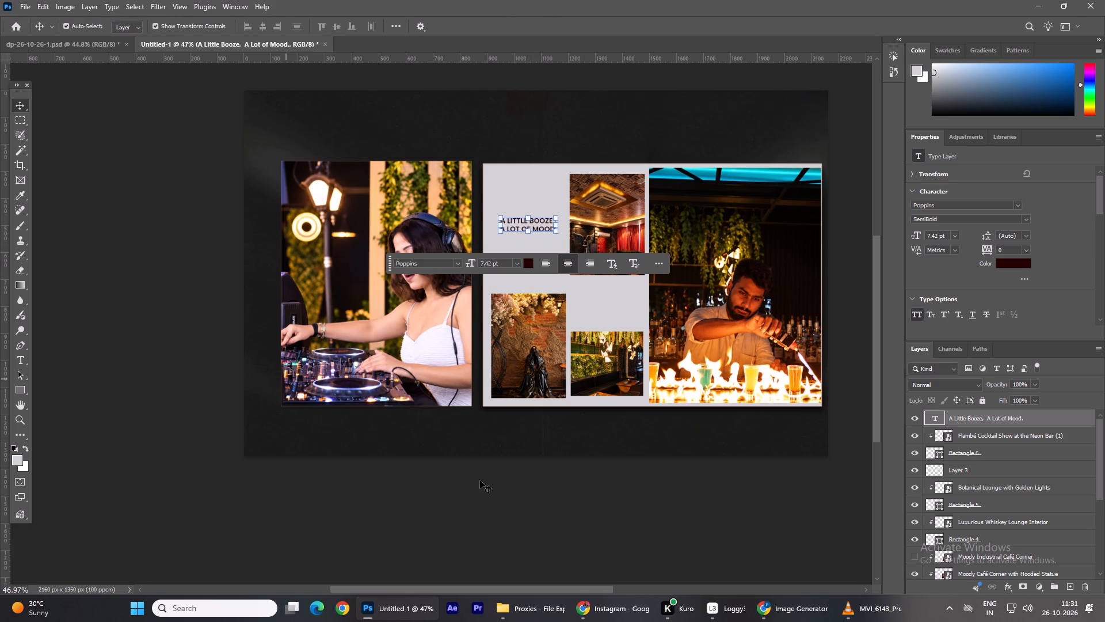
Nudge the "A LITTLE BOOZE, A LOT OF MOOD." headline slightly left on the book page.
left_click(695, 579)
left_click(529, 222)
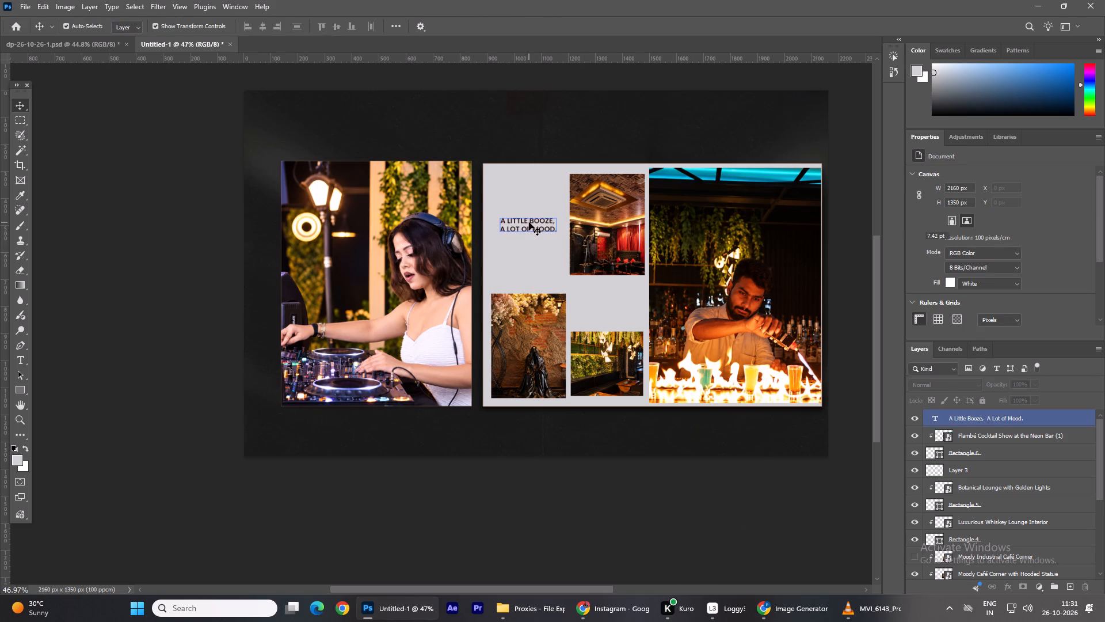
key("Left")
key("Left")
key("Left")
left_click(677, 506)
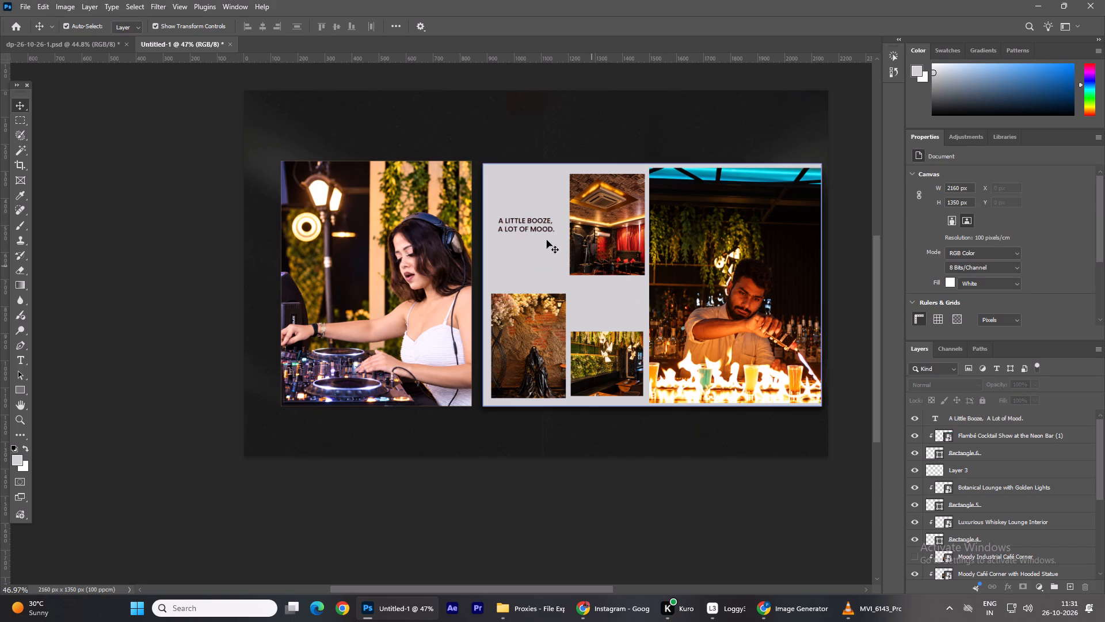
Remove the extra space after "A LITTLE BOOZE," in the headline text.
triple_click(531, 228)
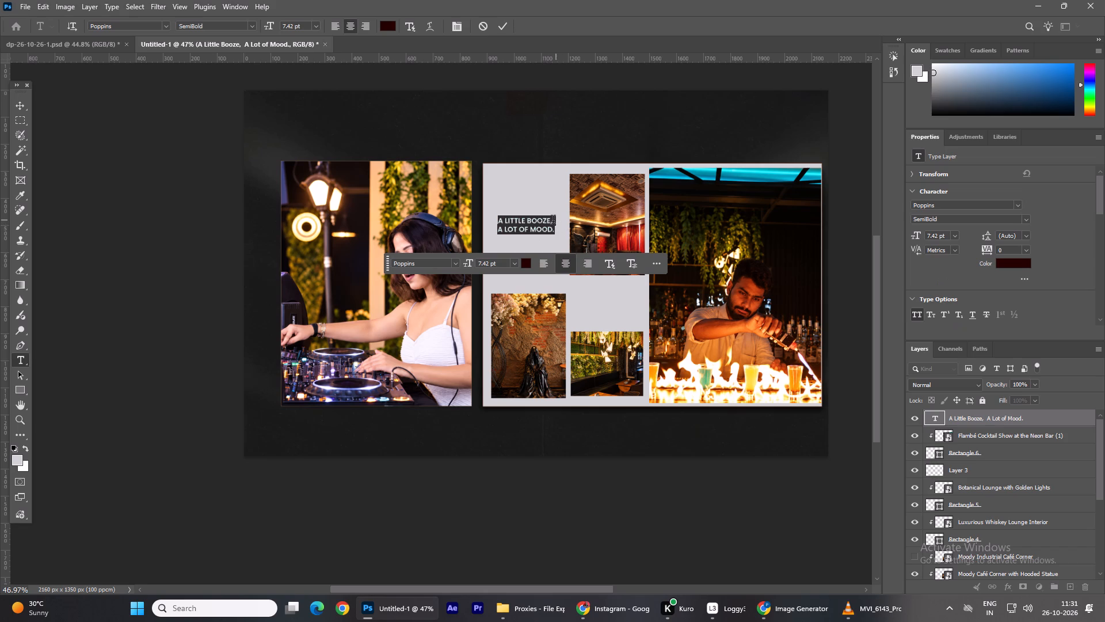
left_click(552, 222)
key("Right")
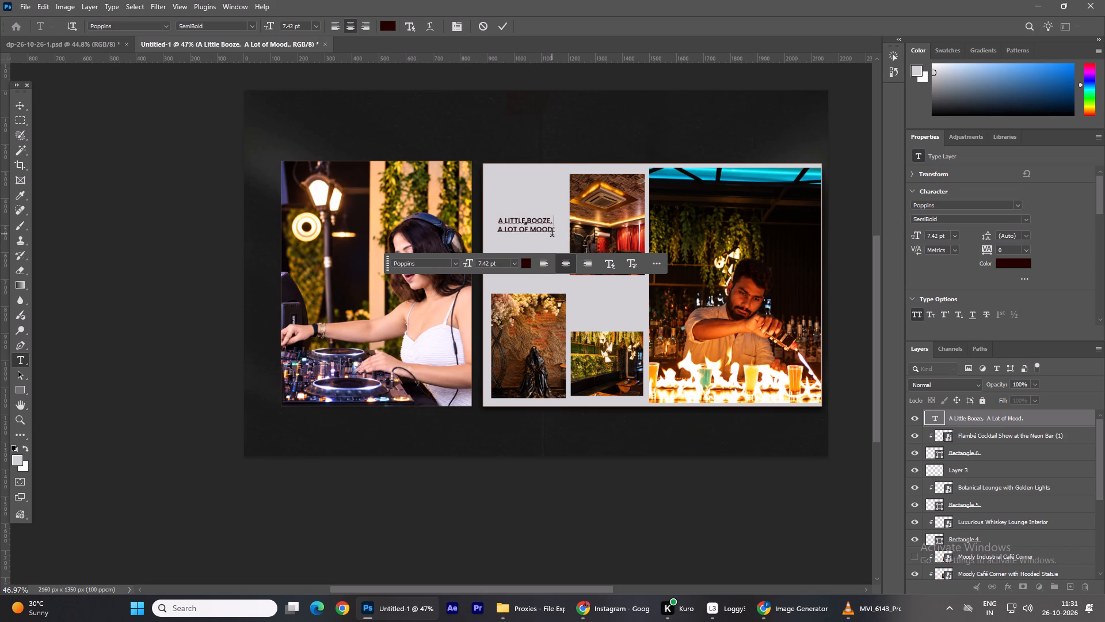
key("BackSpace")
double_click(653, 495)
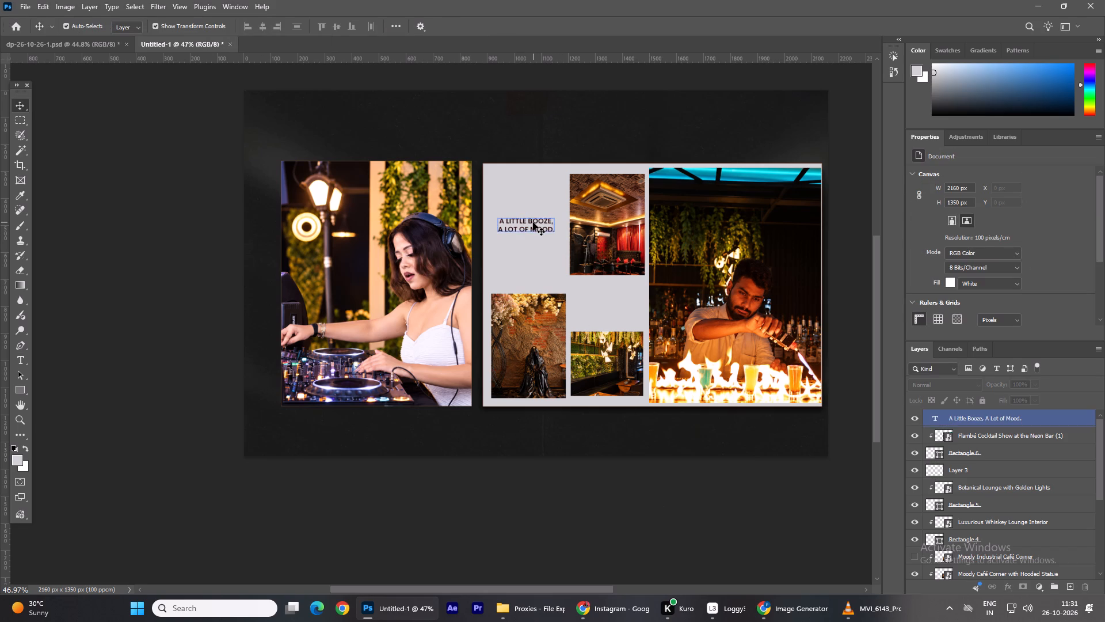
Left-align the two-line "A LITTLE BOOZE, A LOT OF MOOD." headline.
double_click(533, 222)
left_click(541, 263)
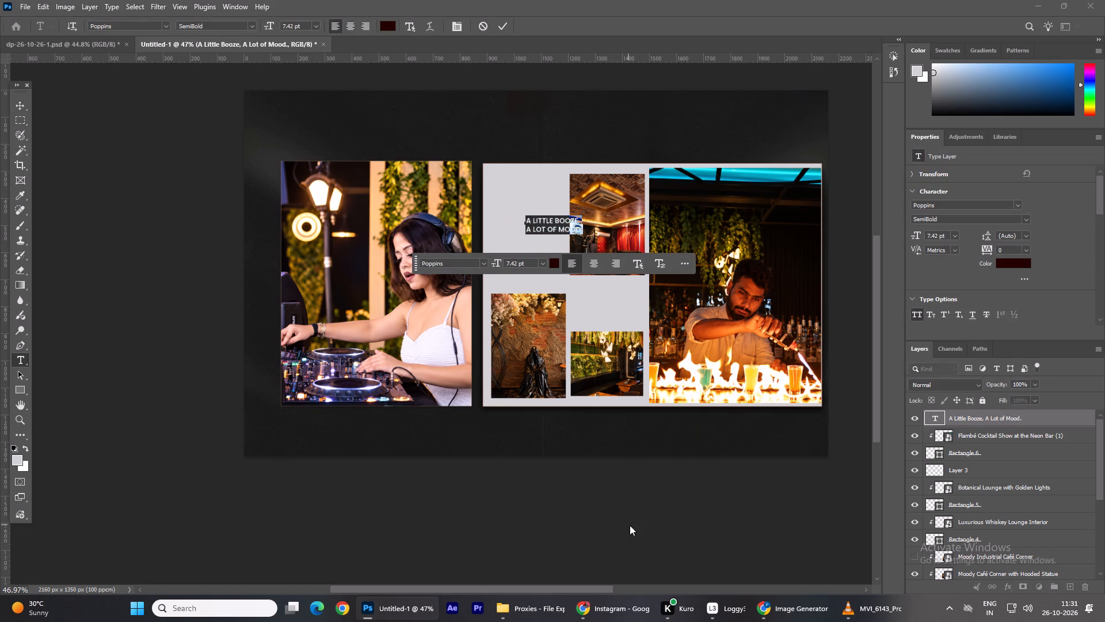
Move the "A LITTLE BOOZE, A LOT OF MOOD." headline left into the empty area above the statue image.
left_click(630, 525)
left_click_drag(551, 225, 520, 223)
left_click(612, 472)
scroll(620, 480, "down", 2)
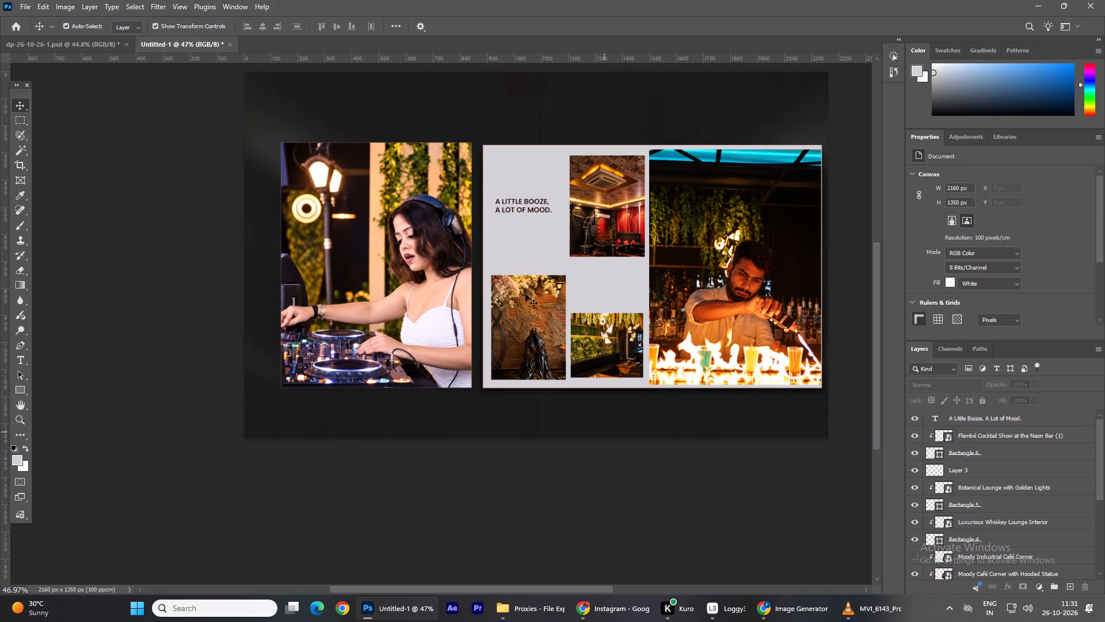
Switch to Chrome, dismiss the image search overlay and view the third slide of the Bootleggers reference post.
left_click(624, 612)
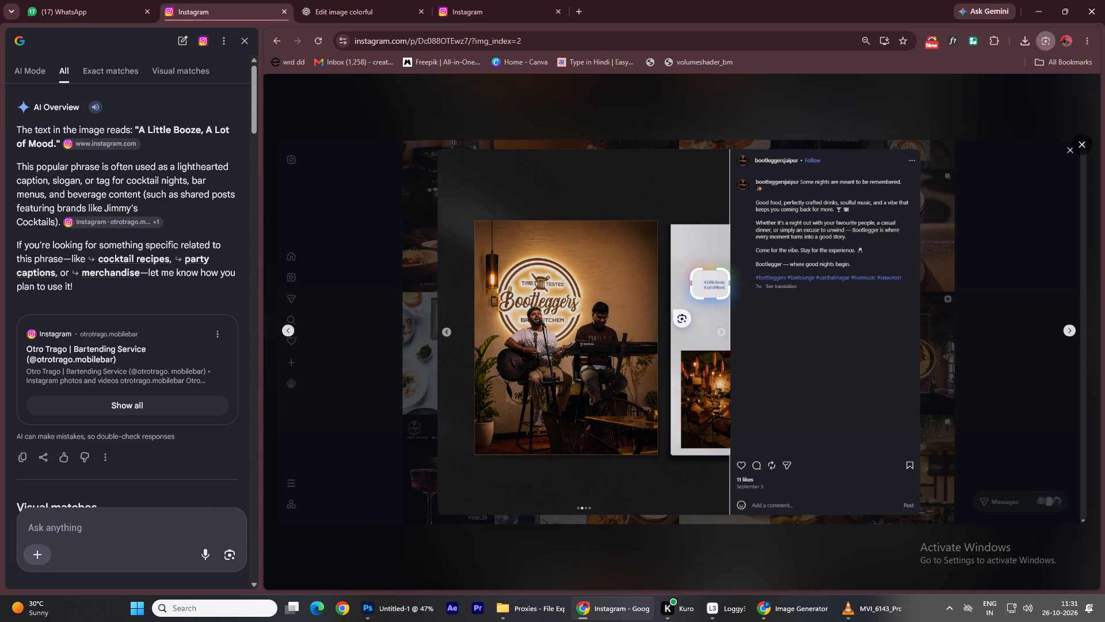
left_click(1068, 312)
left_click(1066, 150)
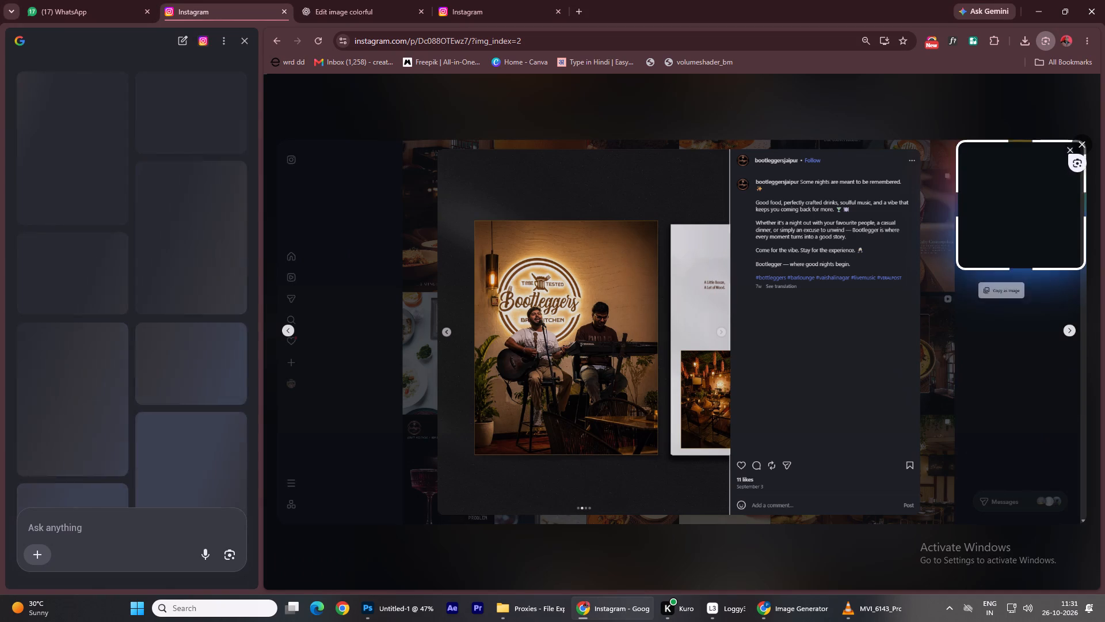
left_click(1084, 141)
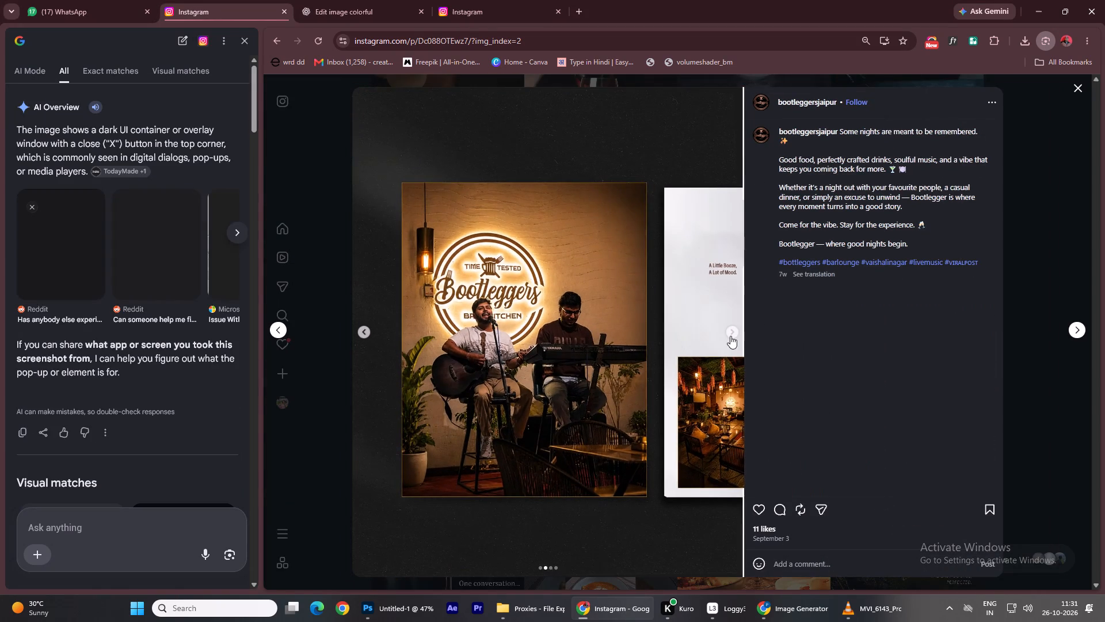
left_click(730, 336)
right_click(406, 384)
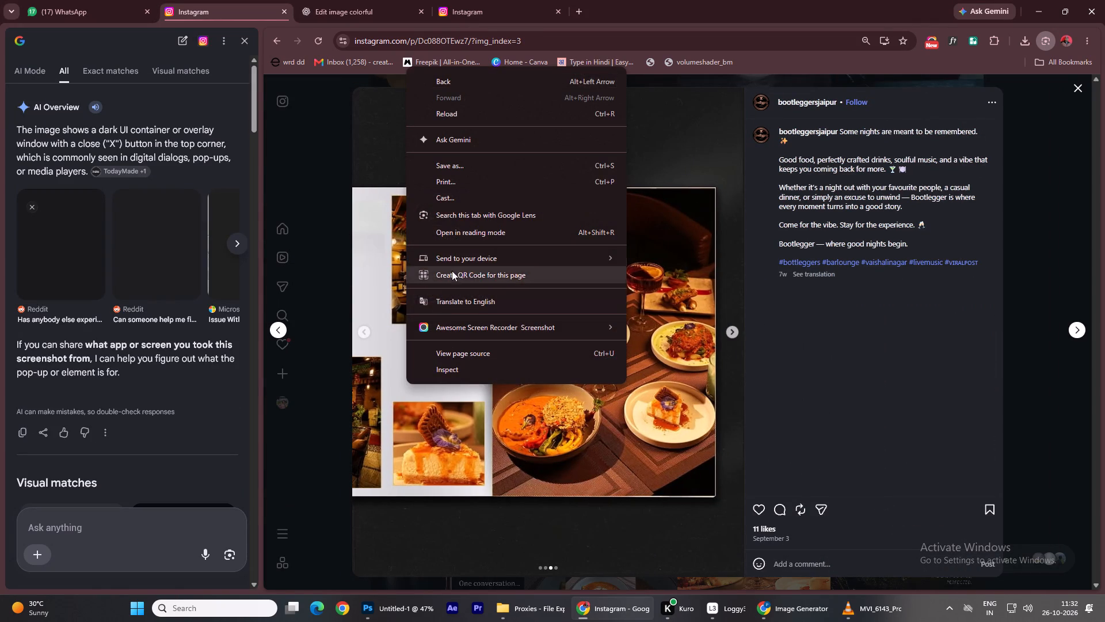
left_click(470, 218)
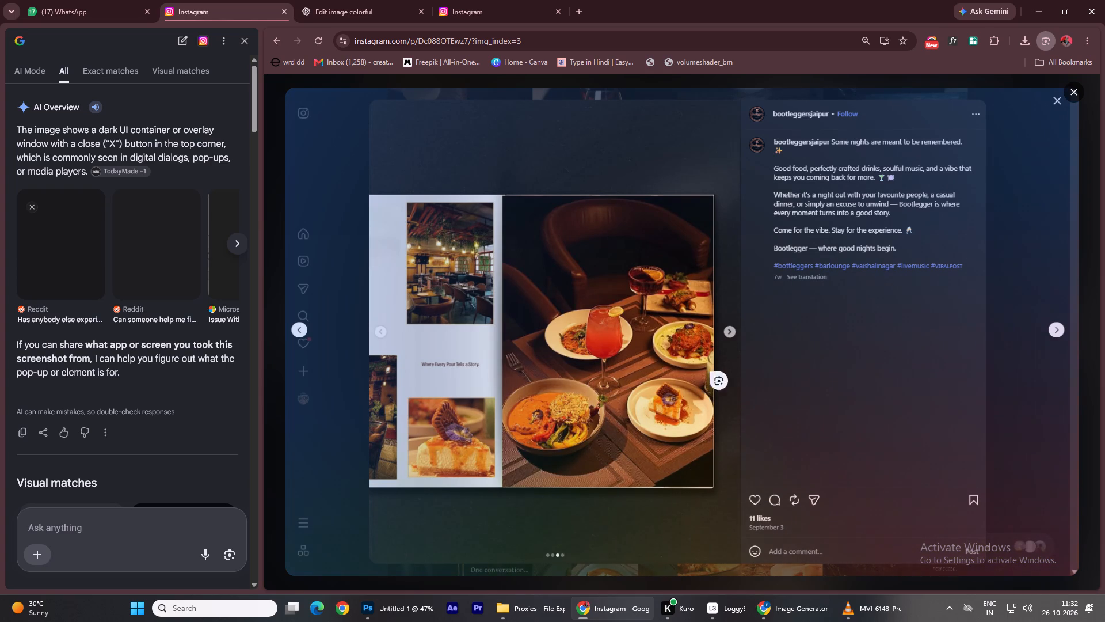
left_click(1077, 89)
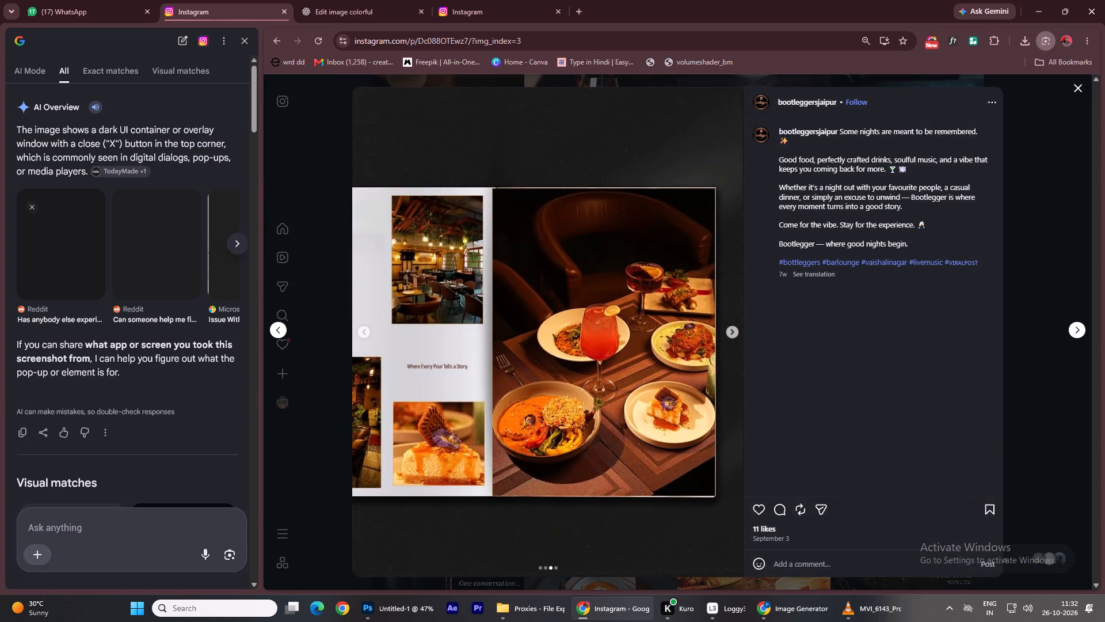
Copy the phrase "Come for the vibe" from the Bootleggers post caption.
left_click_drag(780, 223, 839, 225)
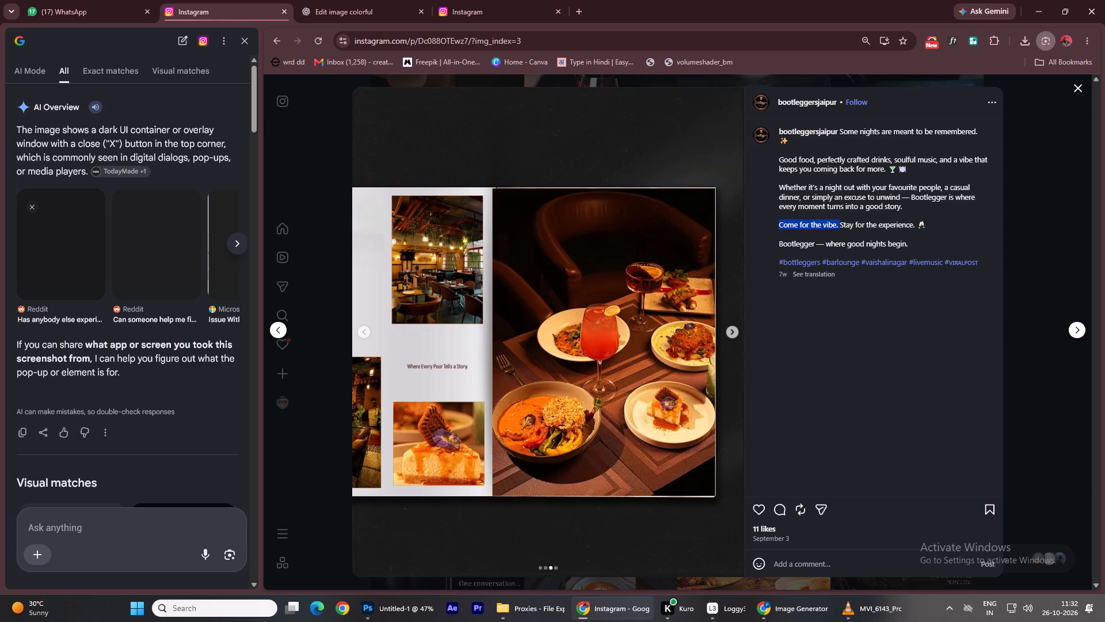
left_click_drag(839, 225, 835, 223)
right_click(806, 222)
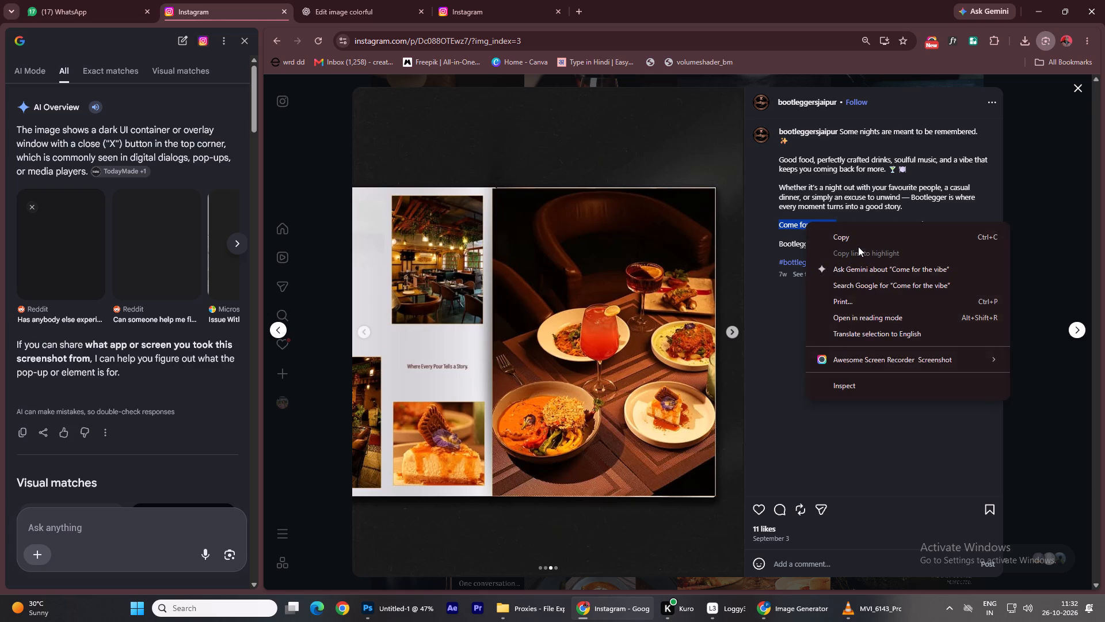
left_click(859, 242)
In Photoshop, duplicate the headline above the botanical lounge image and replace the copy's text with "Come for the vibe".
left_click(411, 612)
left_click(517, 204)
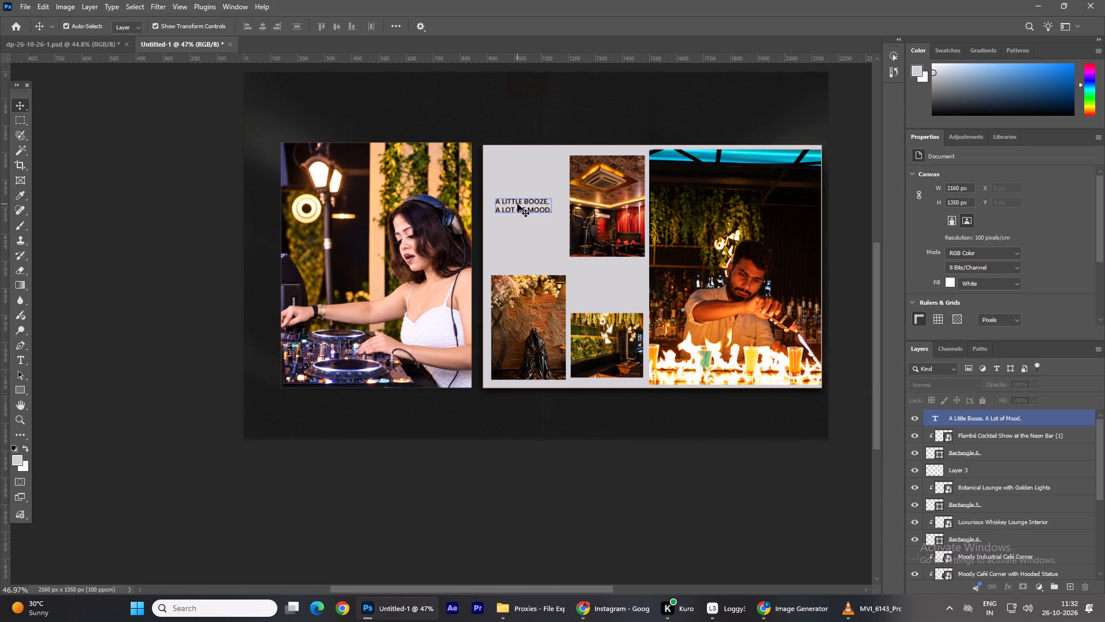
left_click_drag(521, 205, 606, 291, "alt")
double_click(606, 291)
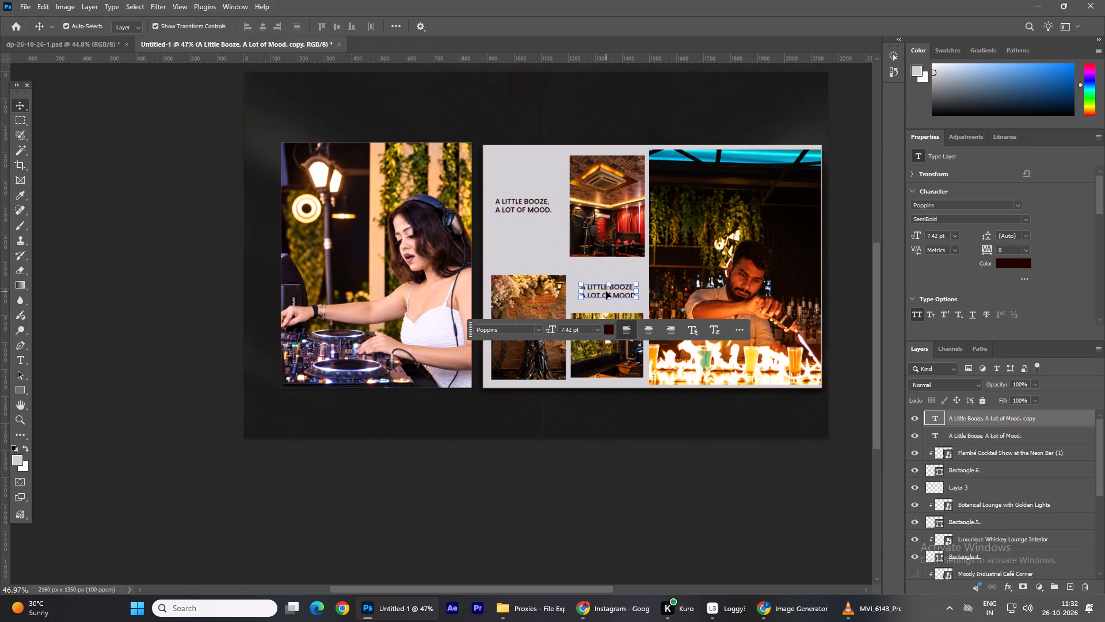
key("ctrl+v")
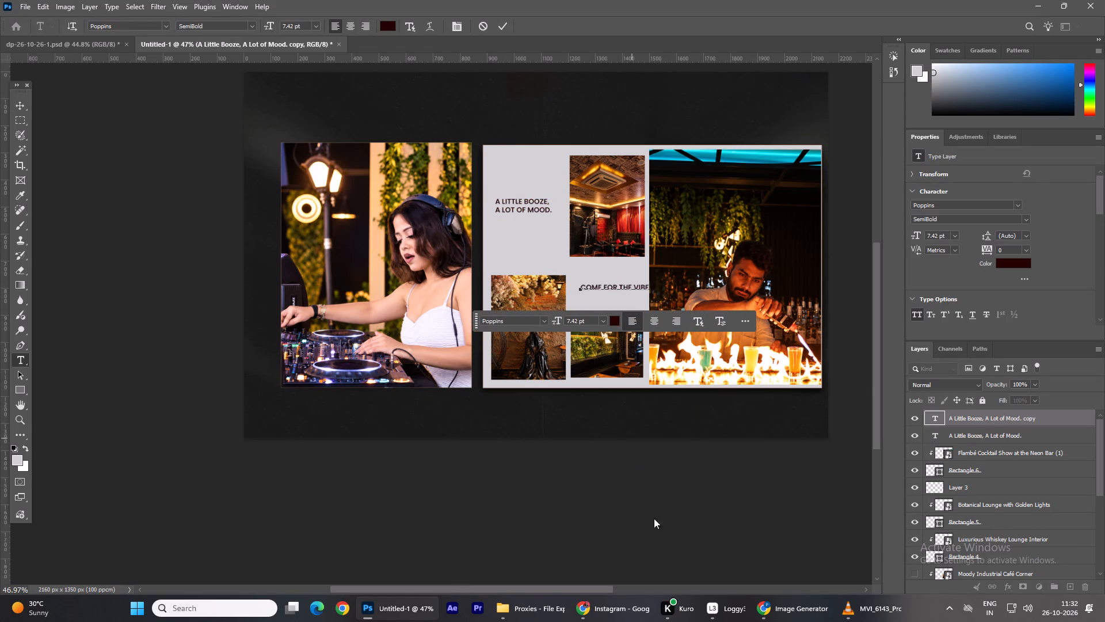
left_click(663, 558)
Move the "COME FOR THE VIBE" text slightly left to centre it between the two small images in its column.
left_click_drag(630, 286, 622, 284)
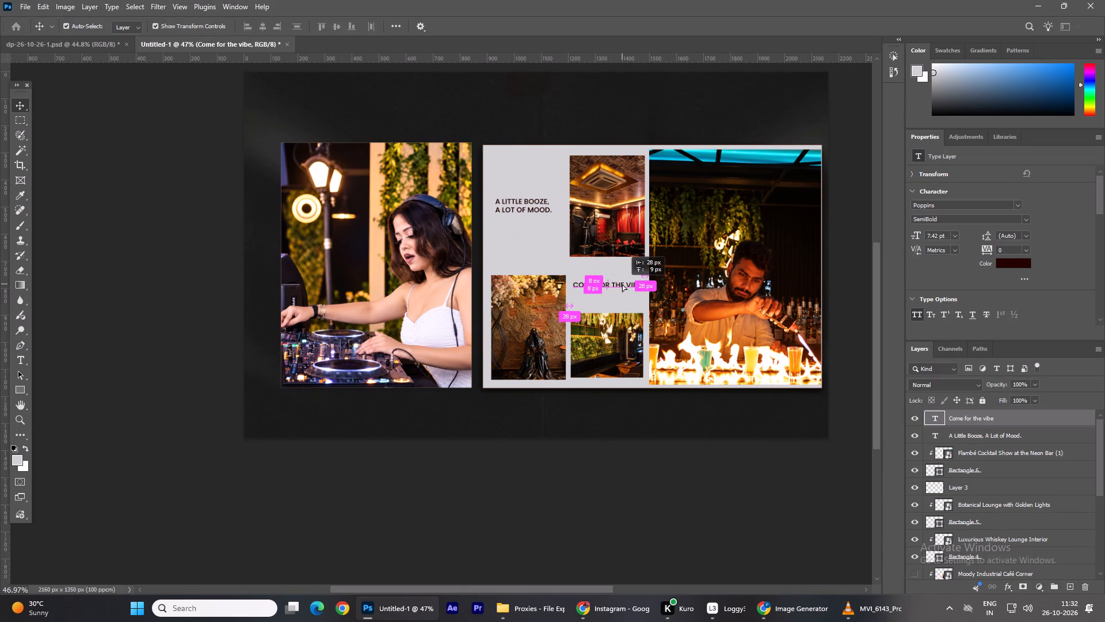
left_click_drag(622, 284, 622, 285)
left_click(699, 500)
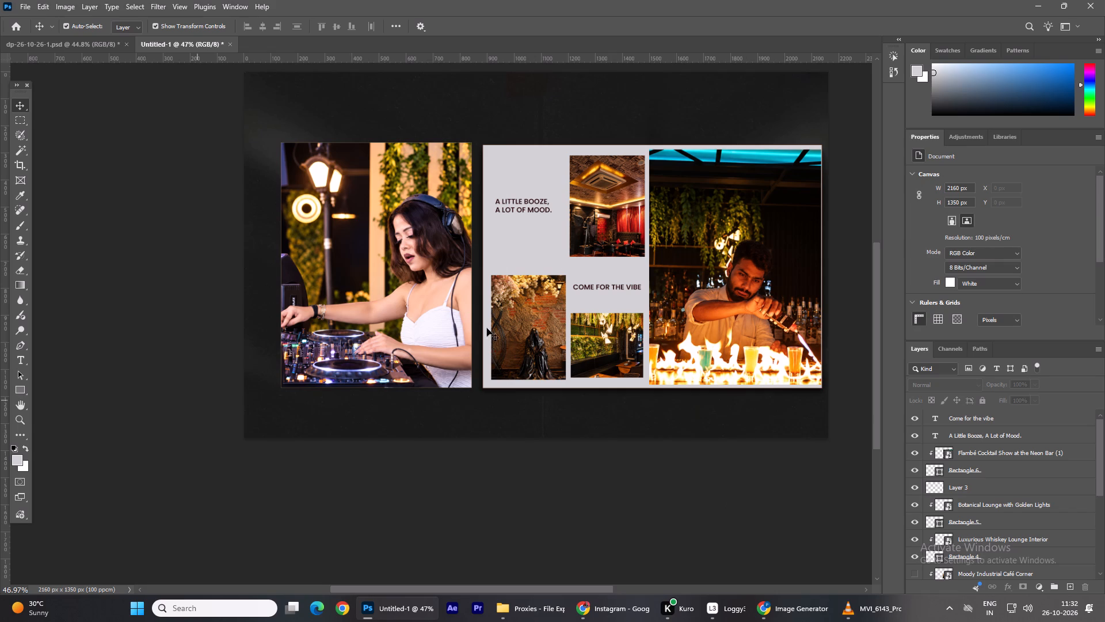
Save the untitled carousel document, choosing the My Table folder as its location.
scroll(262, 321, "up", 3)
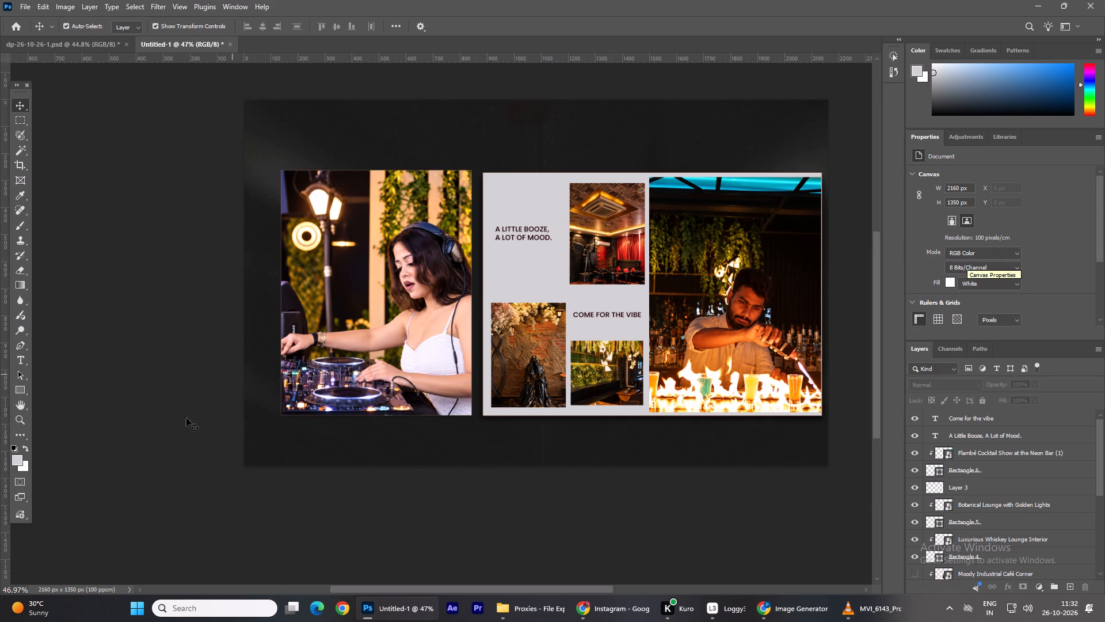
scroll(275, 400, "up", 1)
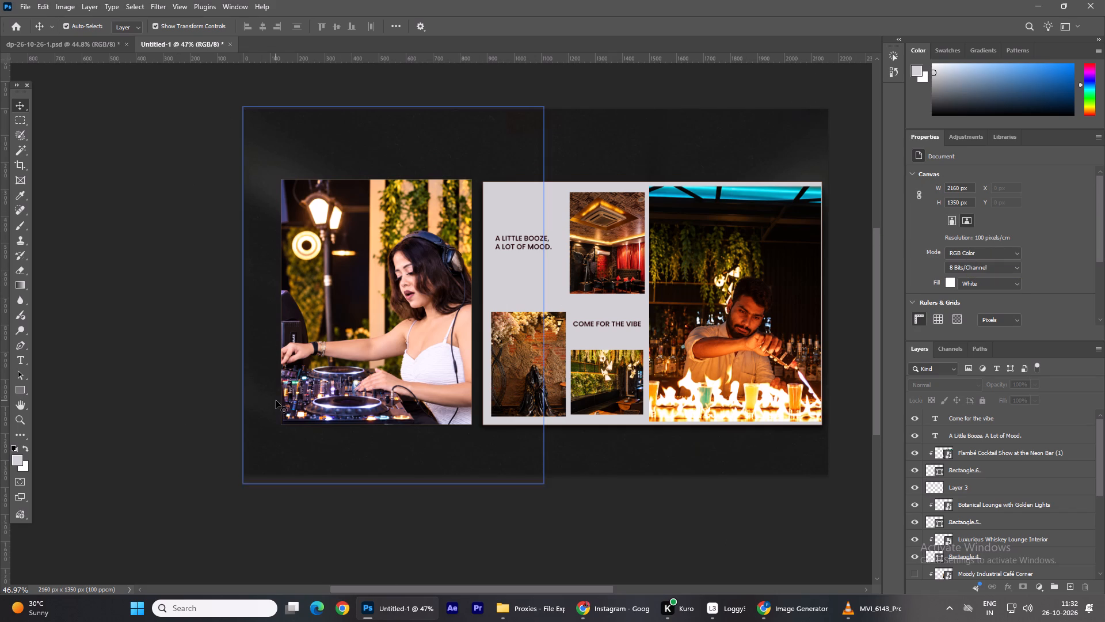
key("ctrl+s")
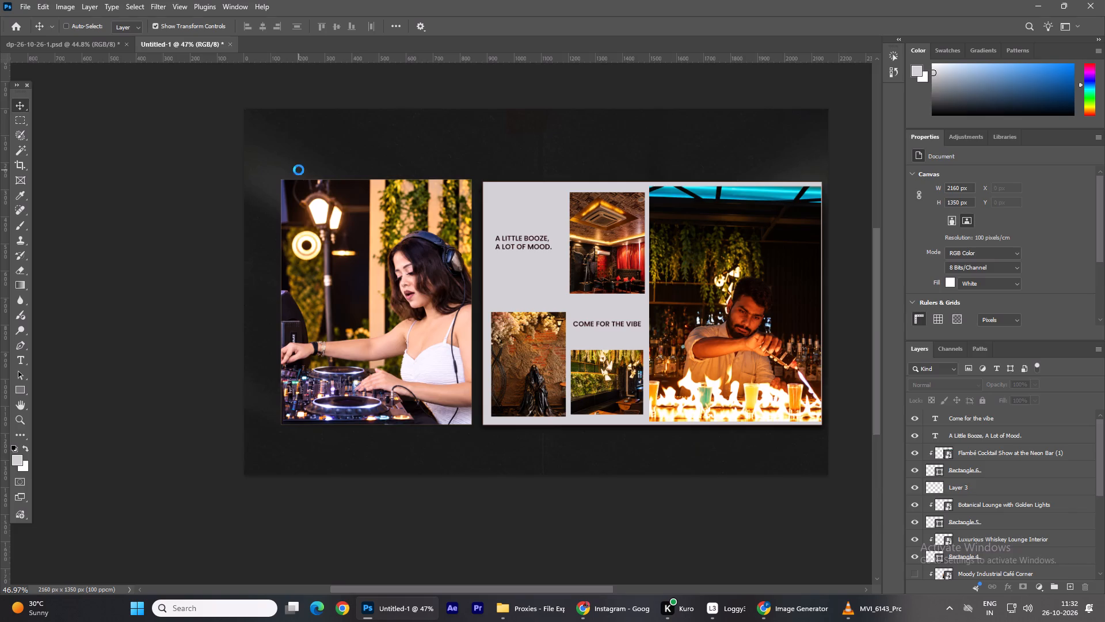
left_click(51, 323)
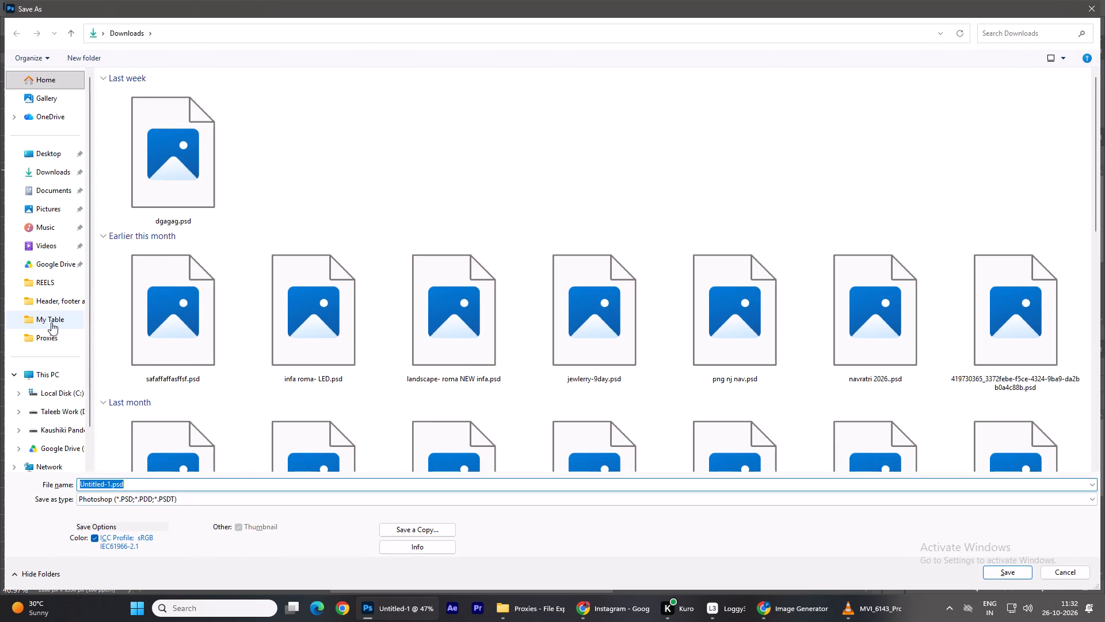
Save the document as the Photoshop file dp-26-10-26-2 in the MY TABLE folder.
left_click(288, 28)
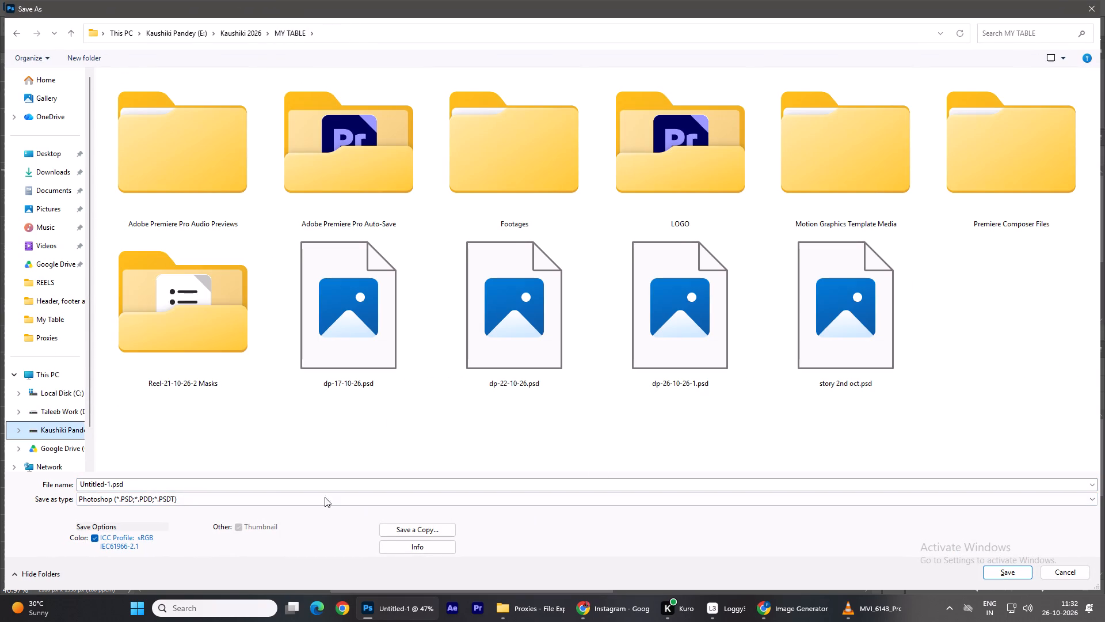
left_click(199, 479)
type("dp-")
type("26-1")
type("0-26-2")
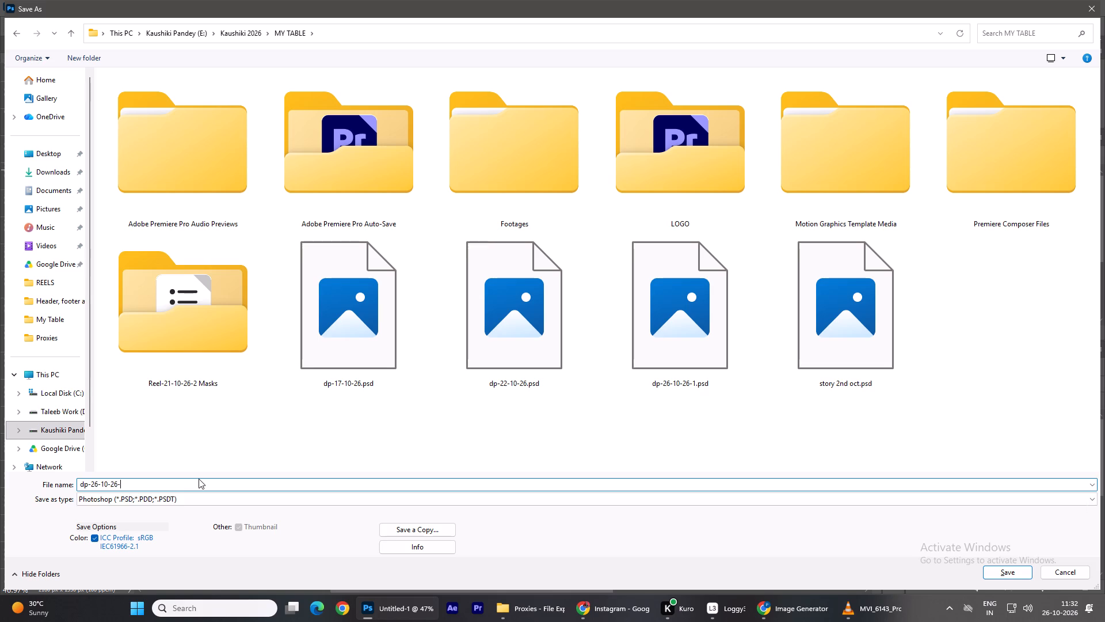
key("Return")
left_click(674, 168)
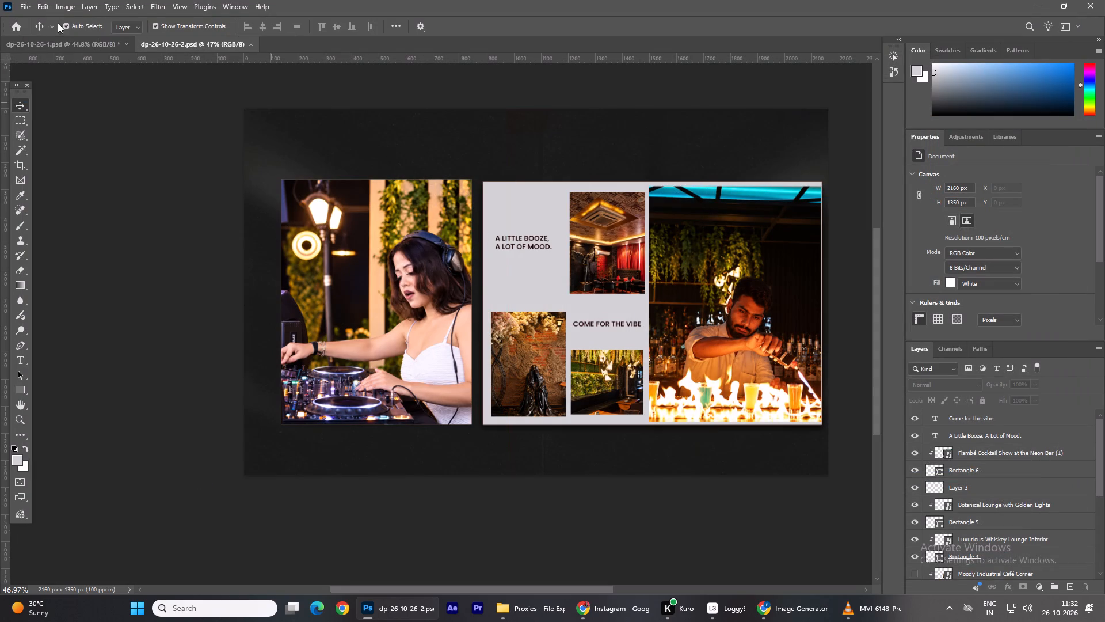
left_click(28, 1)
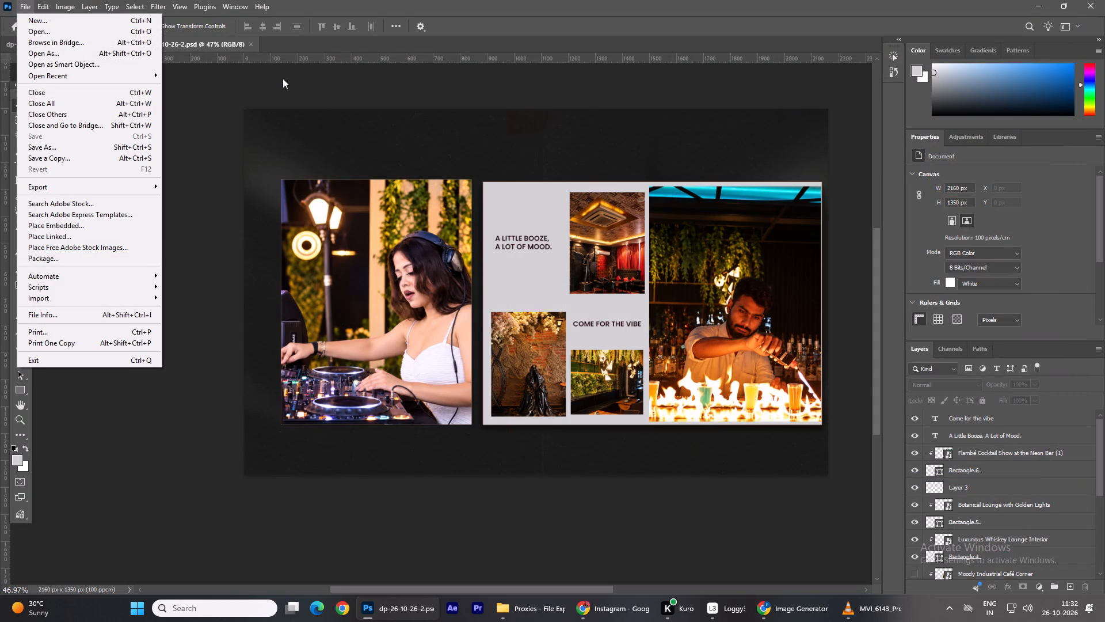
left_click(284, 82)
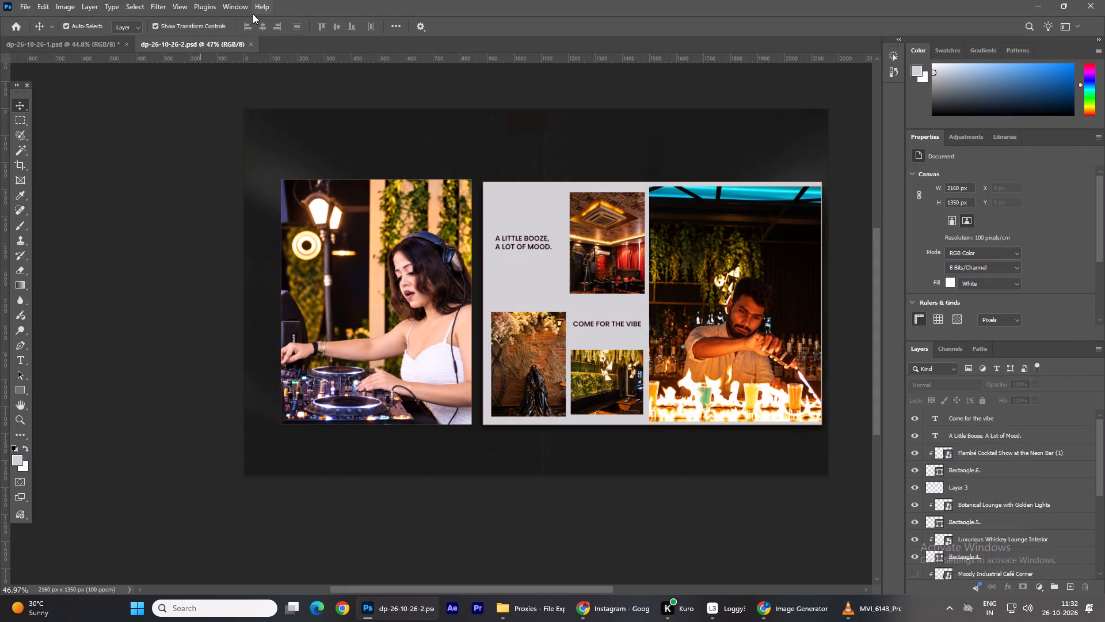
Create a new guide layout with 2 columns and a gutter of 0 to divide the canvas in half.
left_click(239, 0)
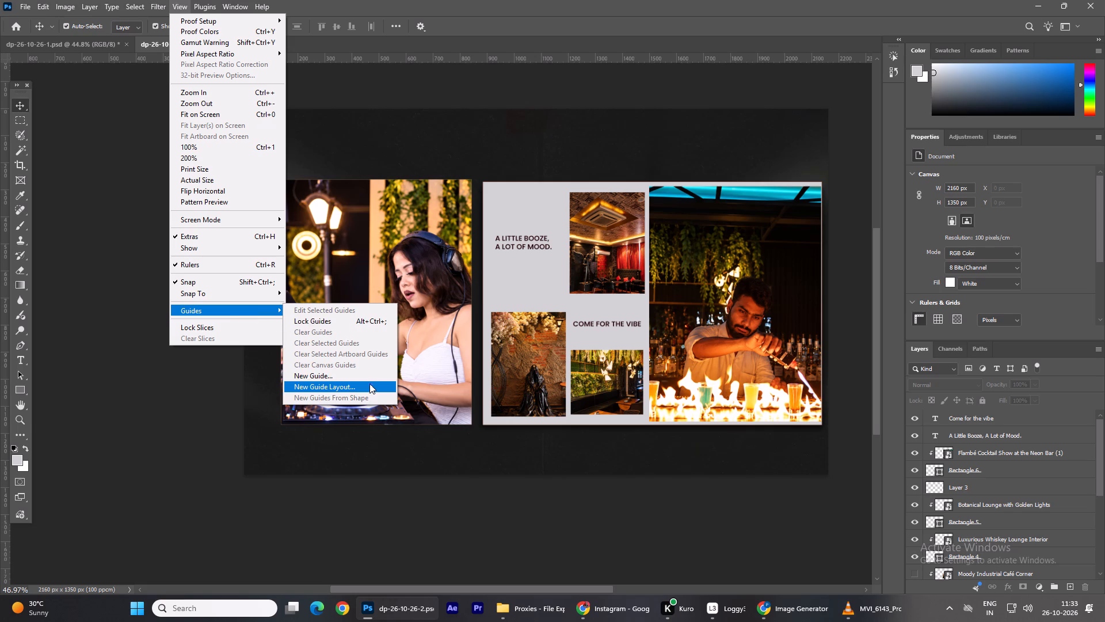
left_click(369, 382)
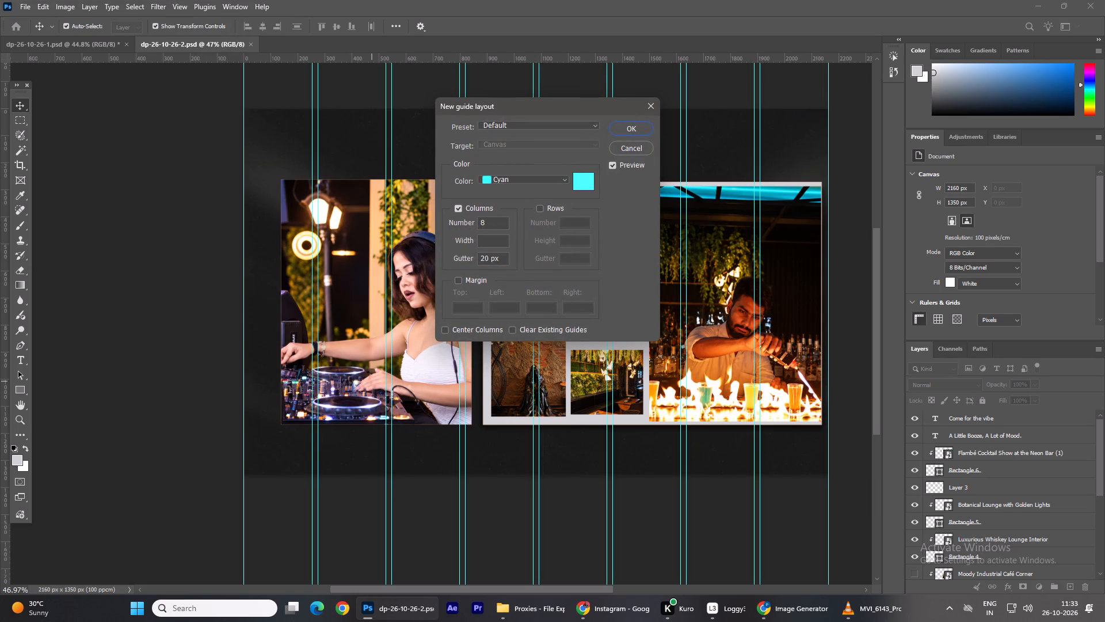
double_click(487, 257)
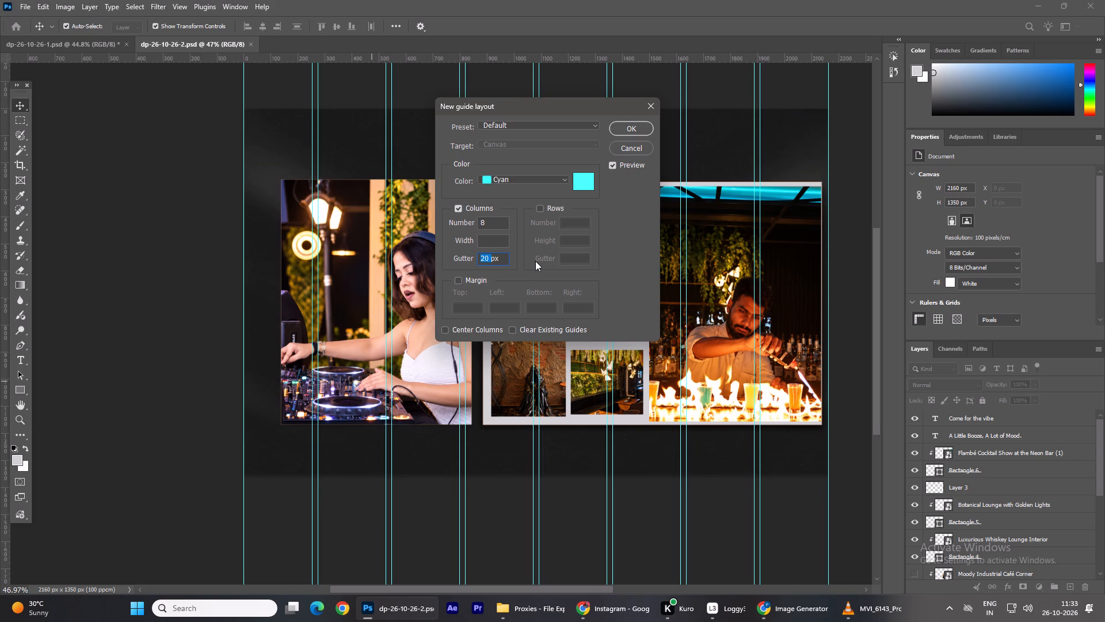
left_click(512, 123)
left_click(512, 123)
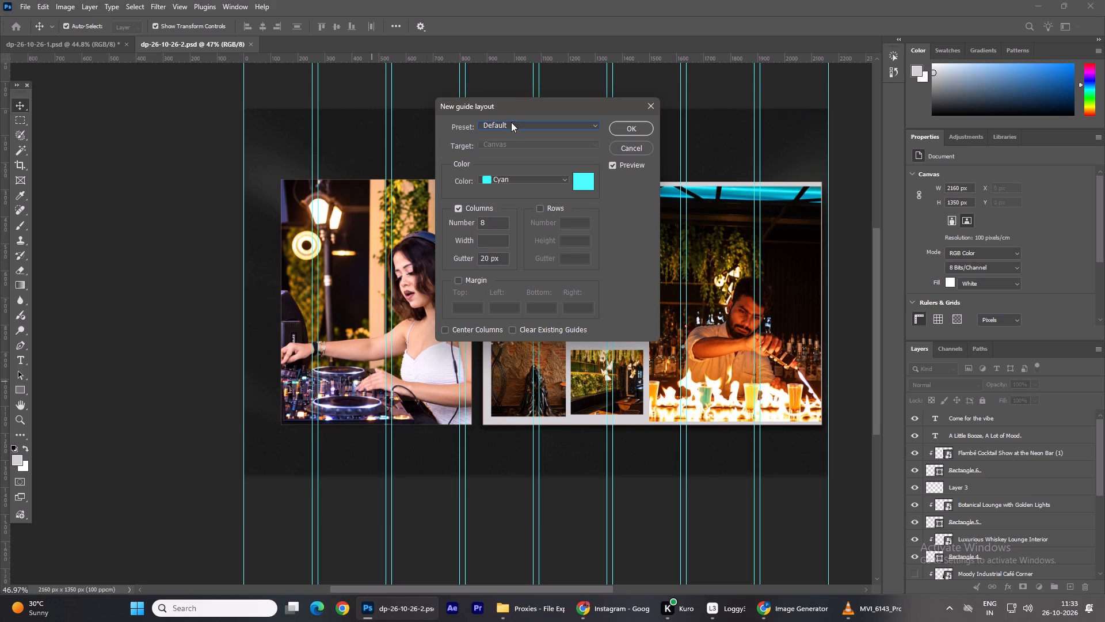
double_click(489, 223)
key("2")
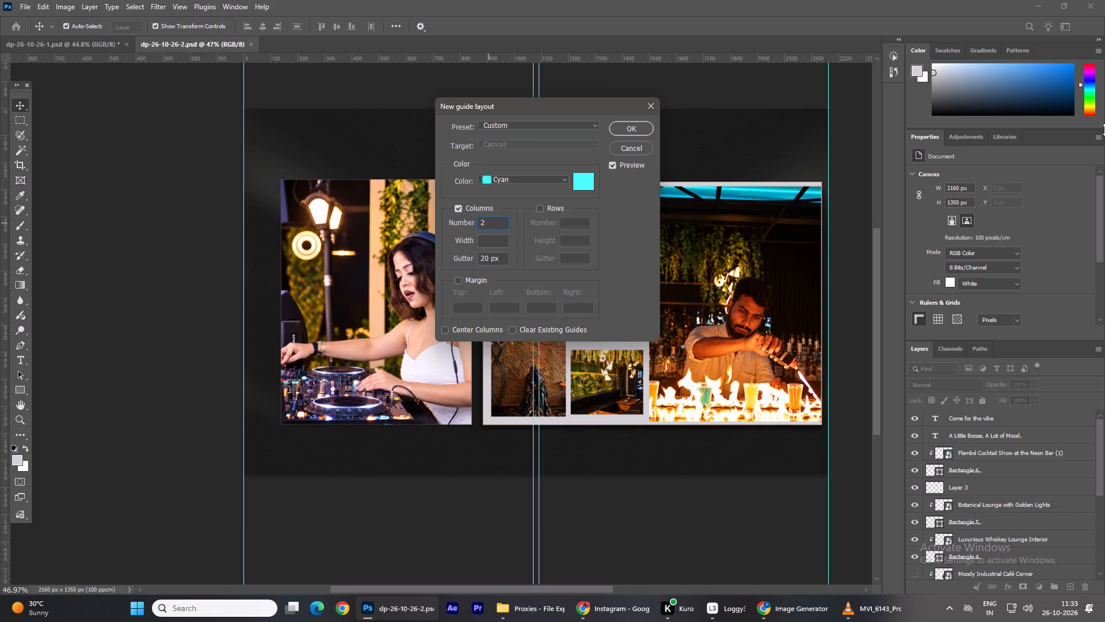
left_click(480, 259)
double_click(485, 259)
key("0")
key("Return")
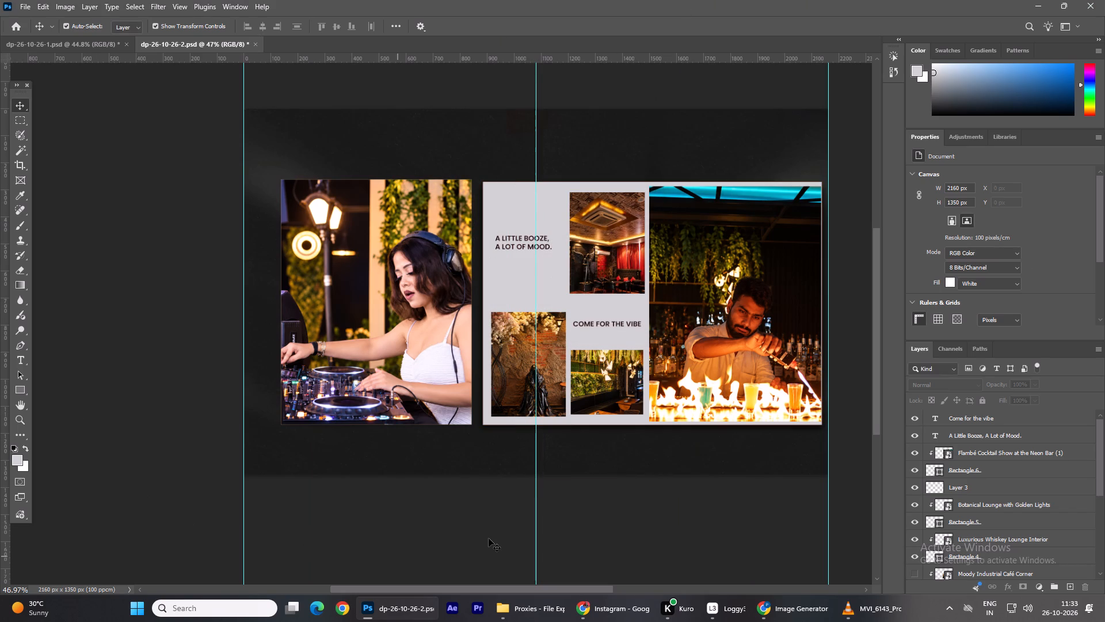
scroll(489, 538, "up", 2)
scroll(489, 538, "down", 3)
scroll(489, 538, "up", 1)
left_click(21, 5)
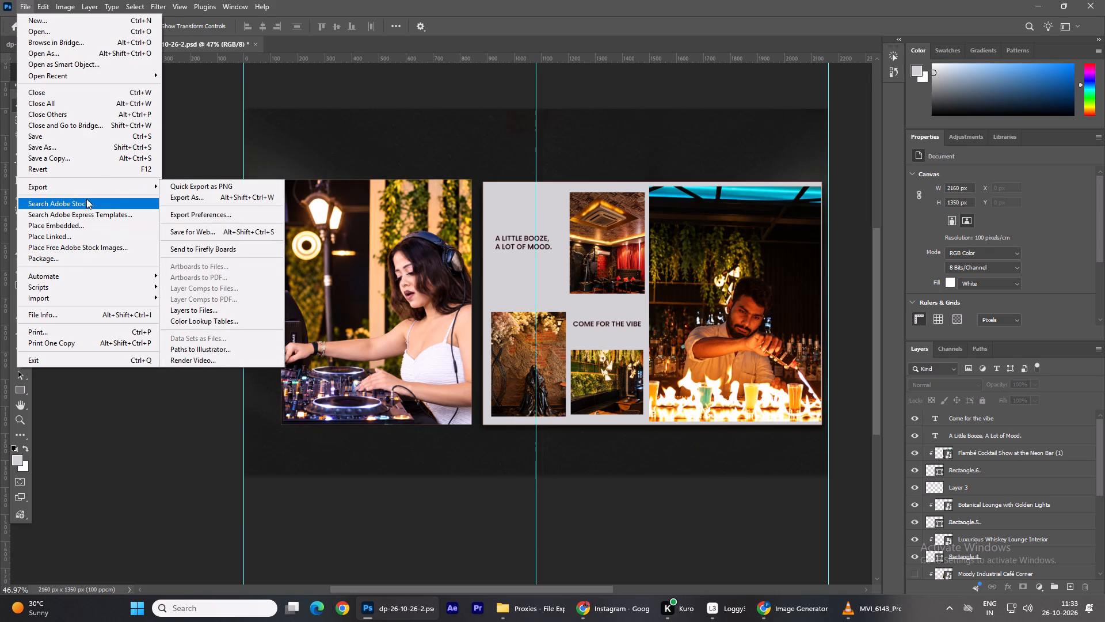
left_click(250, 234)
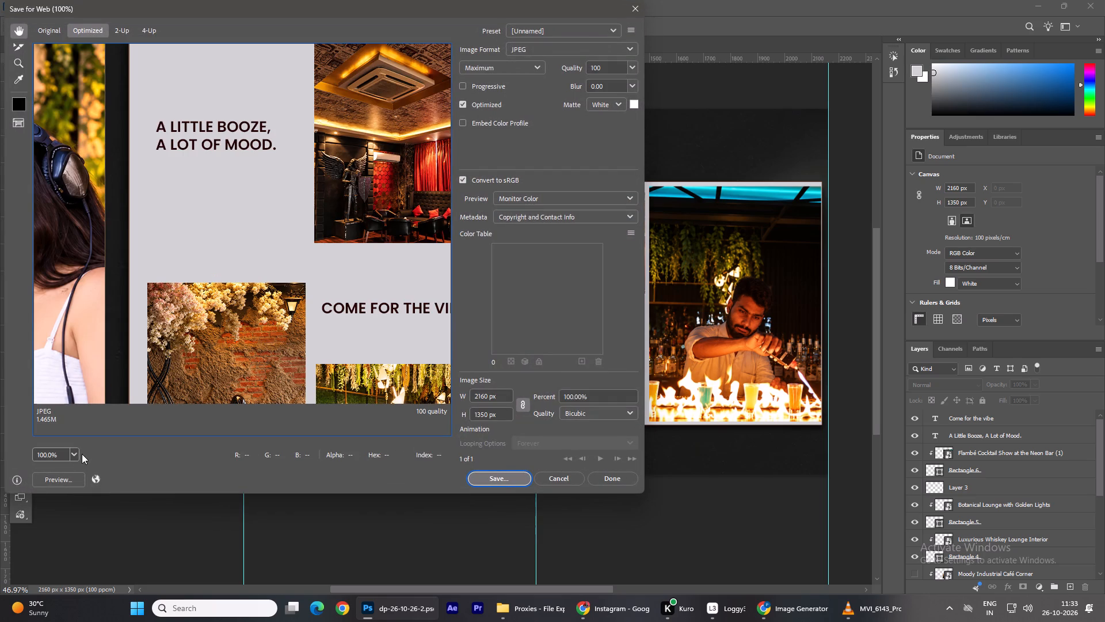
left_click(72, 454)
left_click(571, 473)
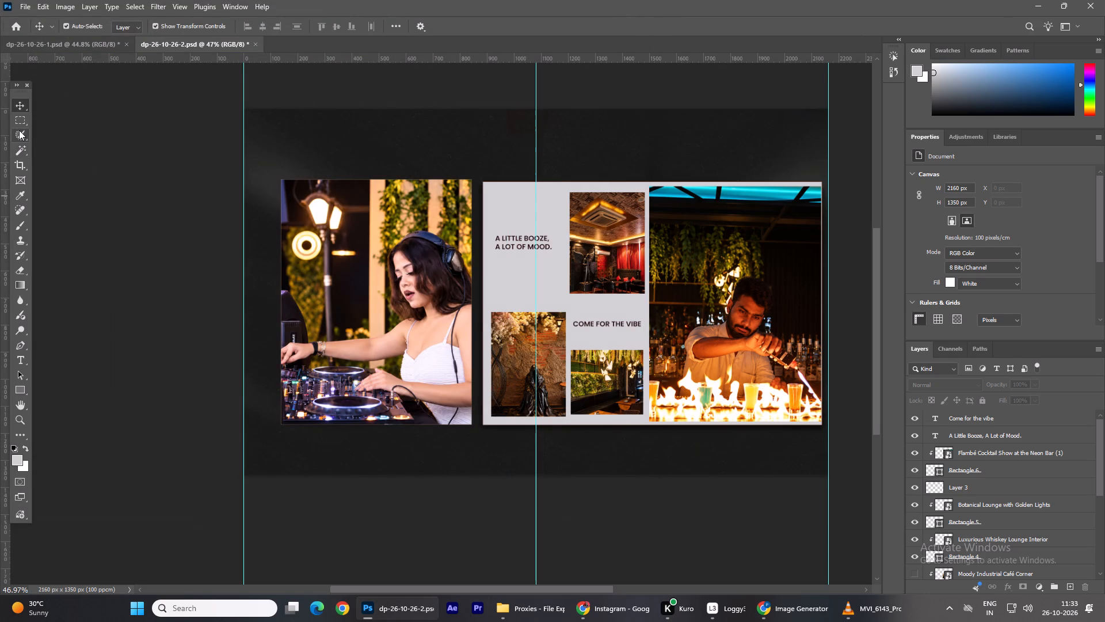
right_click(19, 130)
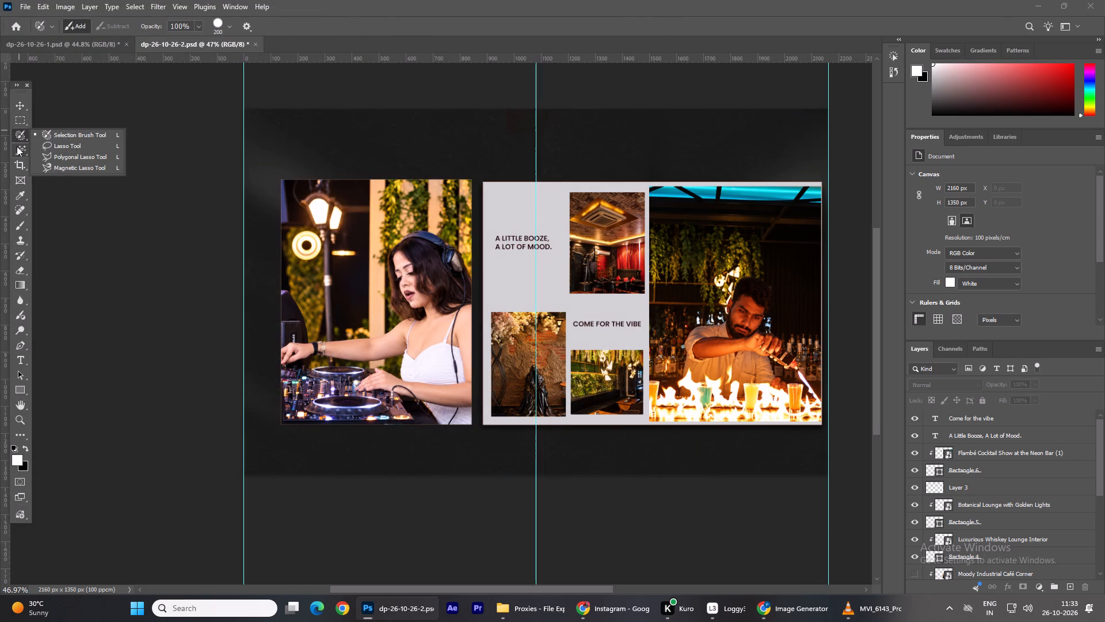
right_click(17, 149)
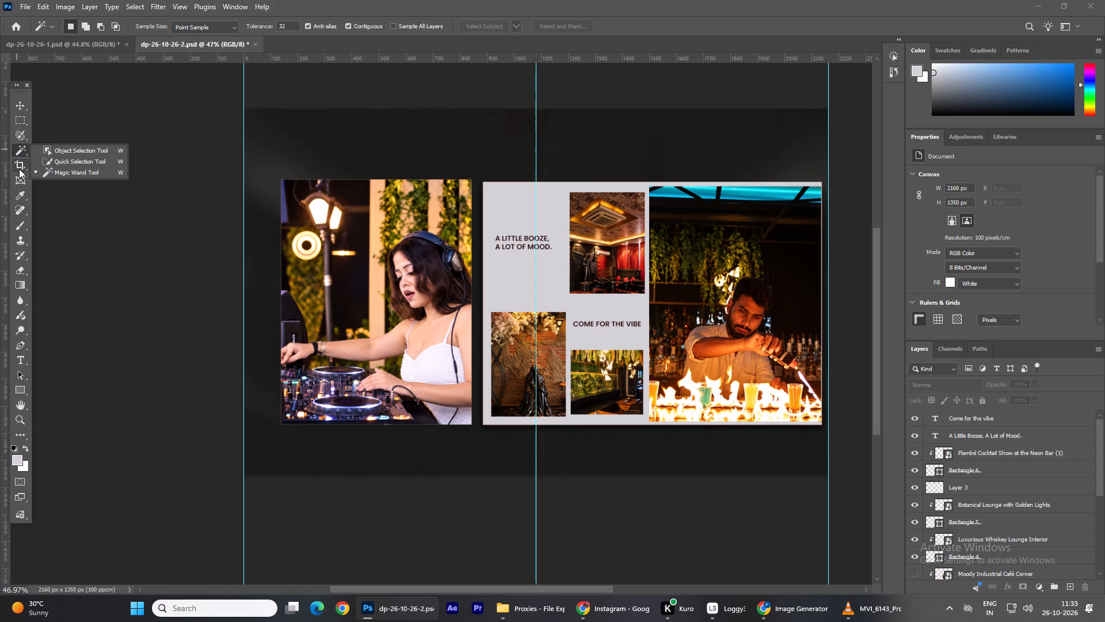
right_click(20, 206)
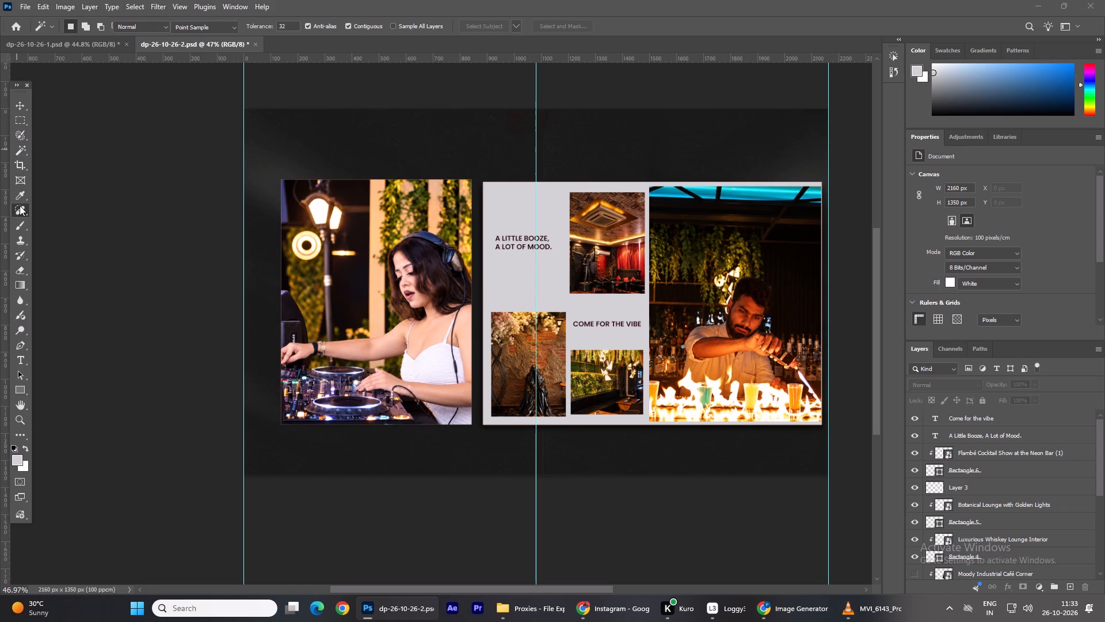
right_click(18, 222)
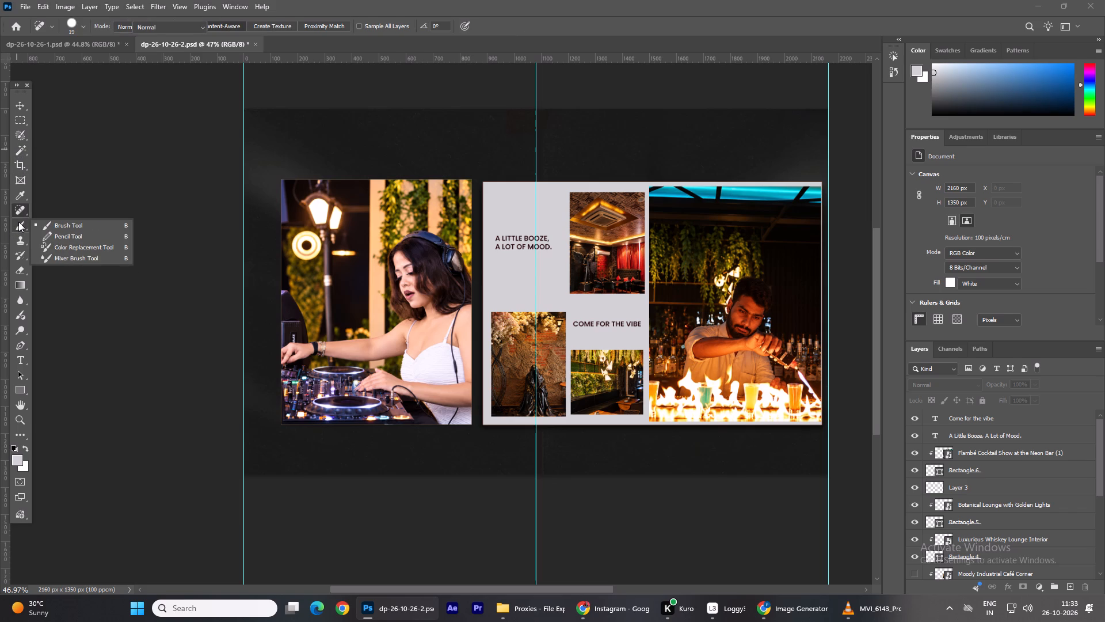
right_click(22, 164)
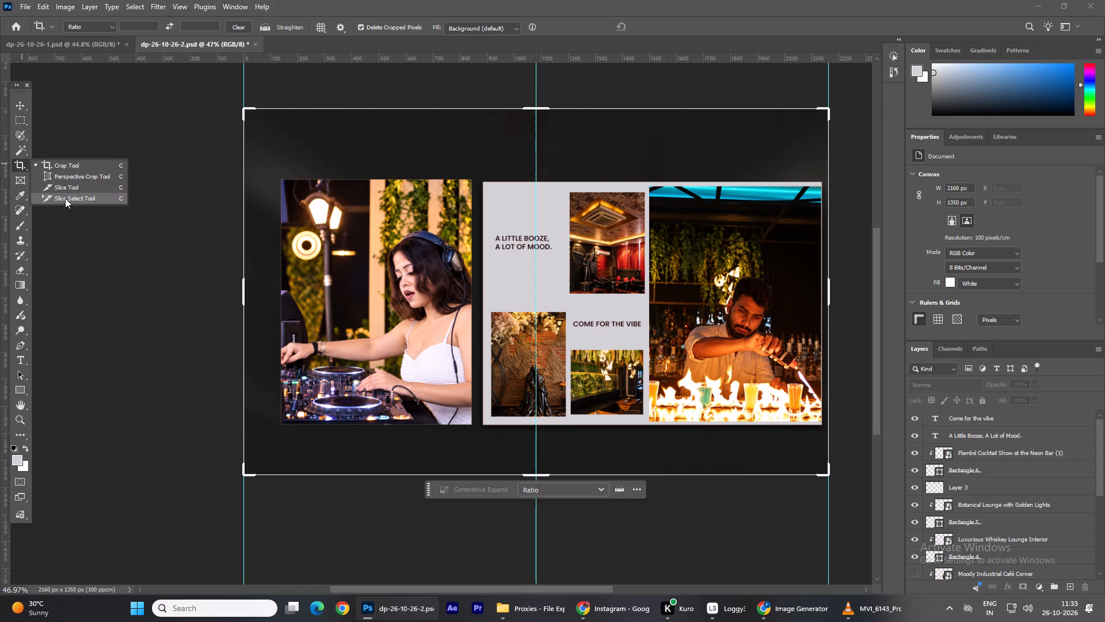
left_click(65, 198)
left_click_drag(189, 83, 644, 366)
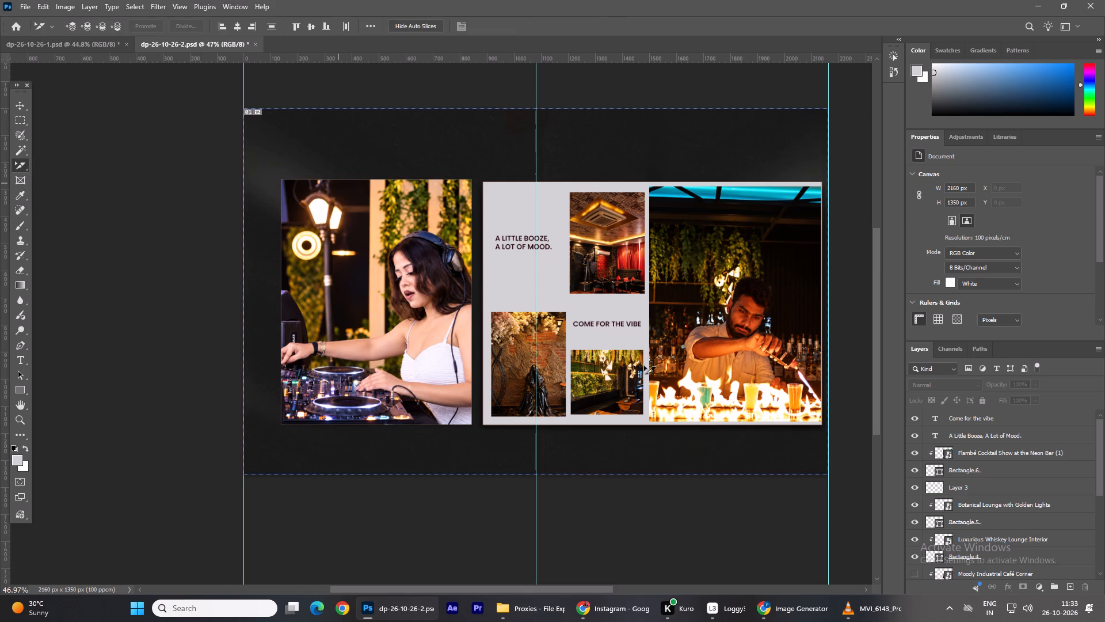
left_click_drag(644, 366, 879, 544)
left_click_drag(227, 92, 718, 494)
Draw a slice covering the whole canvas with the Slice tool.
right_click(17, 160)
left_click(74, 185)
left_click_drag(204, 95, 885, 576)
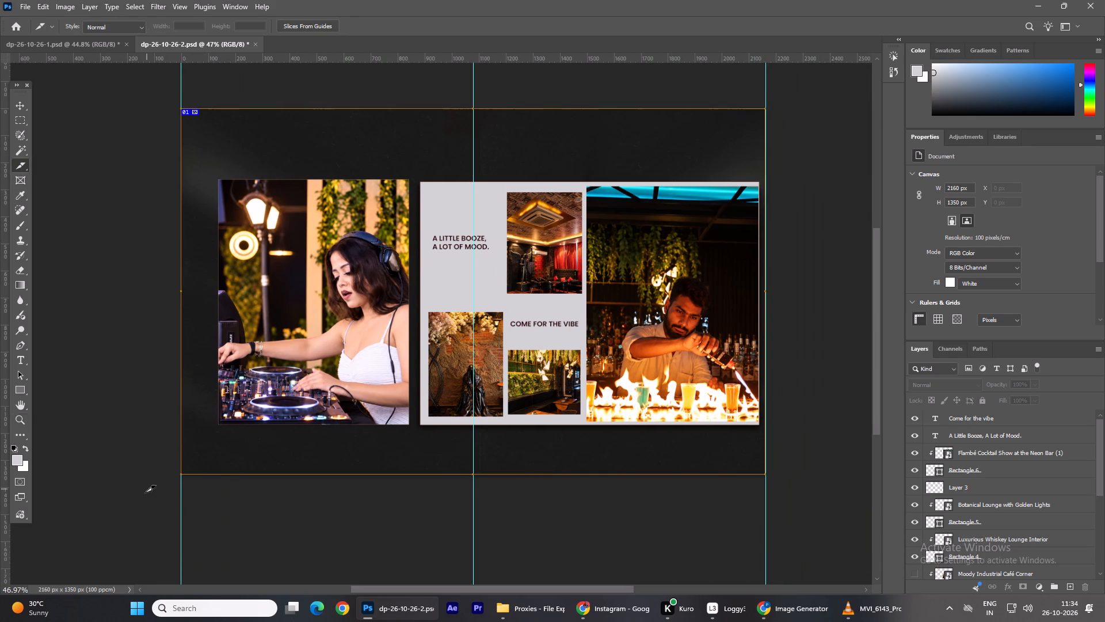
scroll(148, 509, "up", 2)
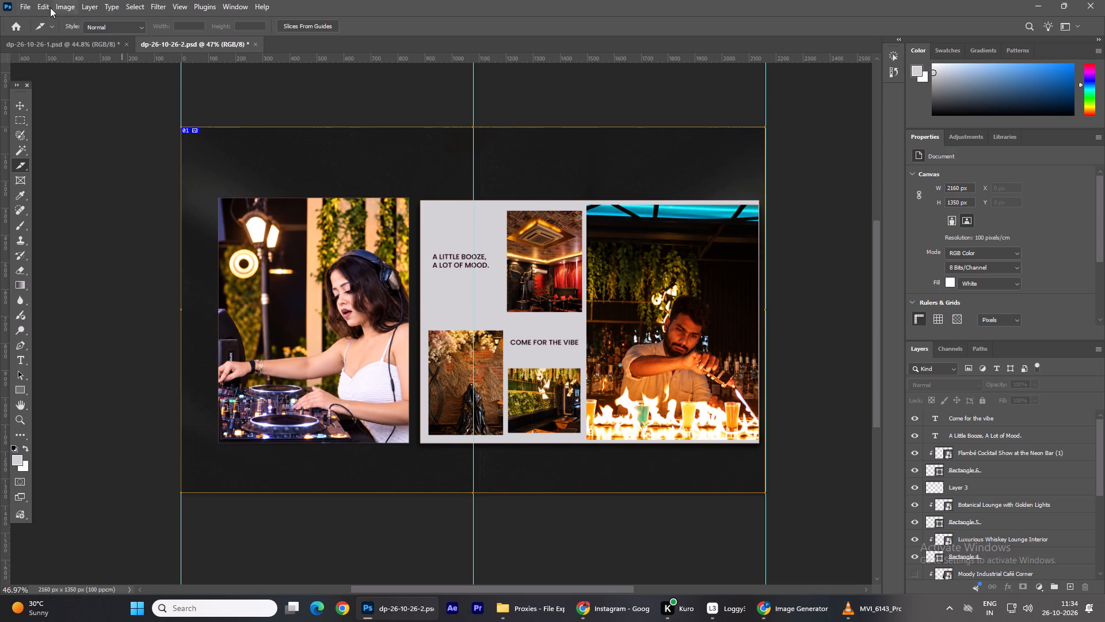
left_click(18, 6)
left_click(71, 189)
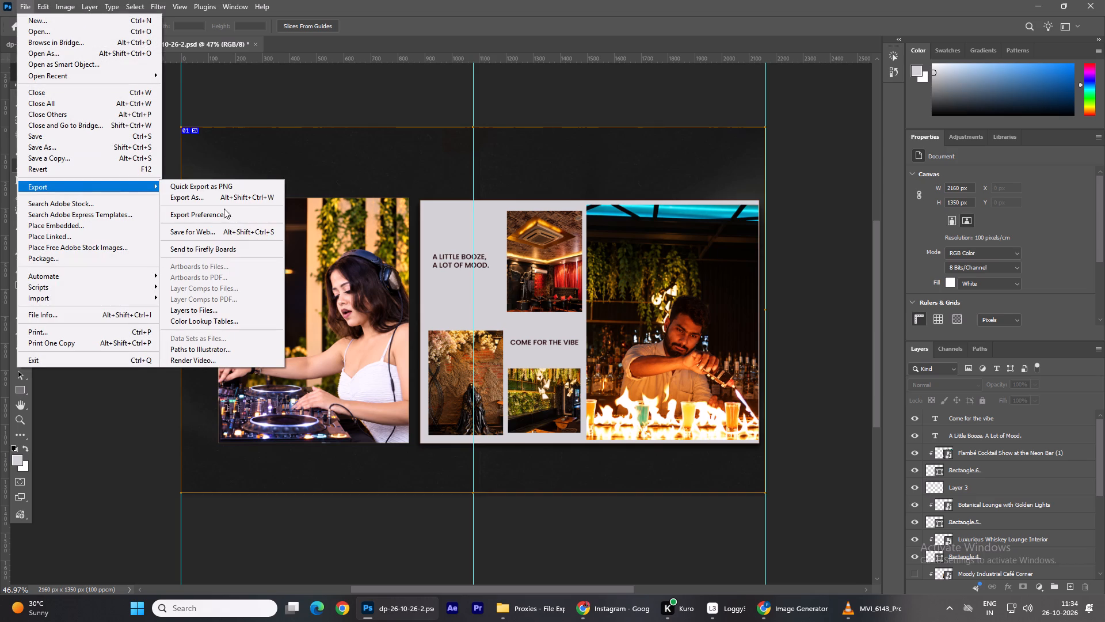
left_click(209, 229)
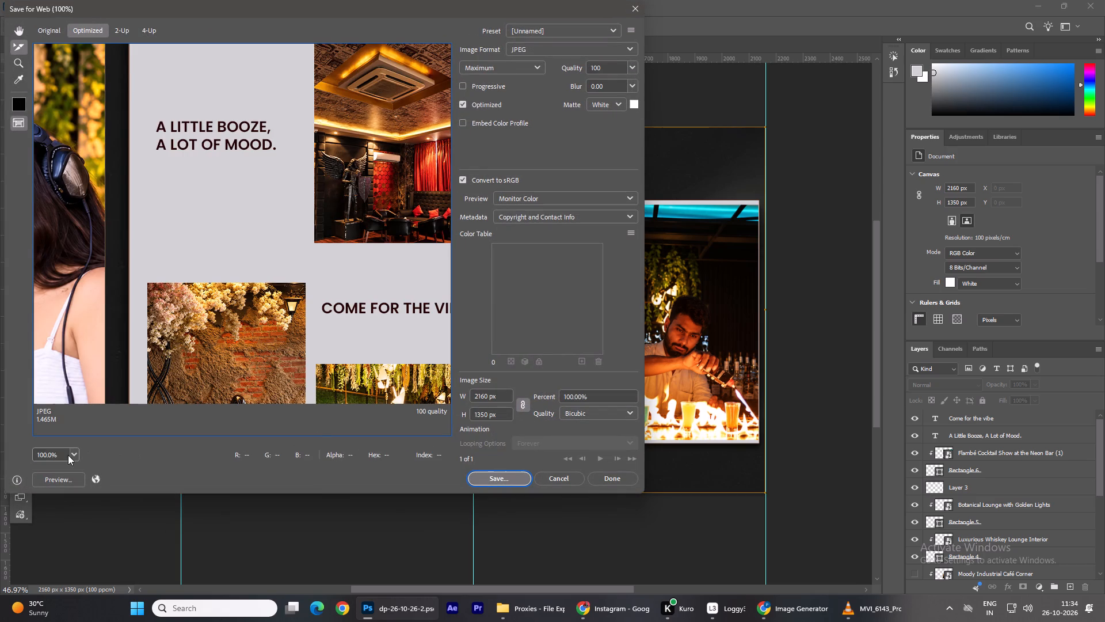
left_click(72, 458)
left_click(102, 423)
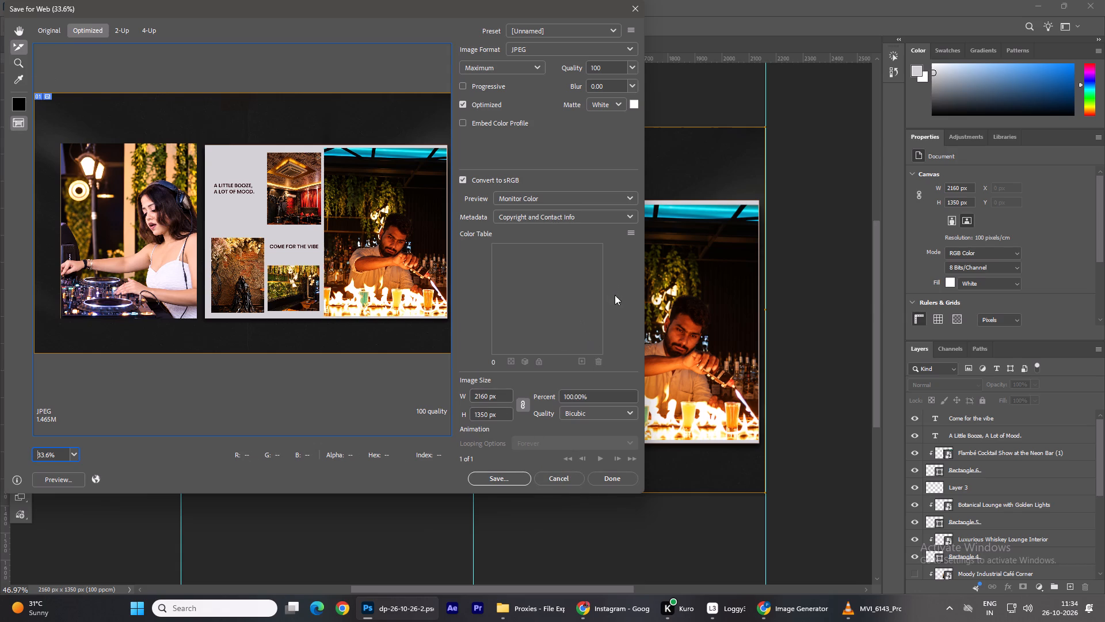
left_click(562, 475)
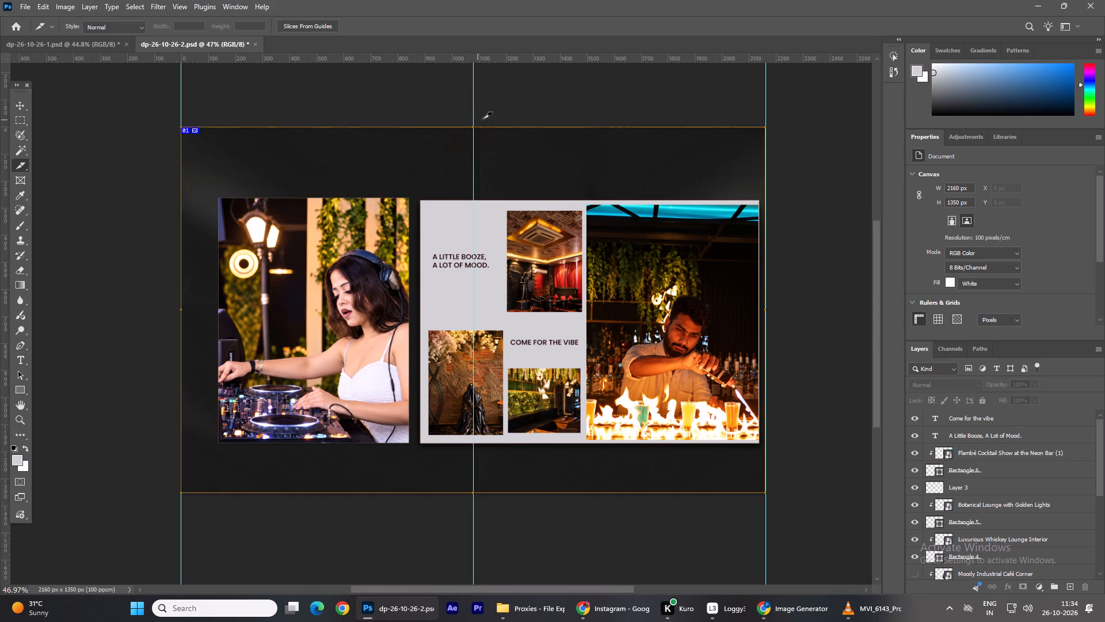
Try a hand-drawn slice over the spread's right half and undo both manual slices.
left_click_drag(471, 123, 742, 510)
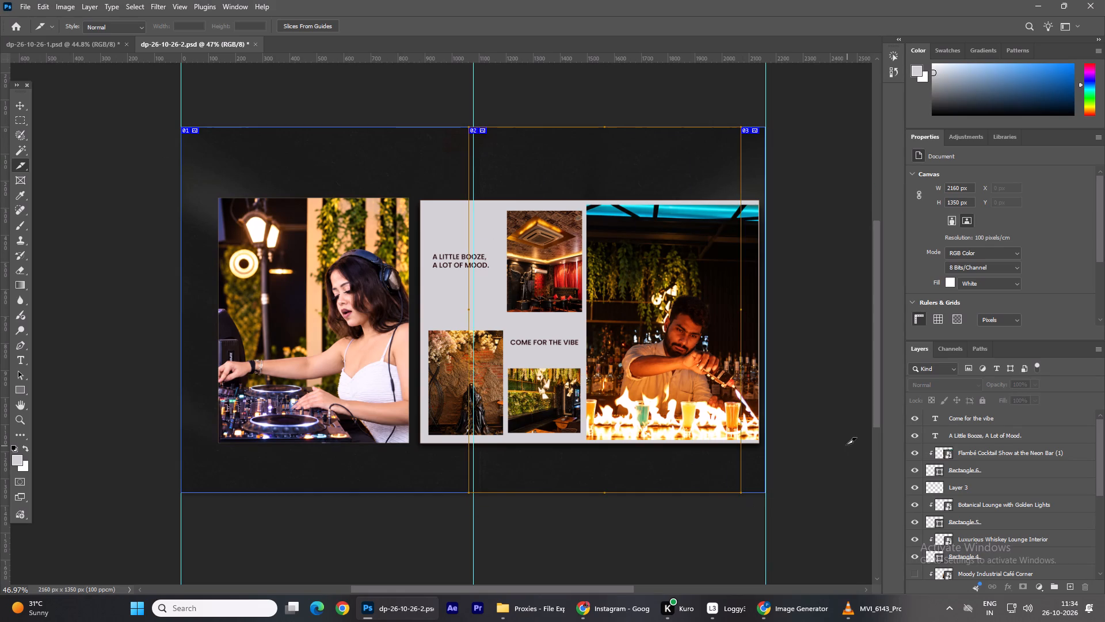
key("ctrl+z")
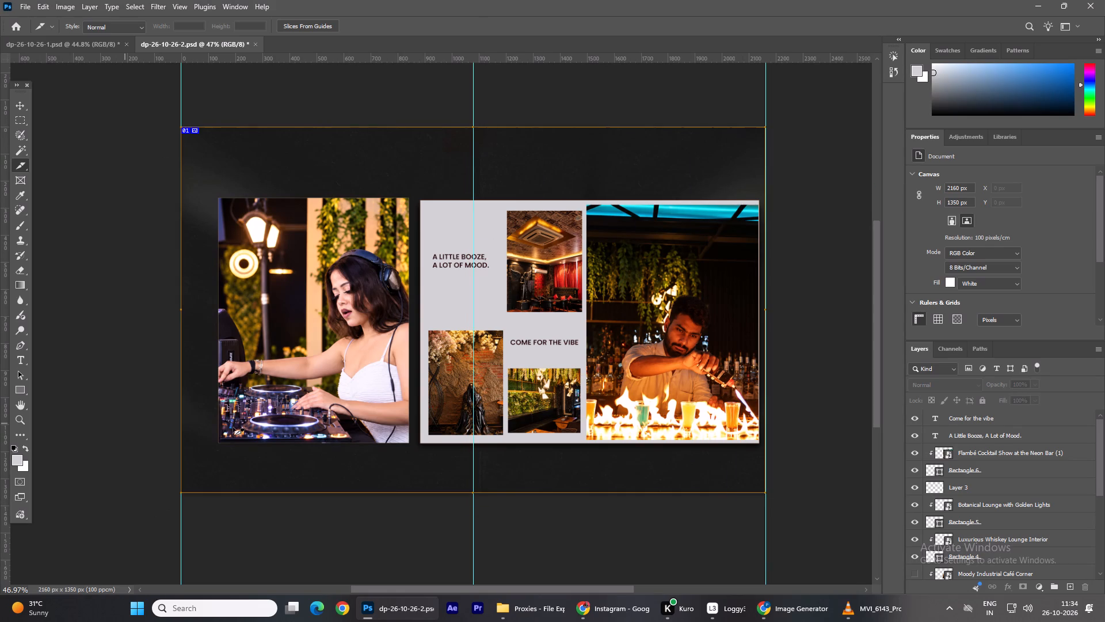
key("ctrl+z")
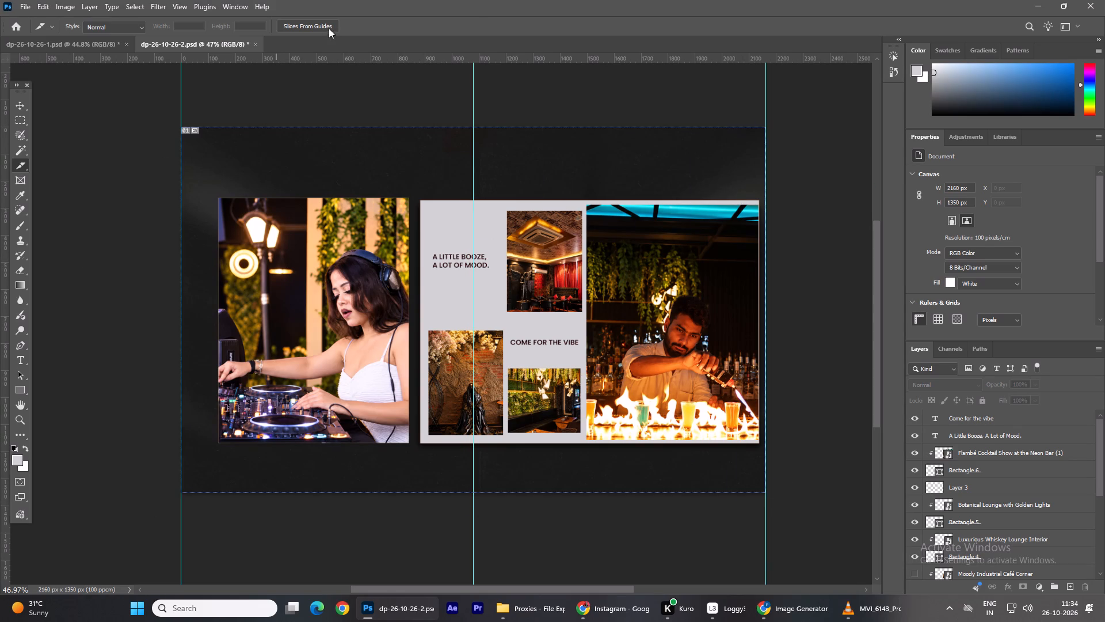
Generate slices from the guides to split the spread into two halves.
left_click(316, 25)
Export both selected slices with Save for Web as maximum-quality JPEG images at quality 100.
left_click(26, 2)
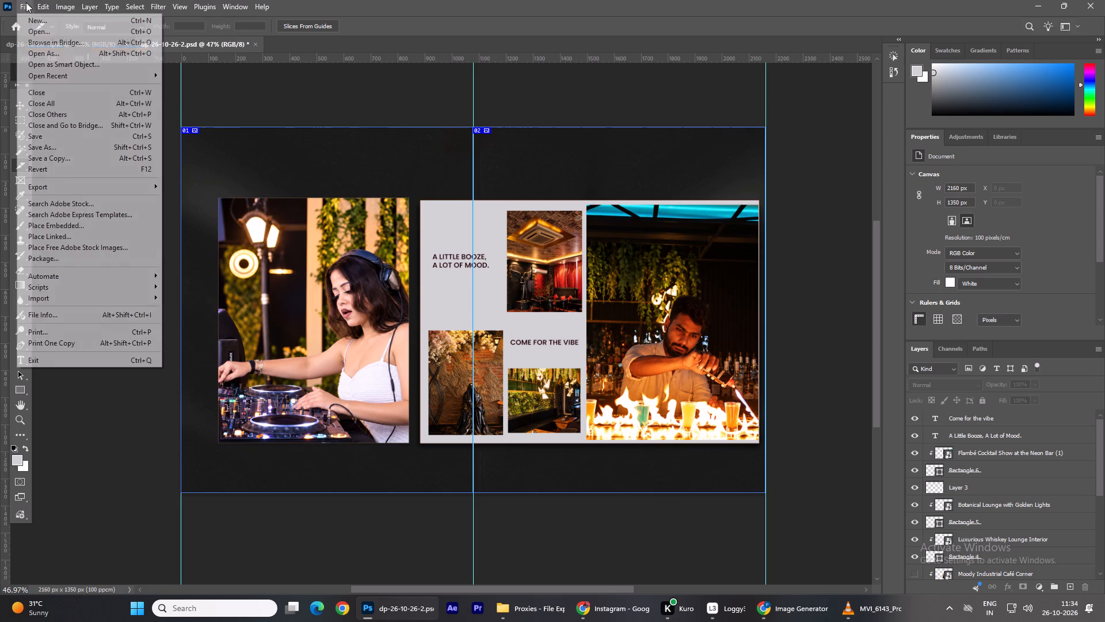
left_click(95, 187)
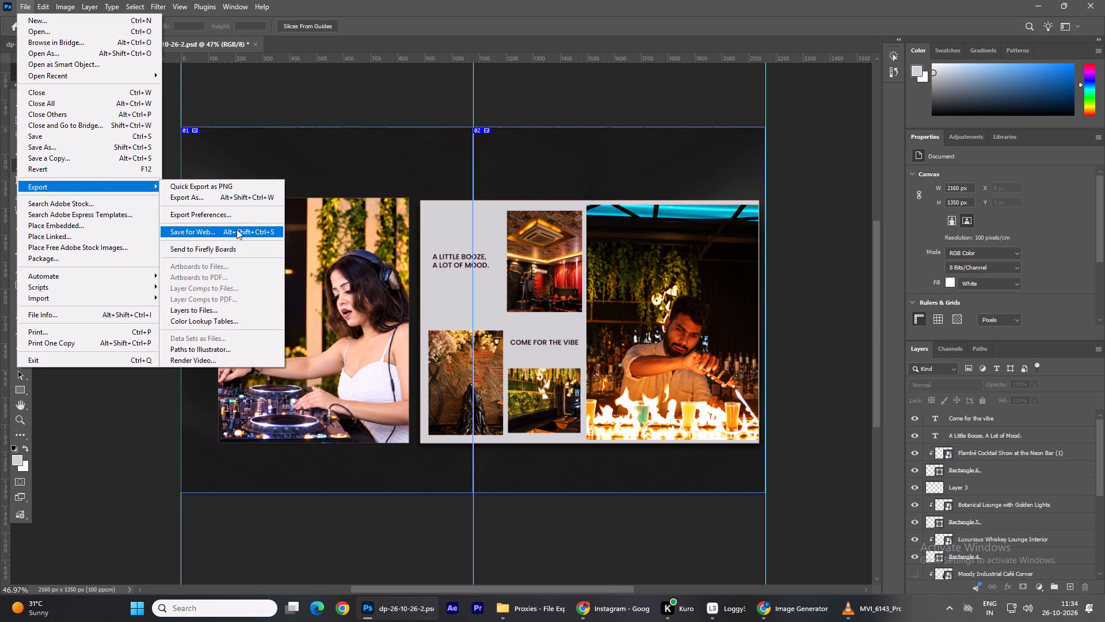
left_click(235, 235)
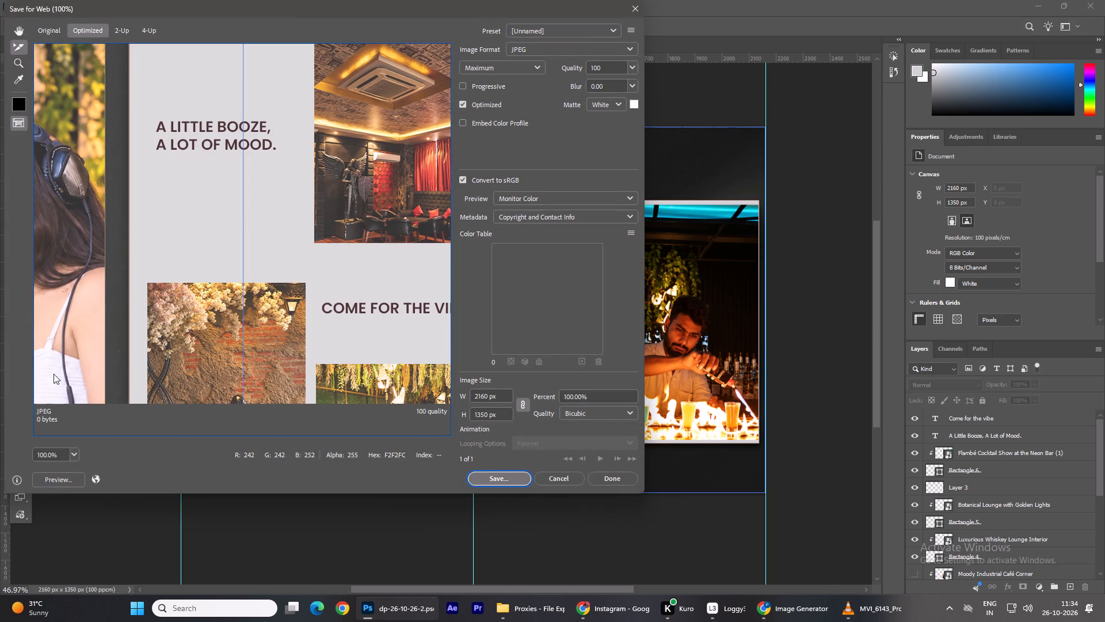
left_click(70, 456)
left_click(92, 423)
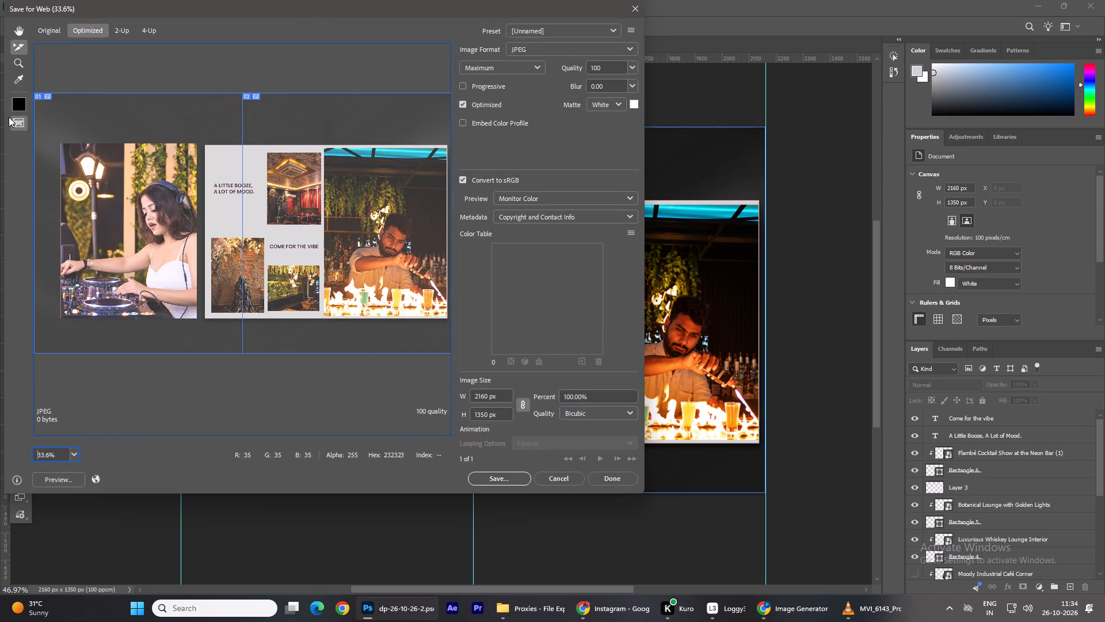
left_click_drag(42, 78, 478, 398)
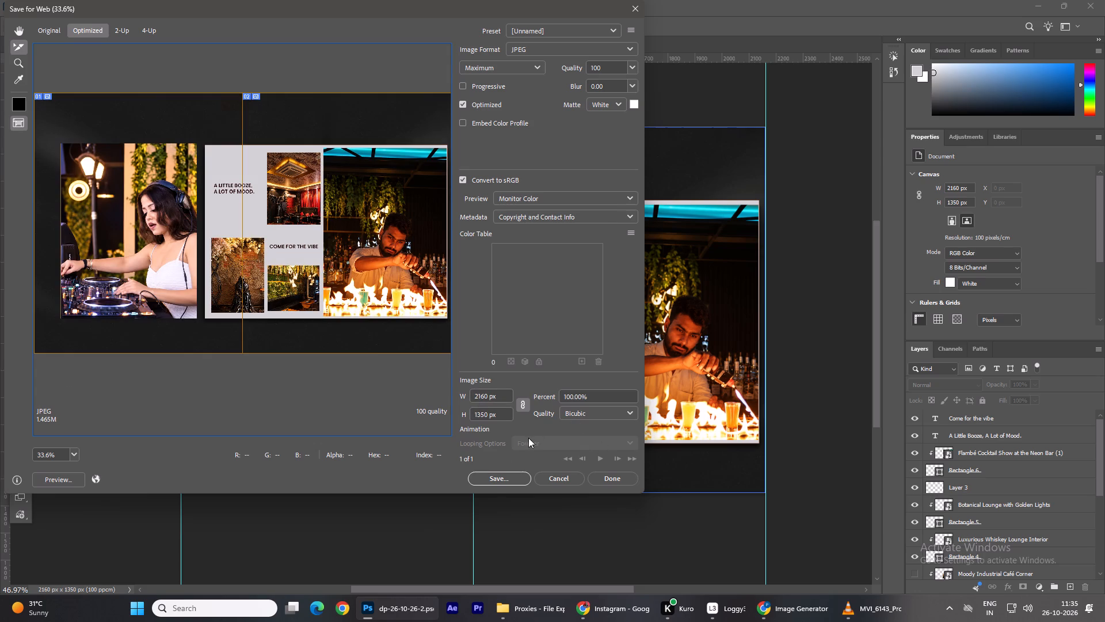
left_click(493, 479)
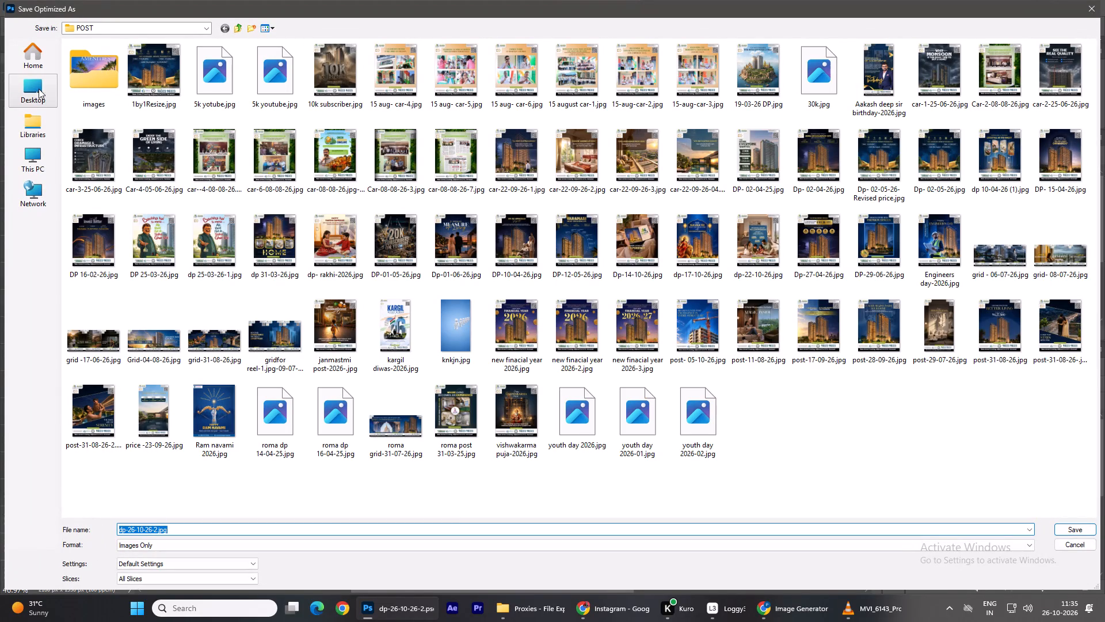
Save the exported slices as dp-26-10-26-2.jpg in the MY TABLE folder inside Kaushiki 2026 on drive E.
left_click(44, 158)
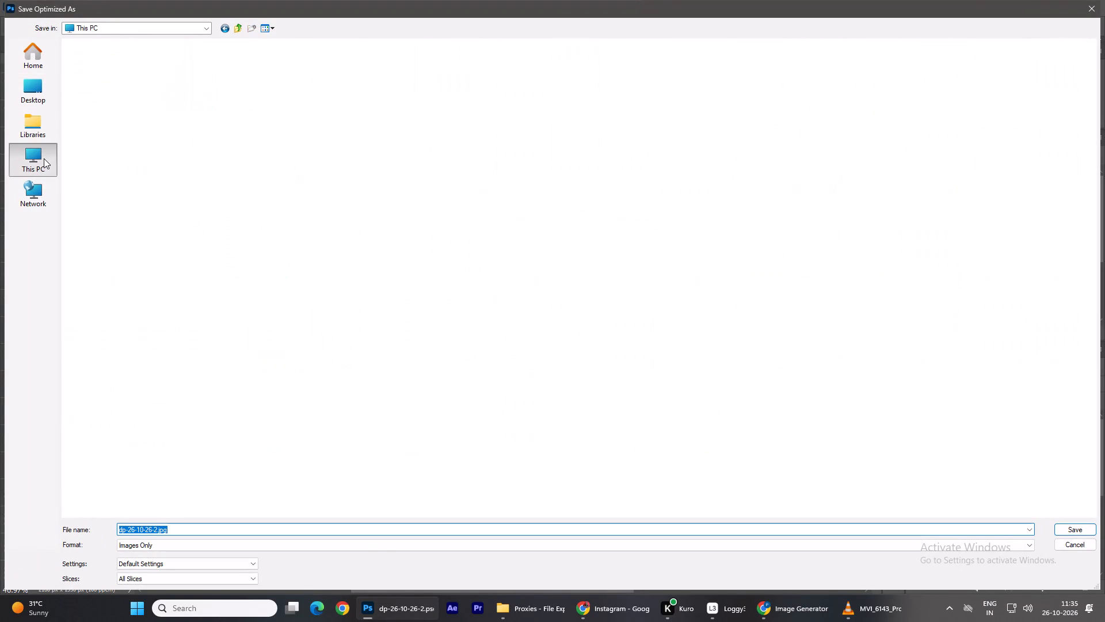
double_click(400, 70)
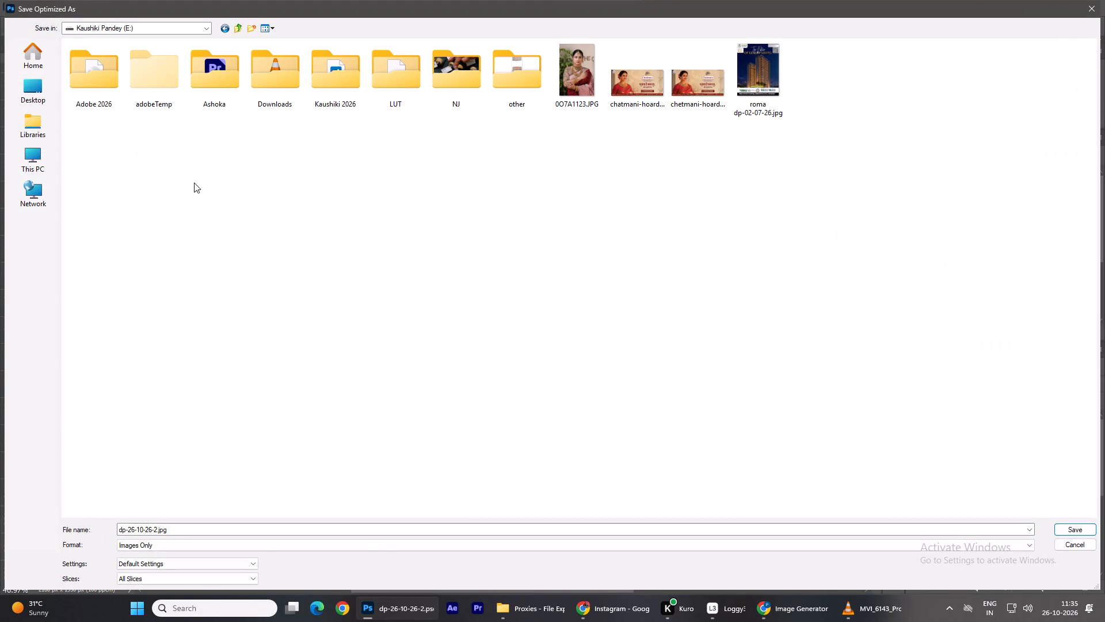
double_click(349, 90)
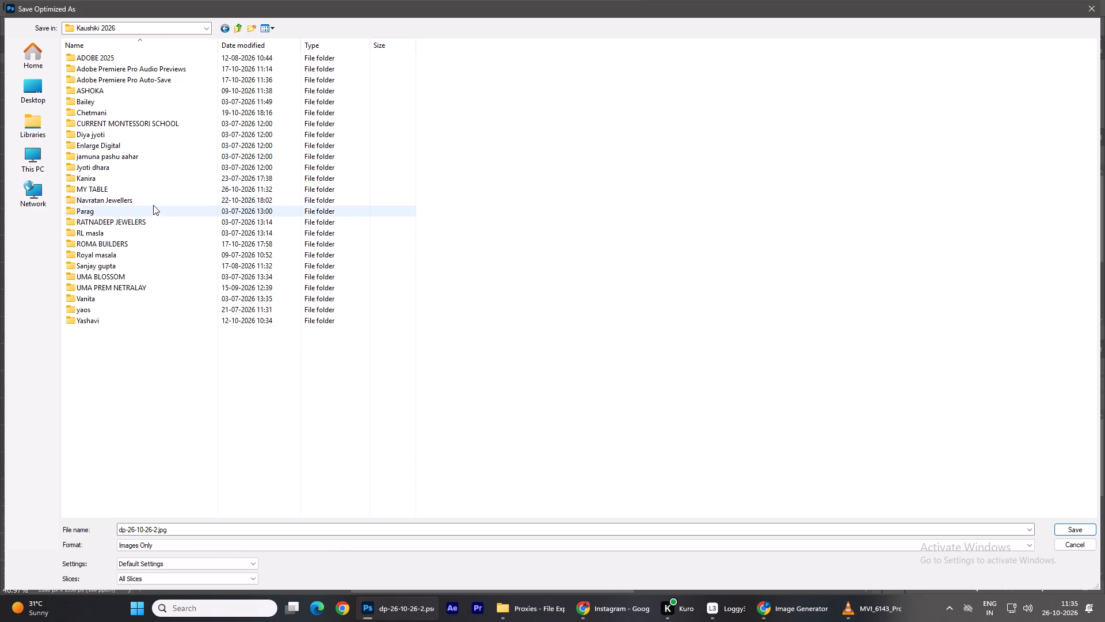
double_click(157, 187)
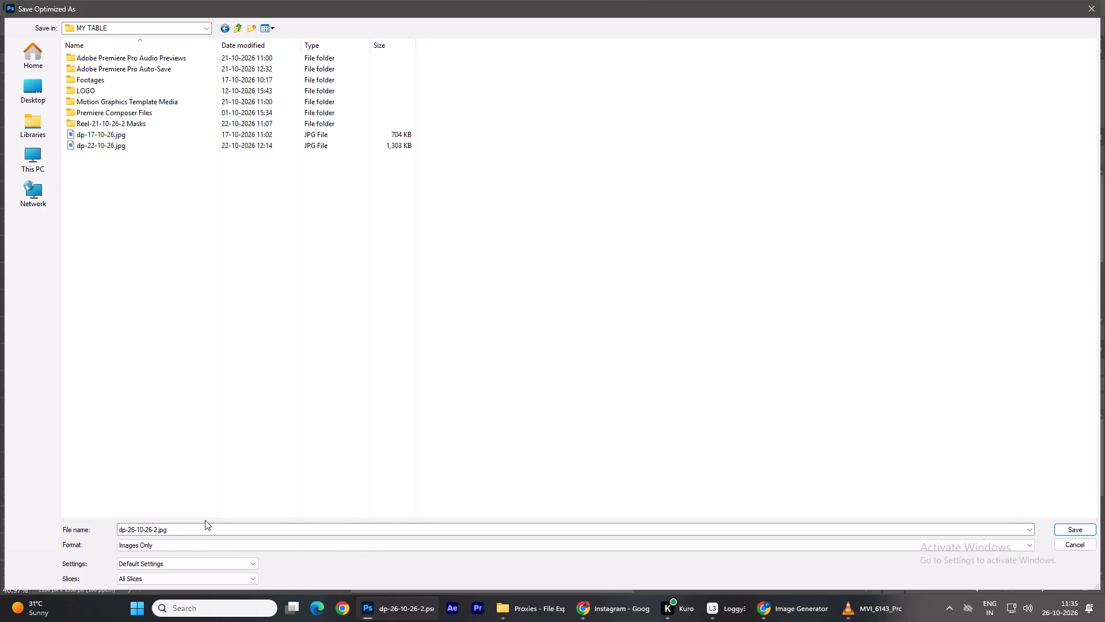
left_click(211, 527)
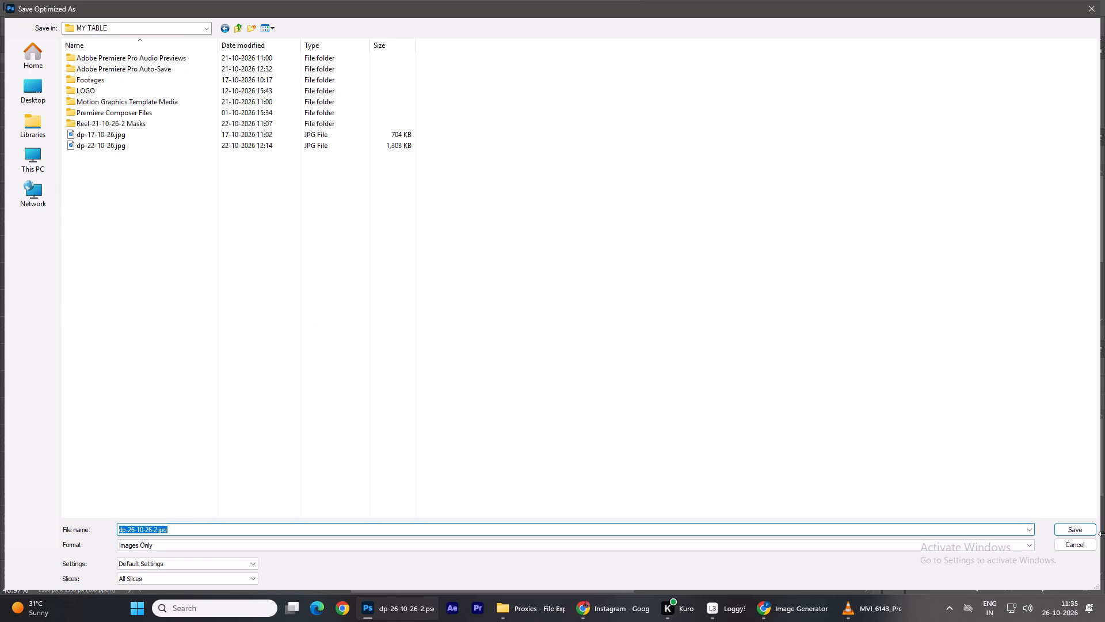
left_click(1085, 528)
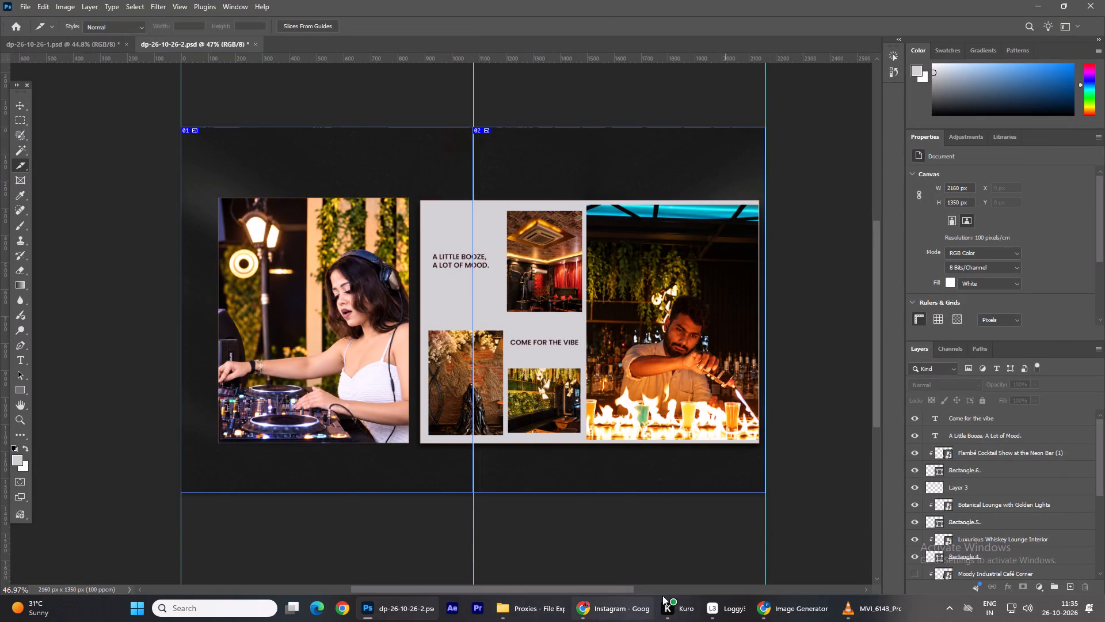
Switch to Chrome, close the image search pane, and reopen the Bootleggers magazine carousel to review its slides up to the third.
left_click(623, 606)
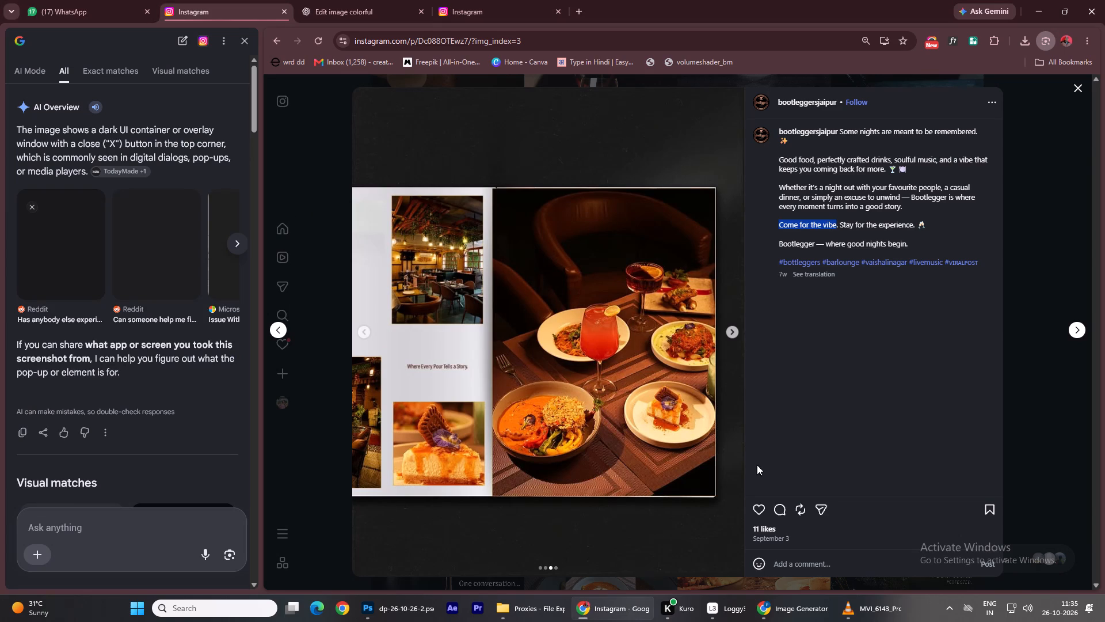
left_click(1080, 87)
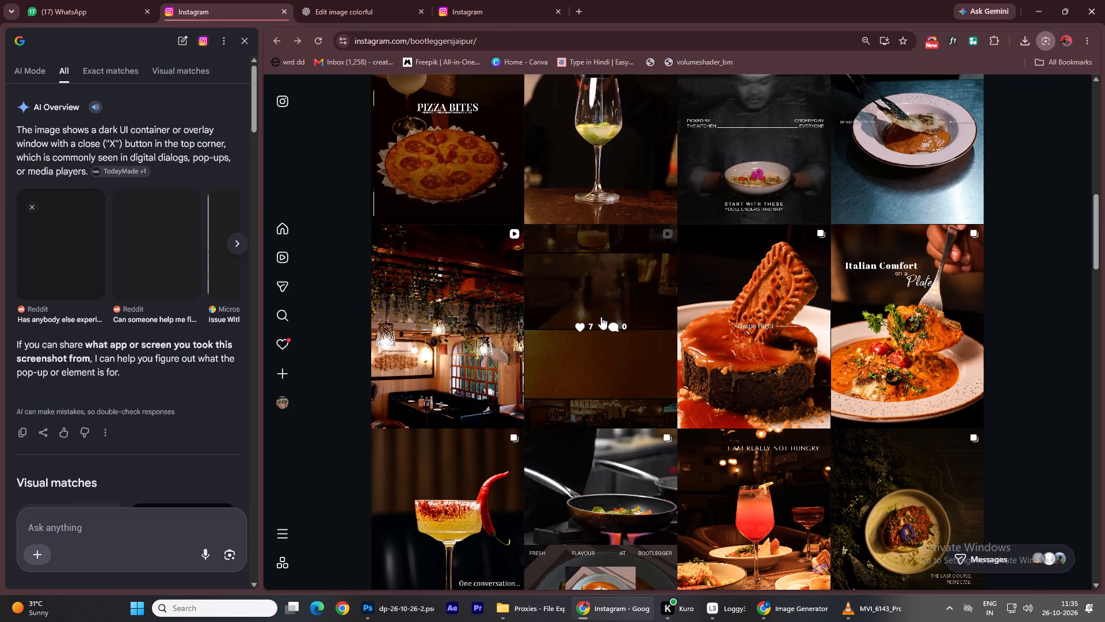
left_click(249, 39)
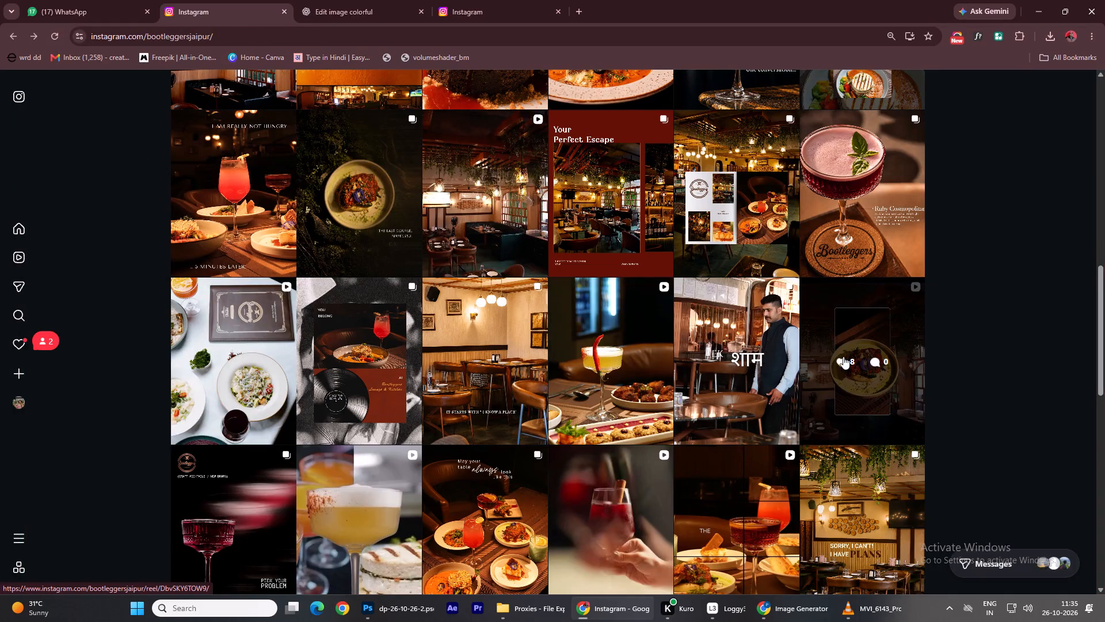
scroll(859, 319, "up", 1)
left_click(736, 196)
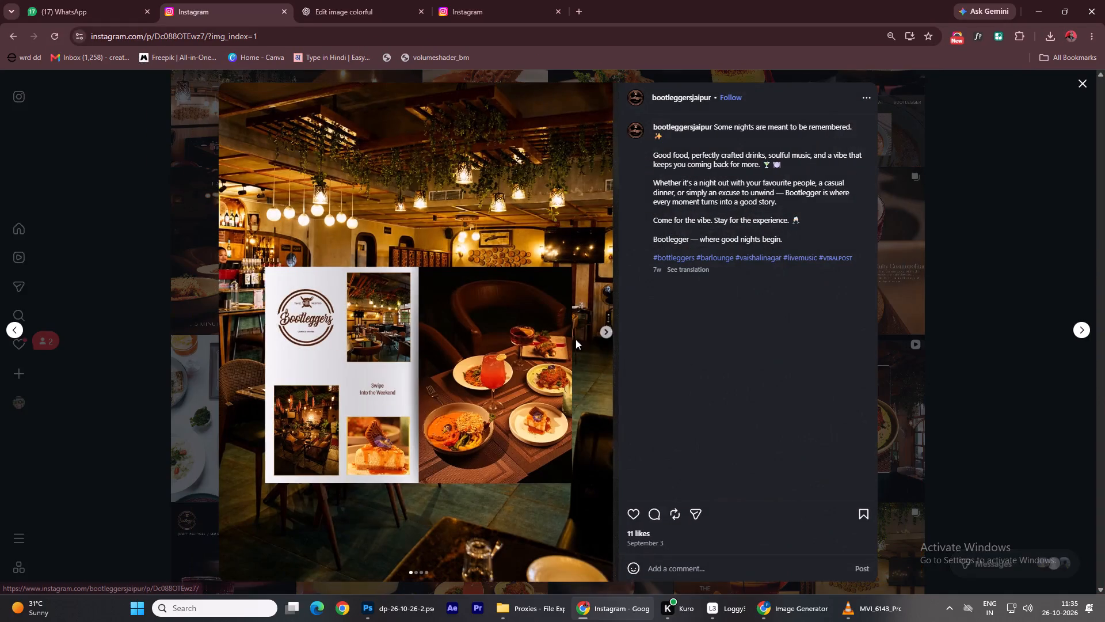
left_click(601, 333)
left_click(601, 333)
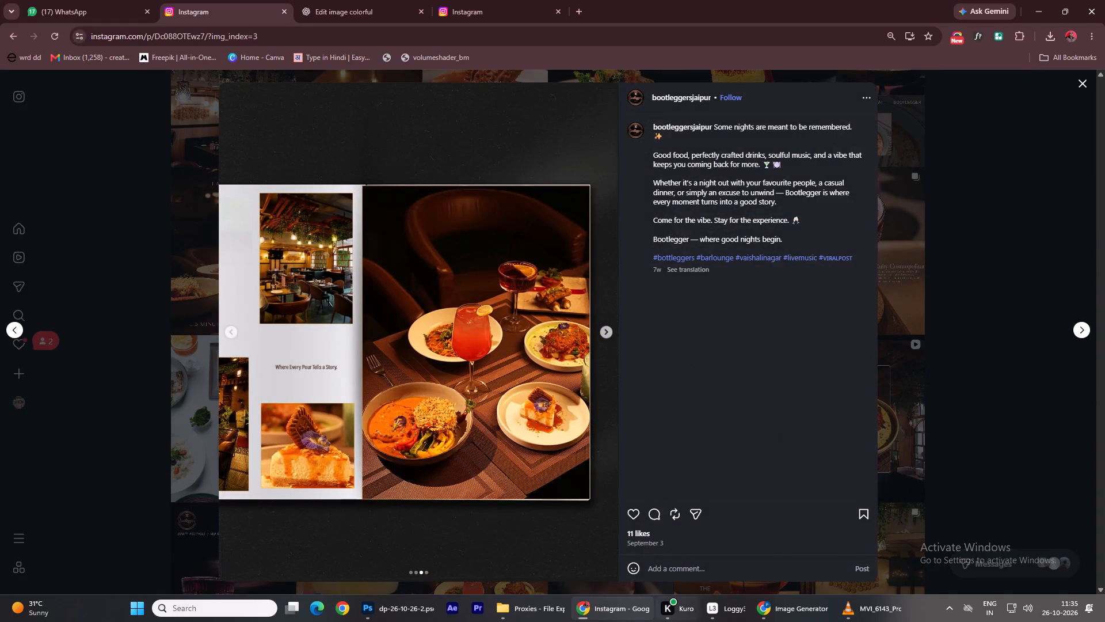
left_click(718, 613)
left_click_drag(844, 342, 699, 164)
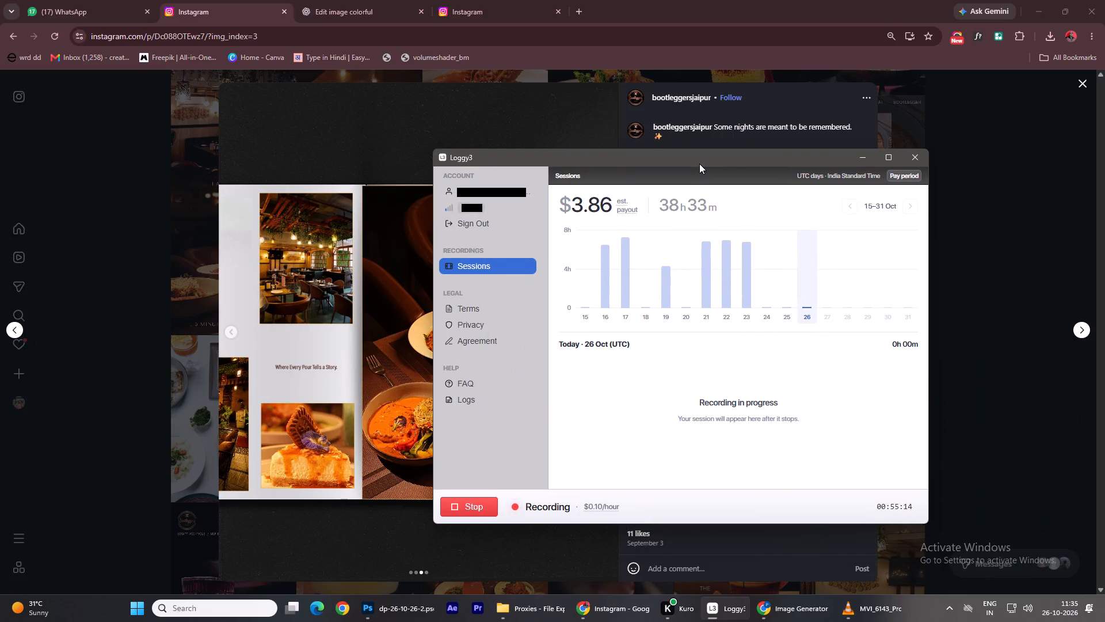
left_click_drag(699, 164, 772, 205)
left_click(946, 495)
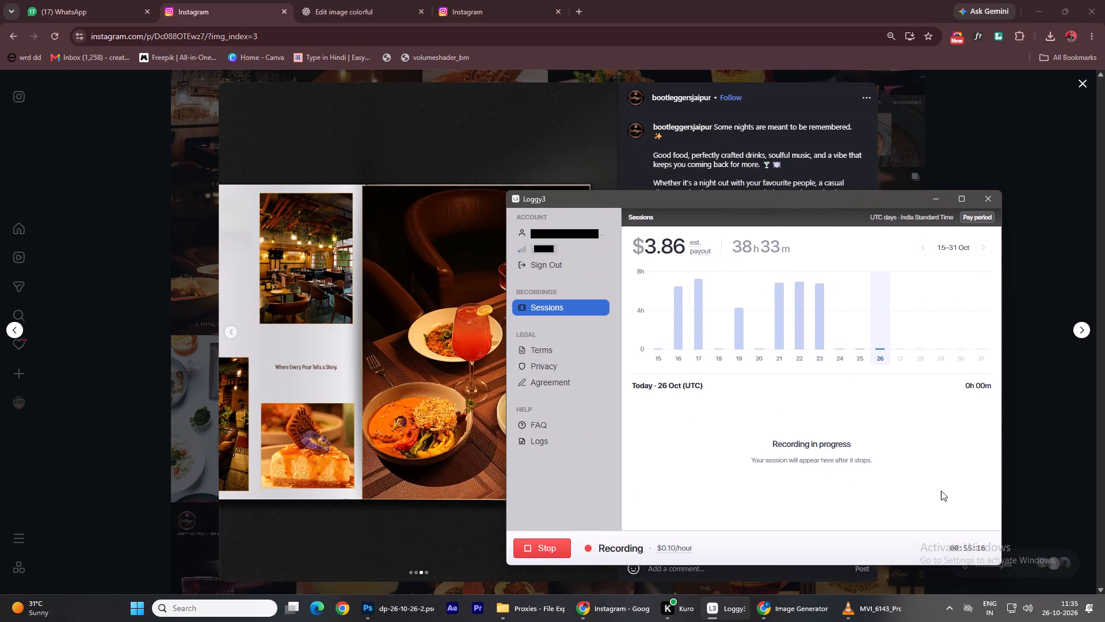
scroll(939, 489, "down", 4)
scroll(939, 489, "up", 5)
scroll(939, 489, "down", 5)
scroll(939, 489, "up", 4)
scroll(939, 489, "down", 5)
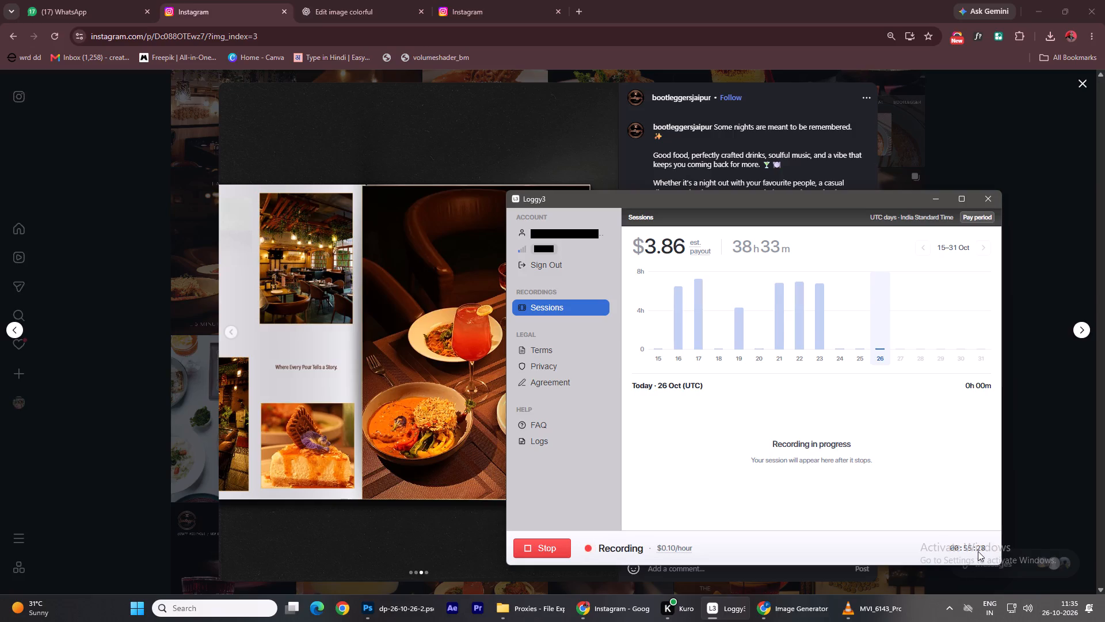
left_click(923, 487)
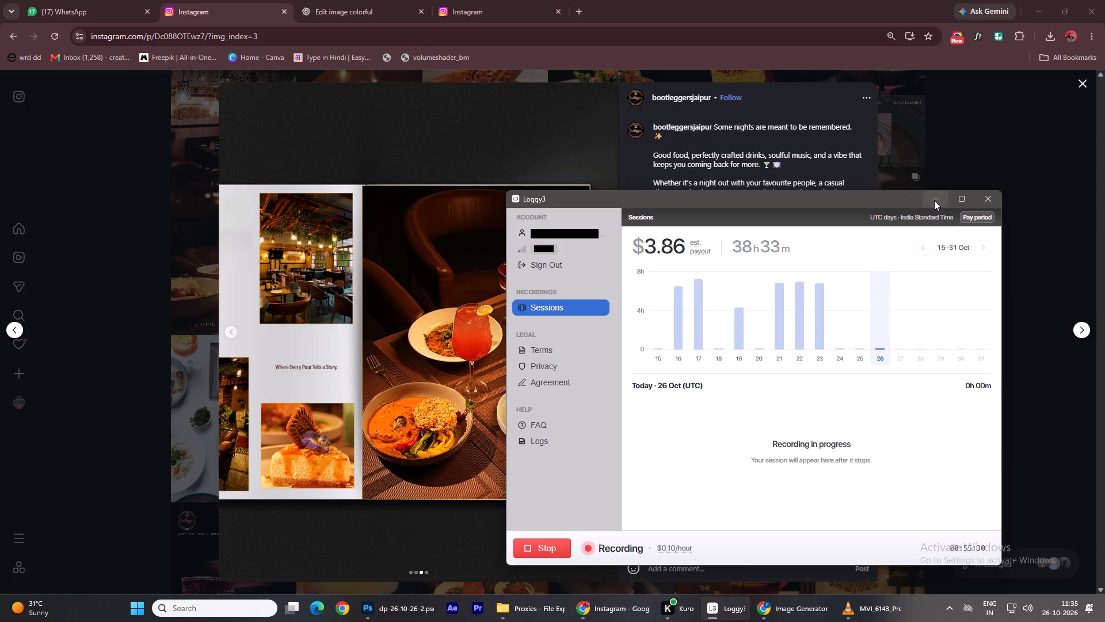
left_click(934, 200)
Switch to Loggy3, stop the running recording and start a new one.
left_click(724, 608)
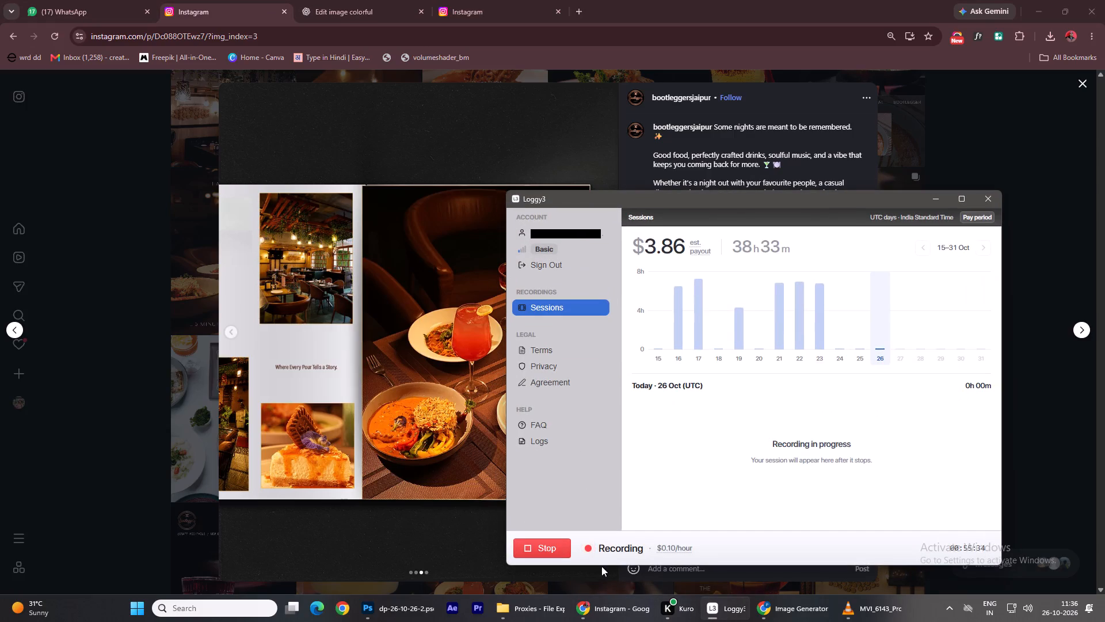
left_click(539, 547)
left_click(539, 547)
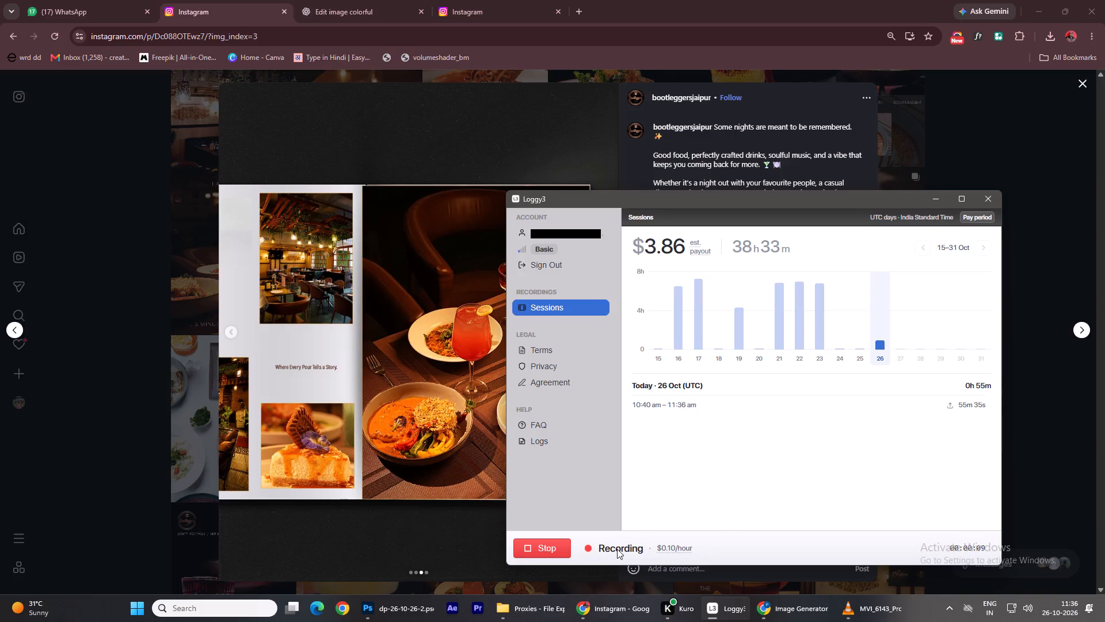
left_click(934, 196)
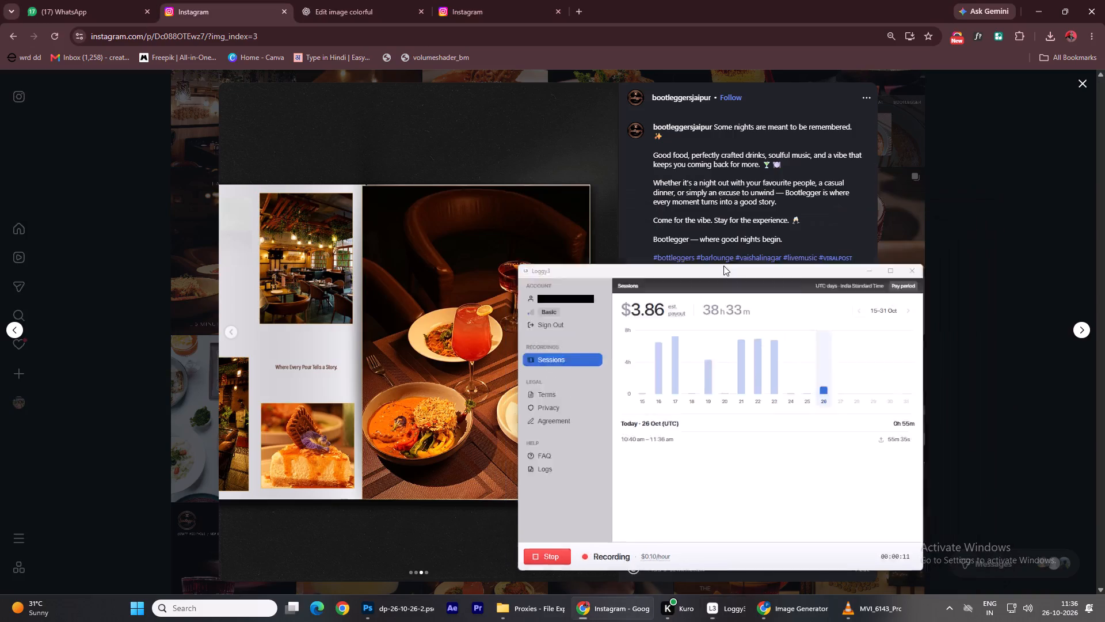
Capture a screenshot of the Bootleggers carousel's fourth slide, showing the logo page with two drink photos, in Chrome.
left_click(610, 328)
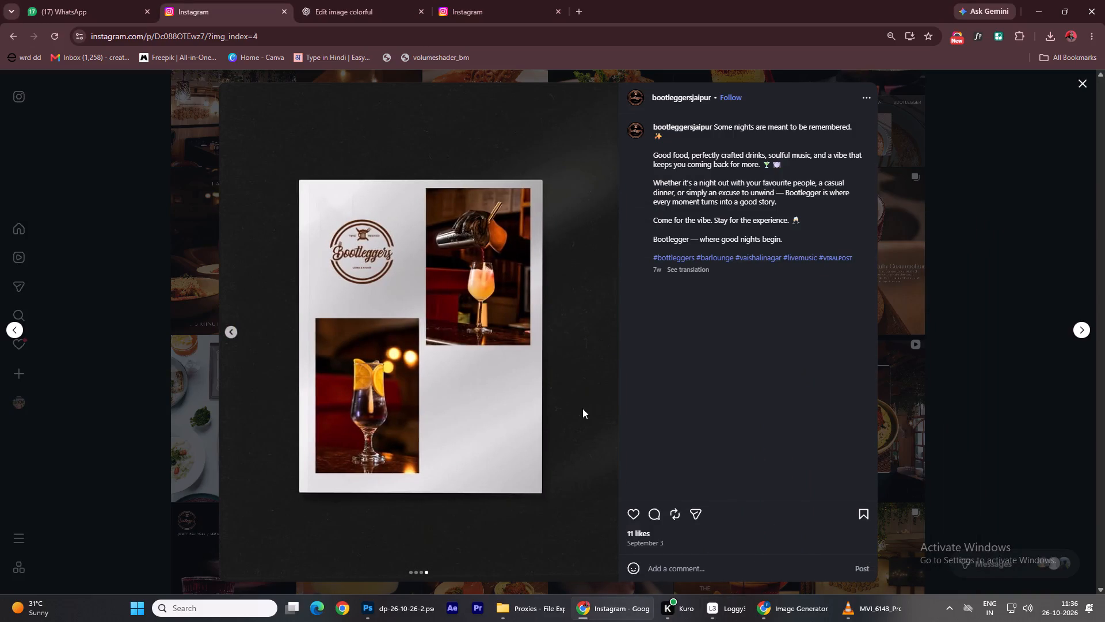
key("shift+super+s")
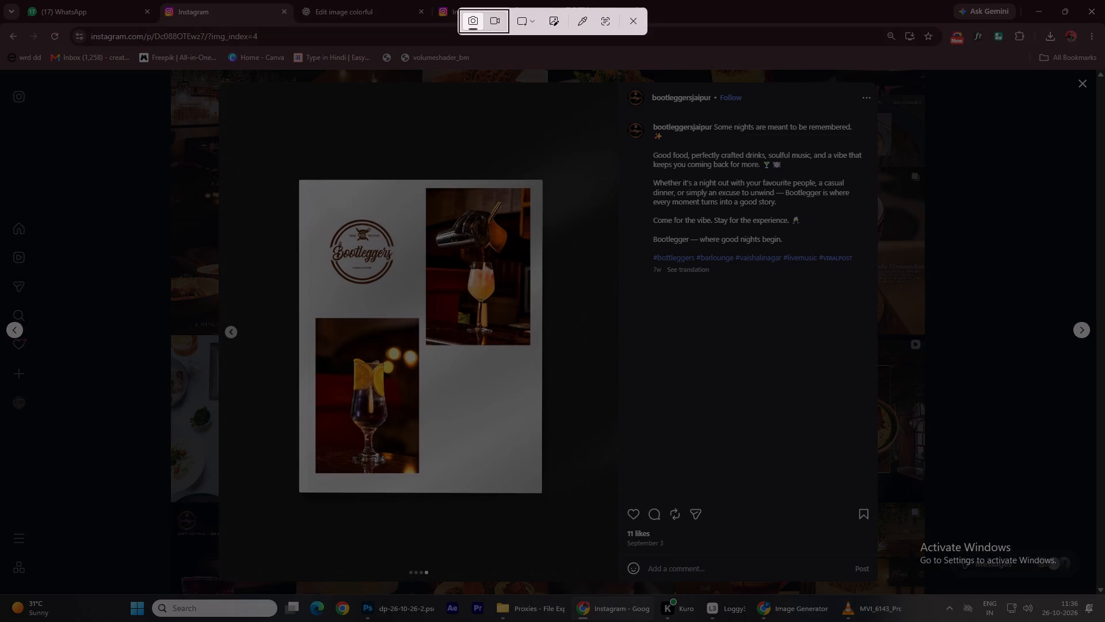
left_click_drag(226, 88, 599, 571)
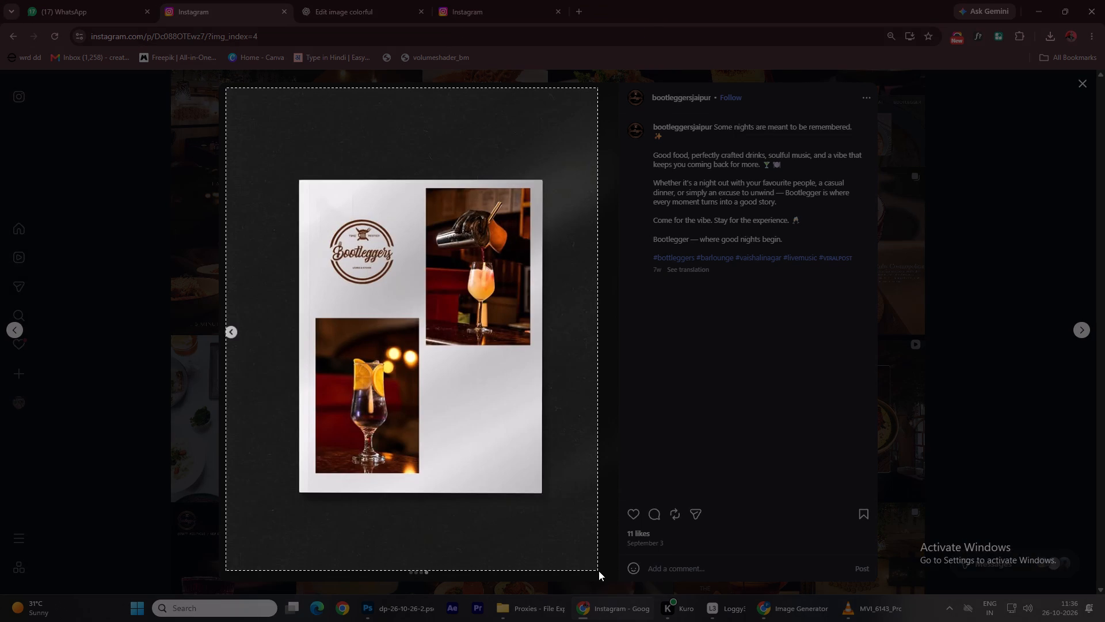
left_click_drag(599, 571, 615, 578)
Switch to Photoshop, activate the Move tool and set up a new document from the recent 1080 x 1350 px, 100 ppcm preset.
left_click(395, 612)
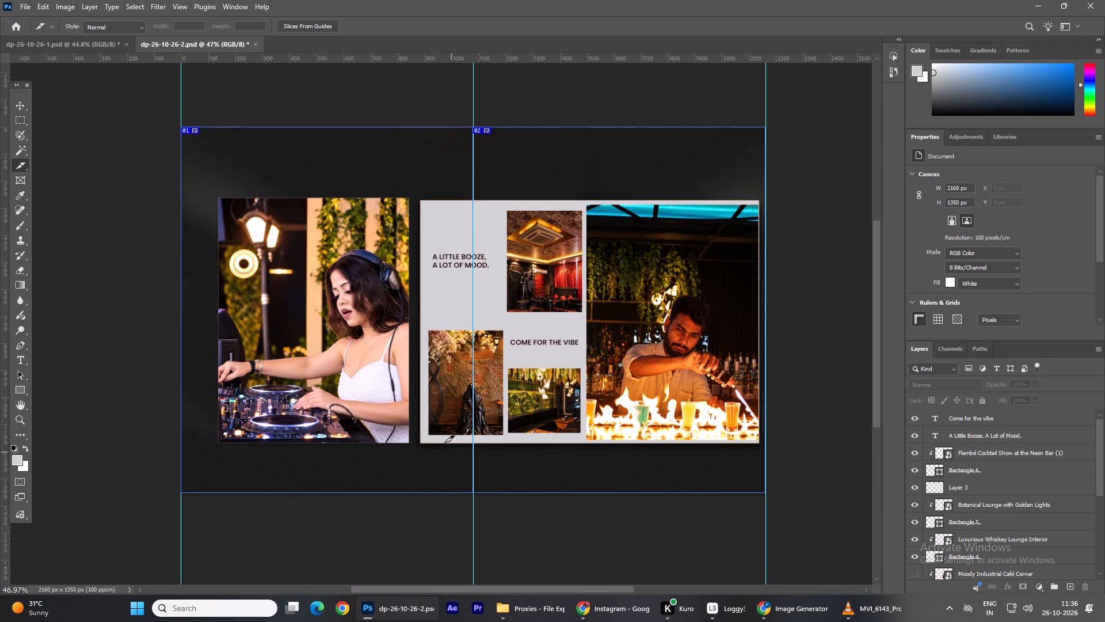
scroll(444, 443, "down", 4, "alt")
left_click(10, 107)
left_click(71, 108)
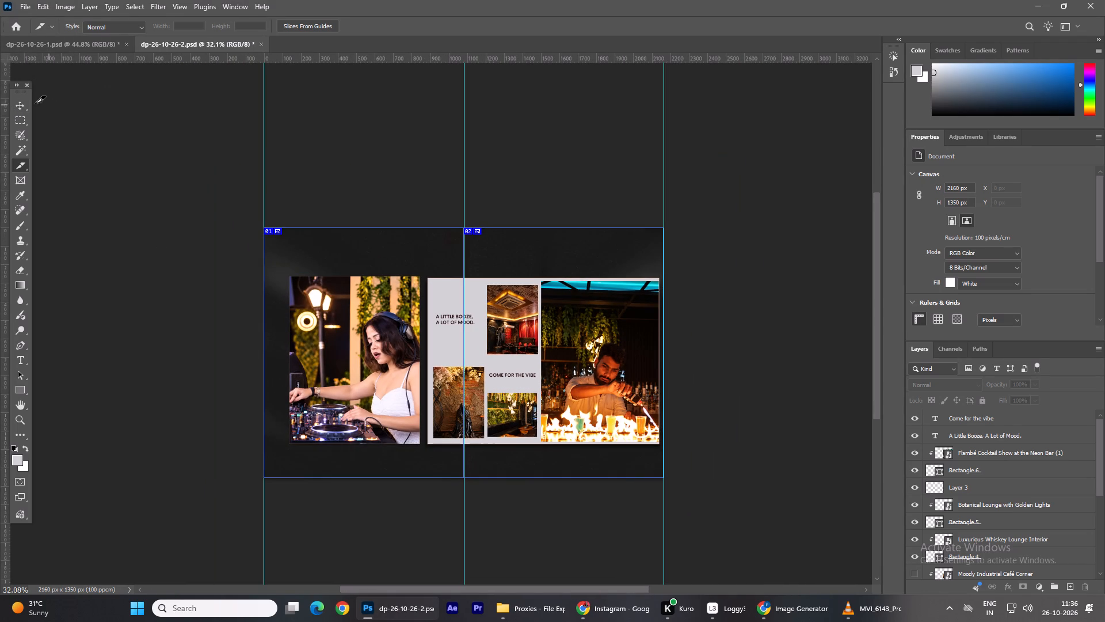
left_click(14, 109)
left_click(89, 98)
left_click(25, 3)
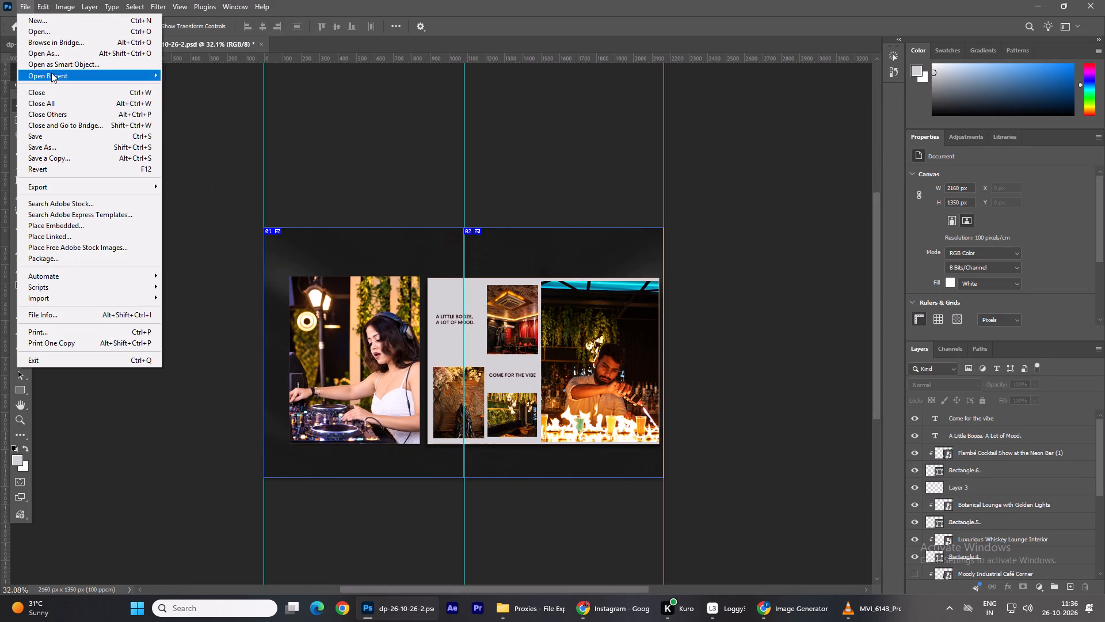
left_click(48, 18)
left_click(416, 187)
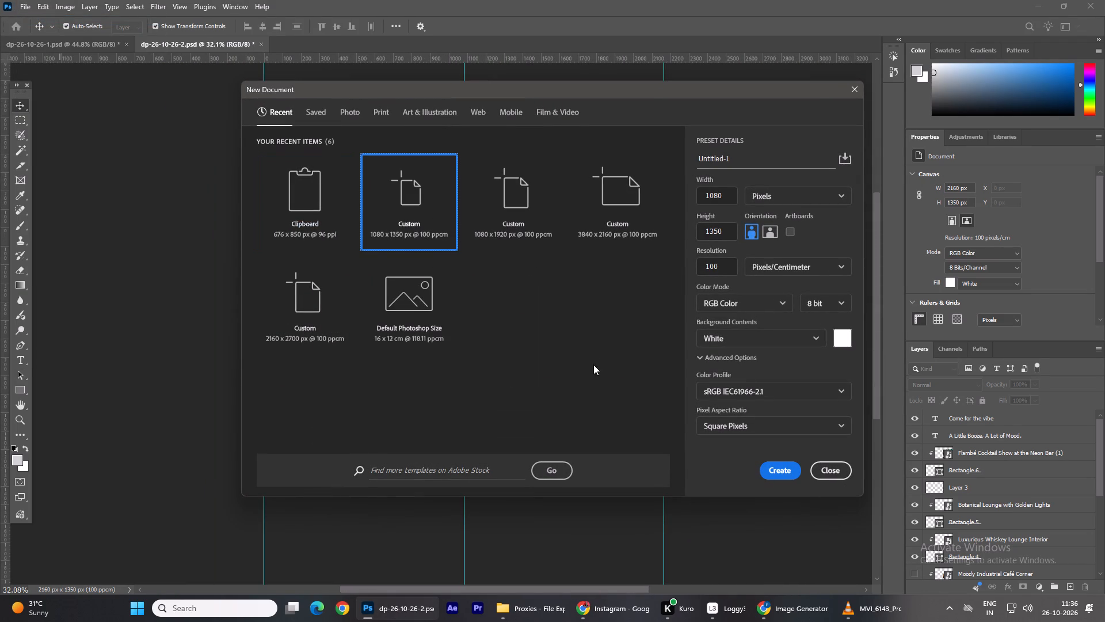
Create a new 1080 x 1350 px RGB document at 100 pixels per centimetre with a white background.
left_click(790, 470)
Paste the copied Bootleggers reference image, align it to the canvas's top-left corner and scale it to about 1082 x 1360 px to fill the canvas.
scroll(624, 442, "down", 6)
left_click(585, 363)
key("ctrl+v")
left_click_drag(536, 412, 480, 339)
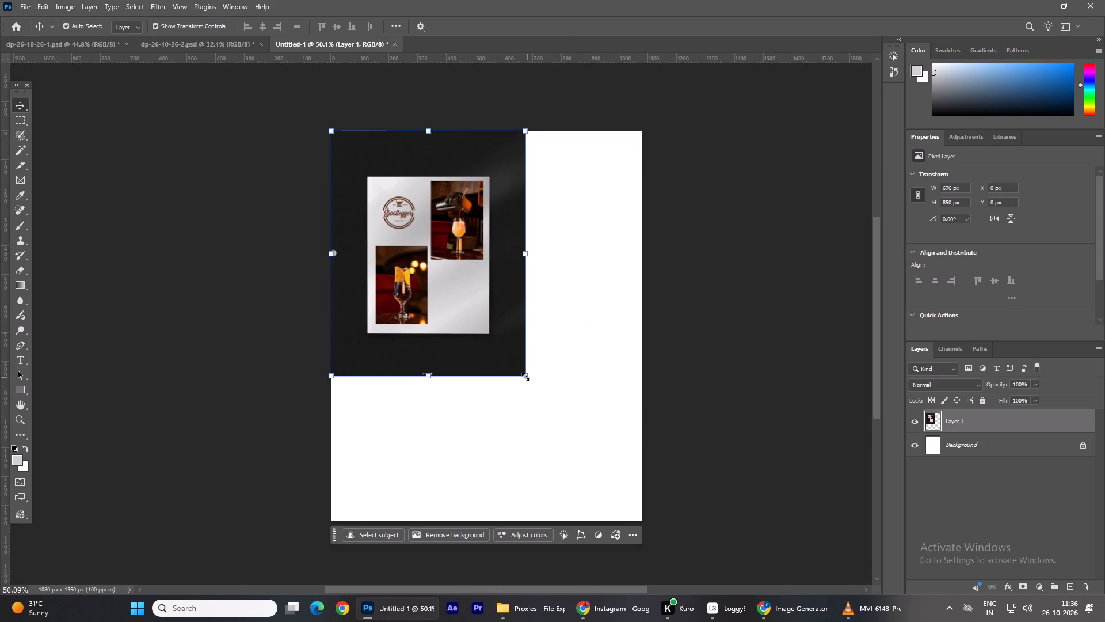
left_click_drag(525, 377, 650, 517)
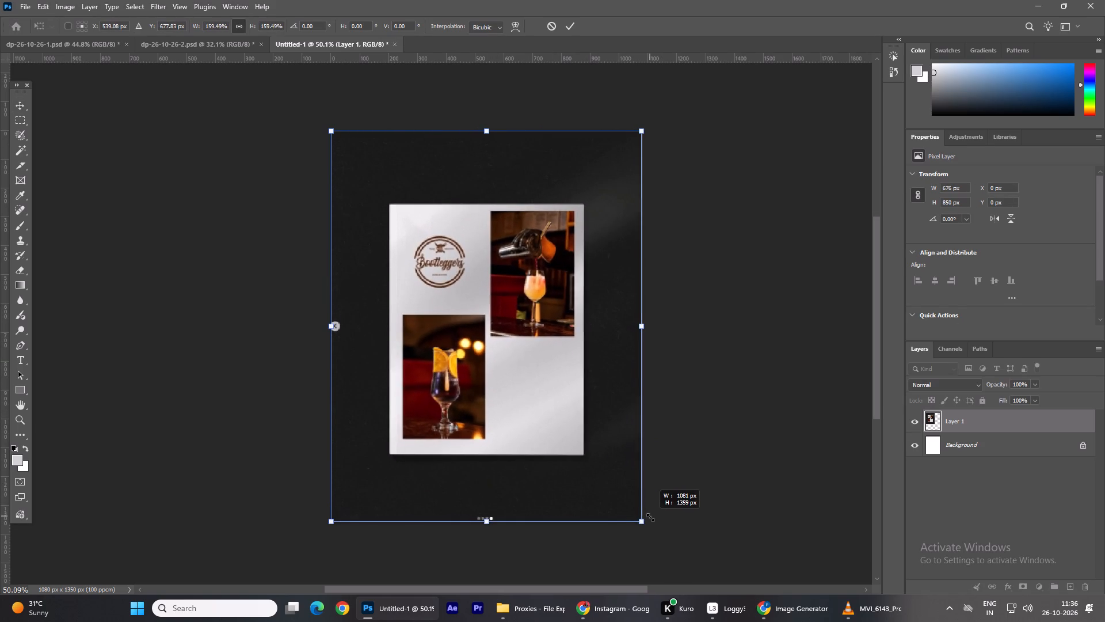
left_click_drag(650, 517, 651, 517)
left_click(586, 548)
left_click(794, 513)
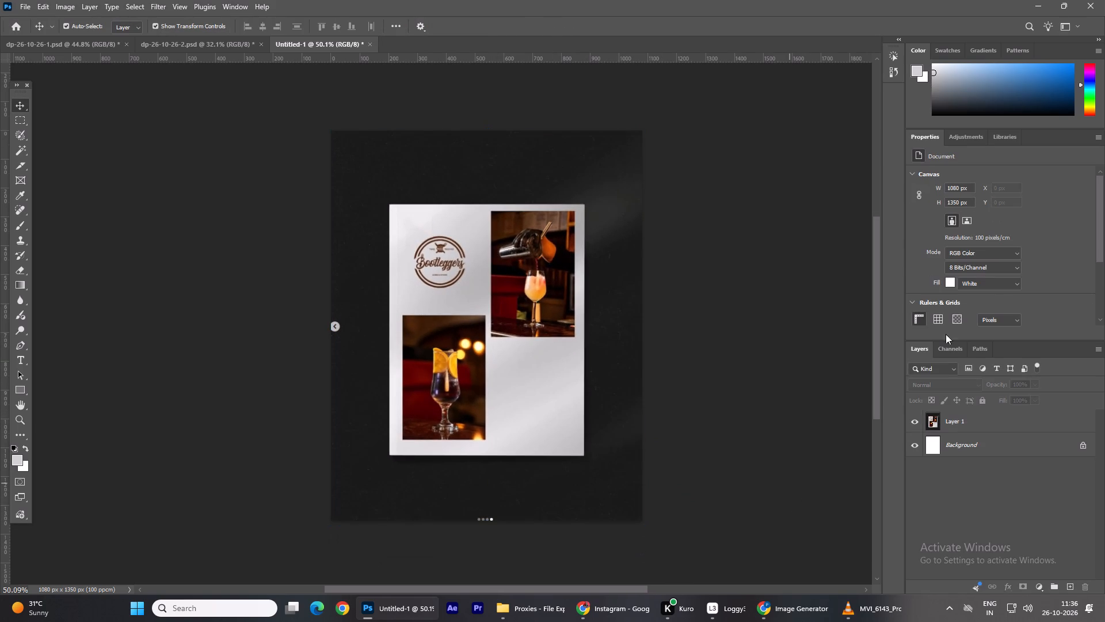
Remove the carousel arrow at the left edge of the reference image with a Content-Aware fill at 100% opacity.
left_click(967, 425)
right_click(967, 425)
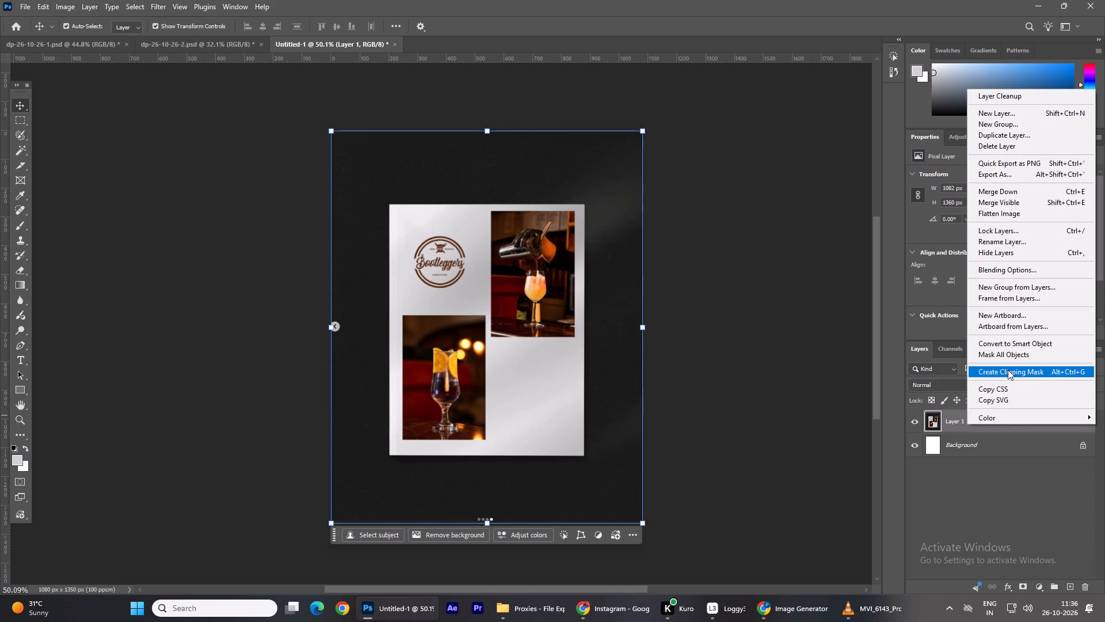
left_click(813, 343)
left_click(26, 118)
left_click_drag(318, 305, 341, 353)
right_click(336, 339)
left_click(374, 478)
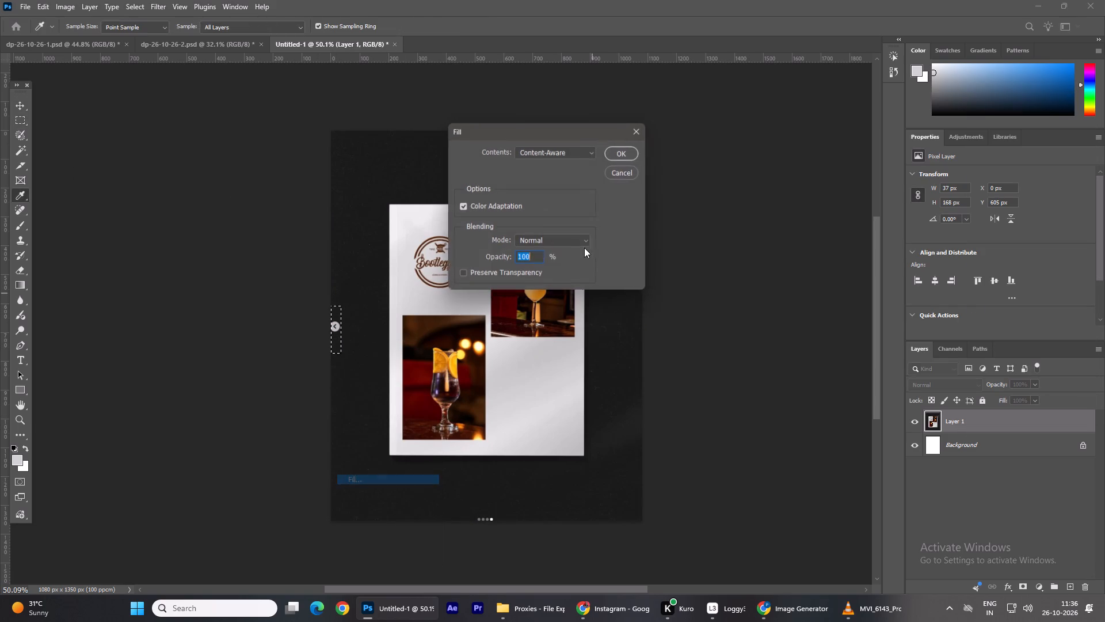
left_click(635, 146)
left_click(727, 260)
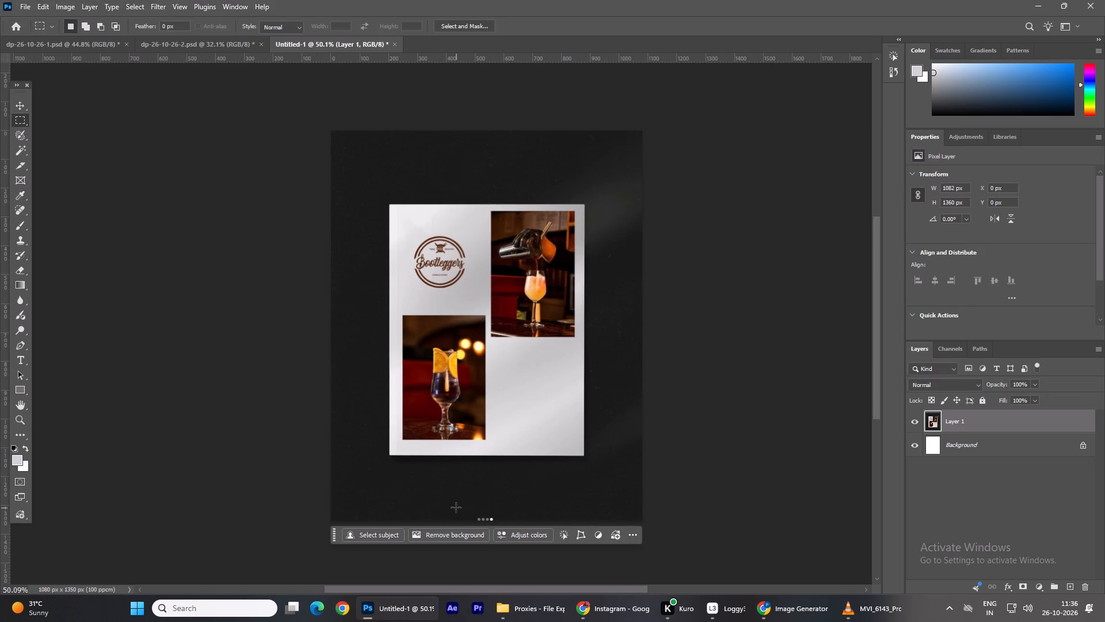
Remove the carousel dots near the bottom edge of the reference image with a Content-Aware fill.
left_click_drag(456, 507, 511, 531)
right_click(494, 512)
left_click(526, 423)
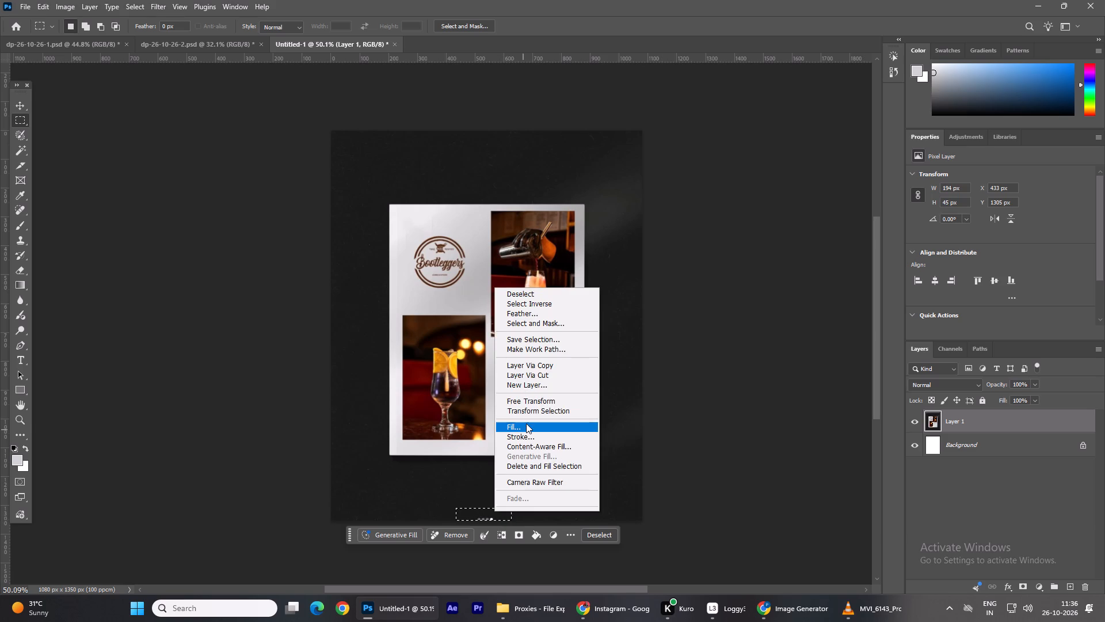
left_click(628, 153)
left_click(694, 264)
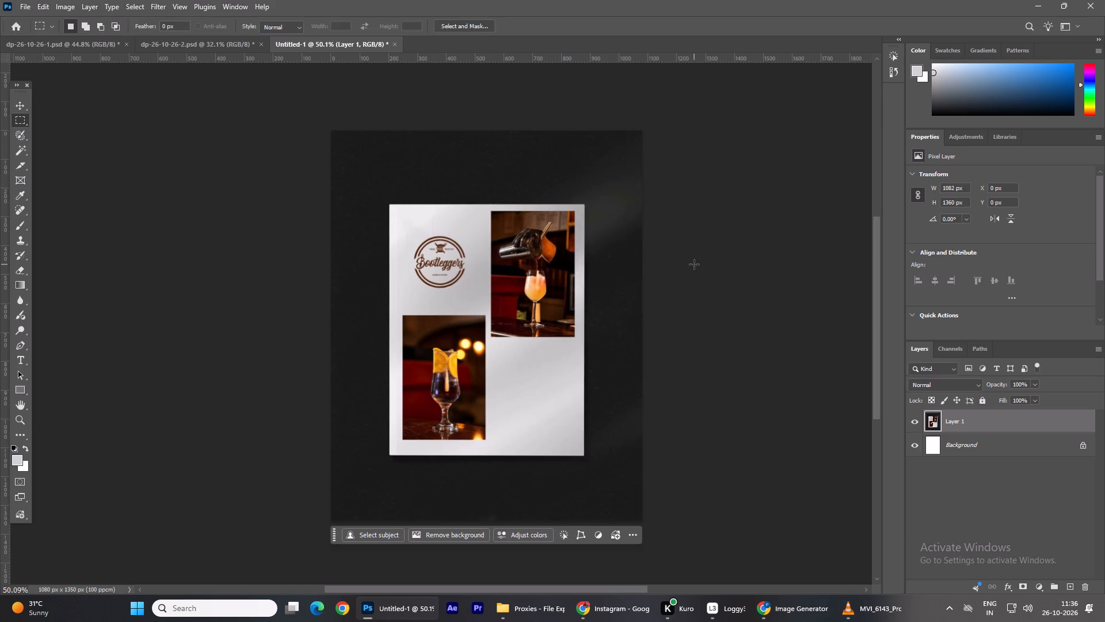
Select an area of about 106 x 36 px around the faint spot at the reference image's bottom edge and fill it.
left_click_drag(467, 509, 556, 560)
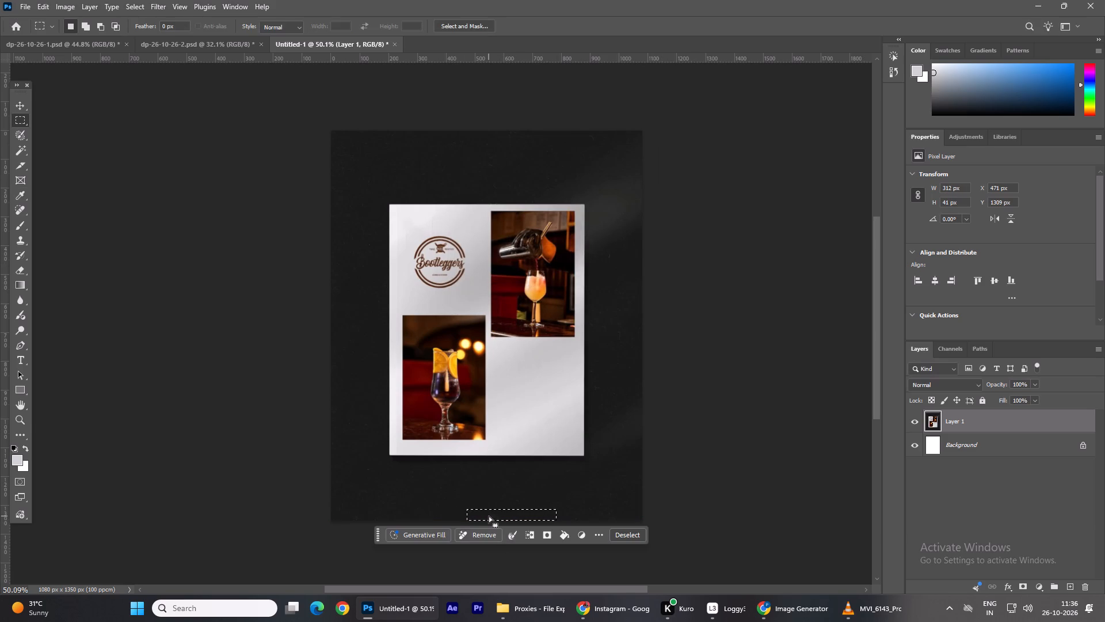
double_click(489, 516)
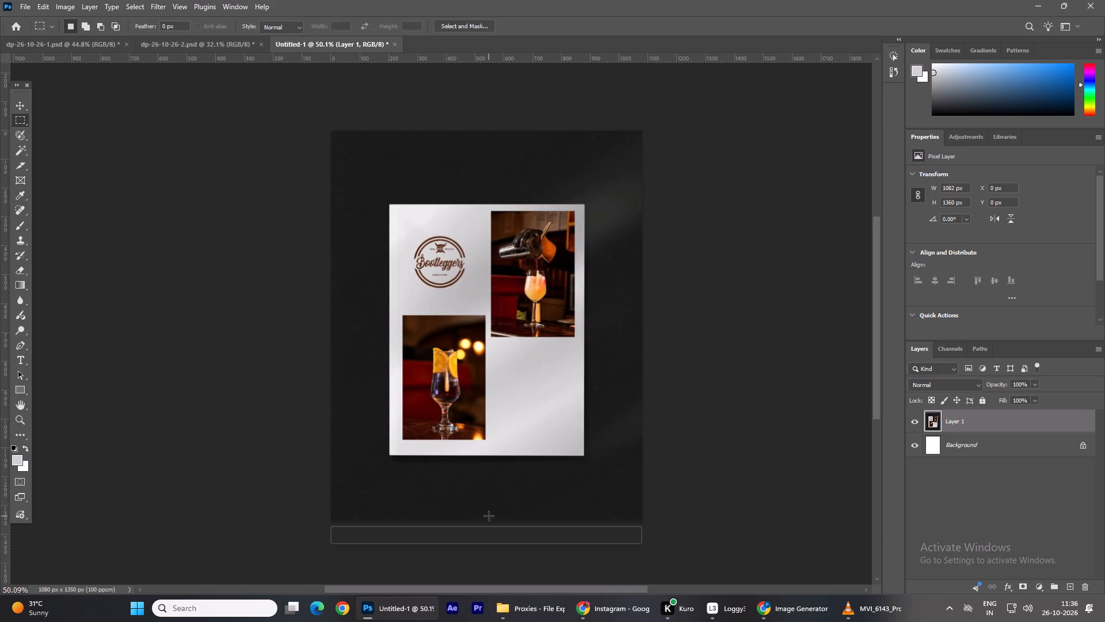
scroll(489, 516, "up", 1)
scroll(489, 516, "up", 13, "alt")
scroll(489, 516, "down", 7)
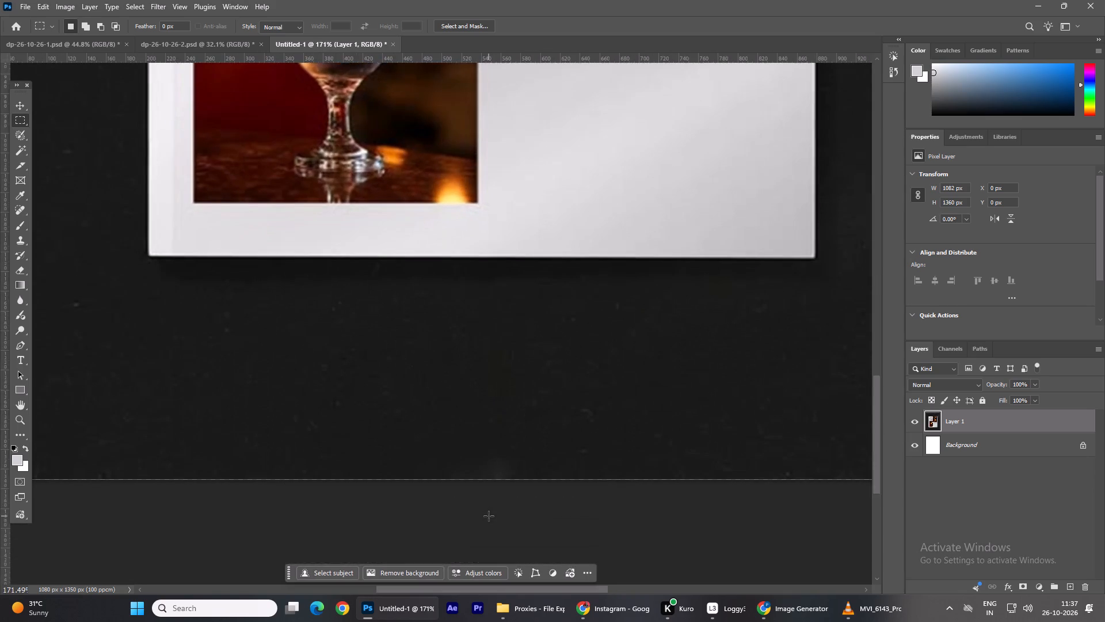
scroll(489, 516, "down", 3)
left_click_drag(442, 407, 582, 492)
left_click(497, 446)
left_click_drag(447, 416, 520, 480)
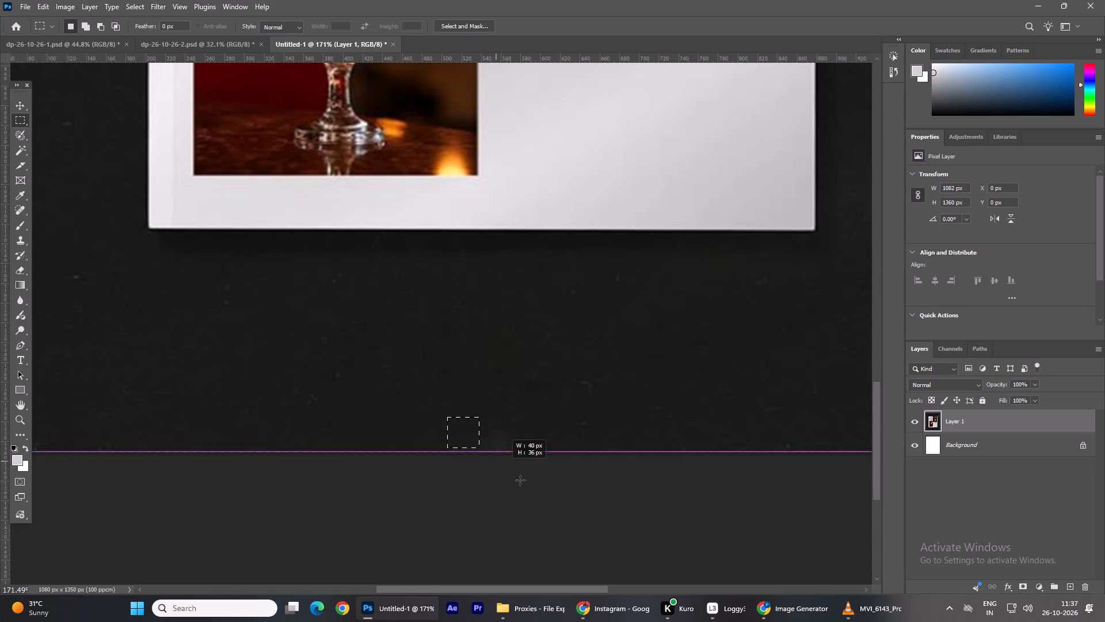
left_click_drag(520, 480, 551, 494)
right_click(517, 431)
left_click(555, 346)
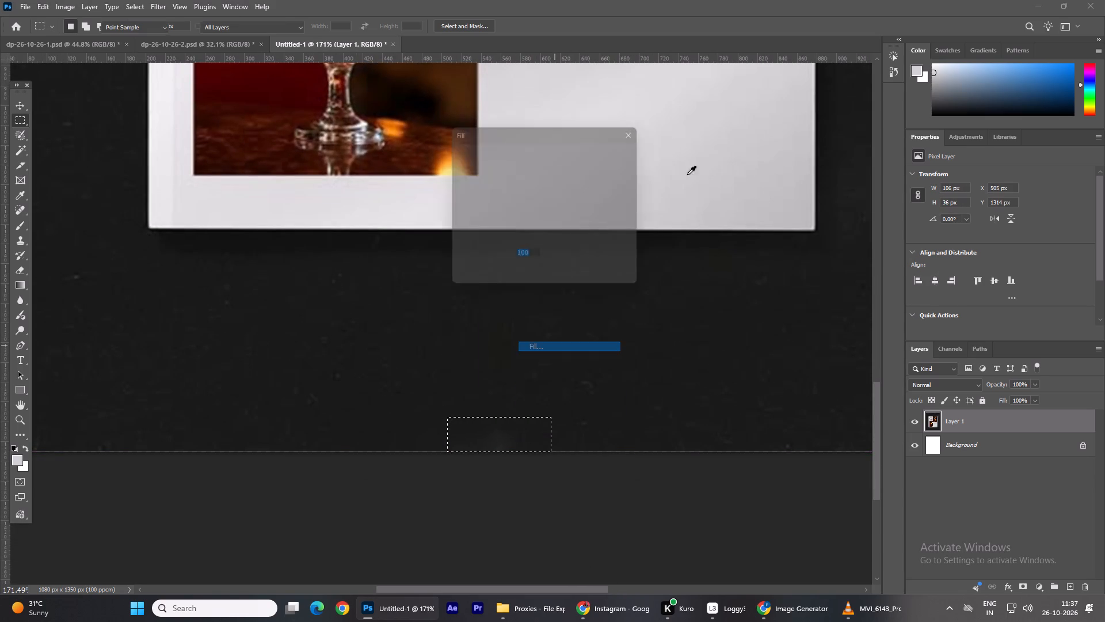
left_click(629, 161)
left_click(623, 153)
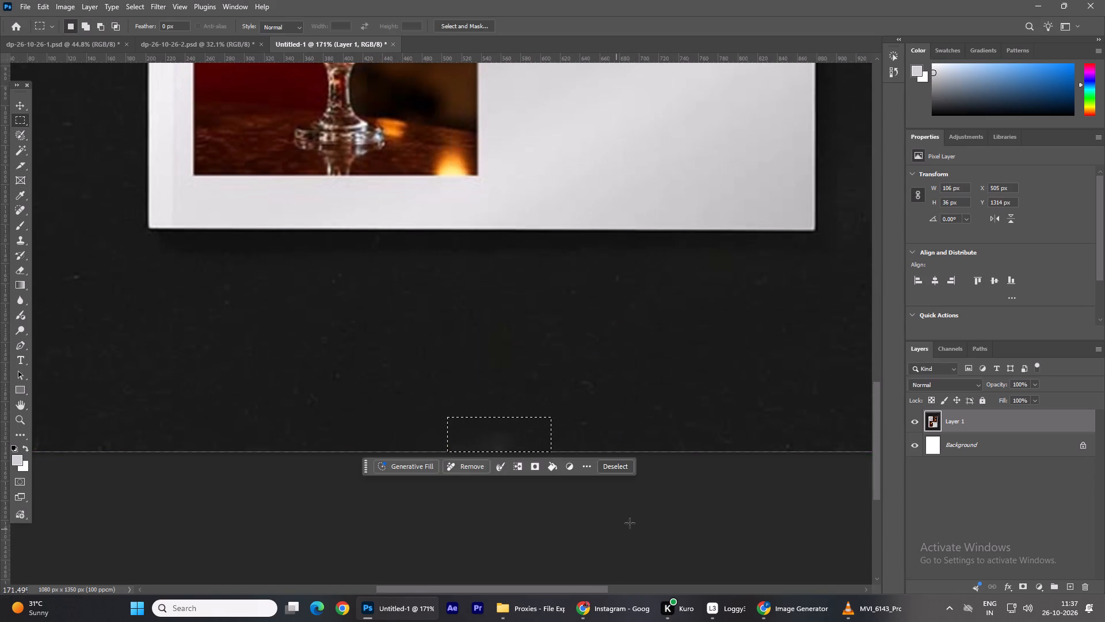
left_click(690, 480)
Enlarge the reference image to about 1102 x 1386 px so it extends past the canvas edges.
scroll(673, 501, "down", 10, "alt")
scroll(672, 510, "down", 4)
scroll(657, 532, "up", 2)
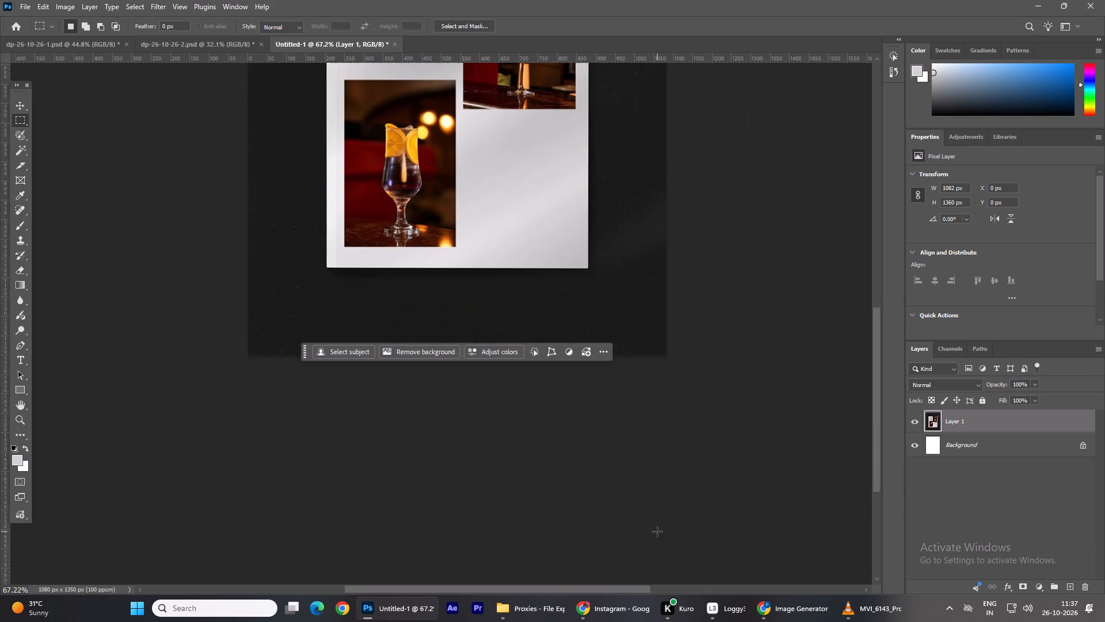
scroll(657, 532, "up", 15)
scroll(770, 406, "up", 10)
scroll(226, 287, "up", 4)
scroll(227, 288, "down", 5, "alt")
left_click(22, 108)
left_click(203, 177)
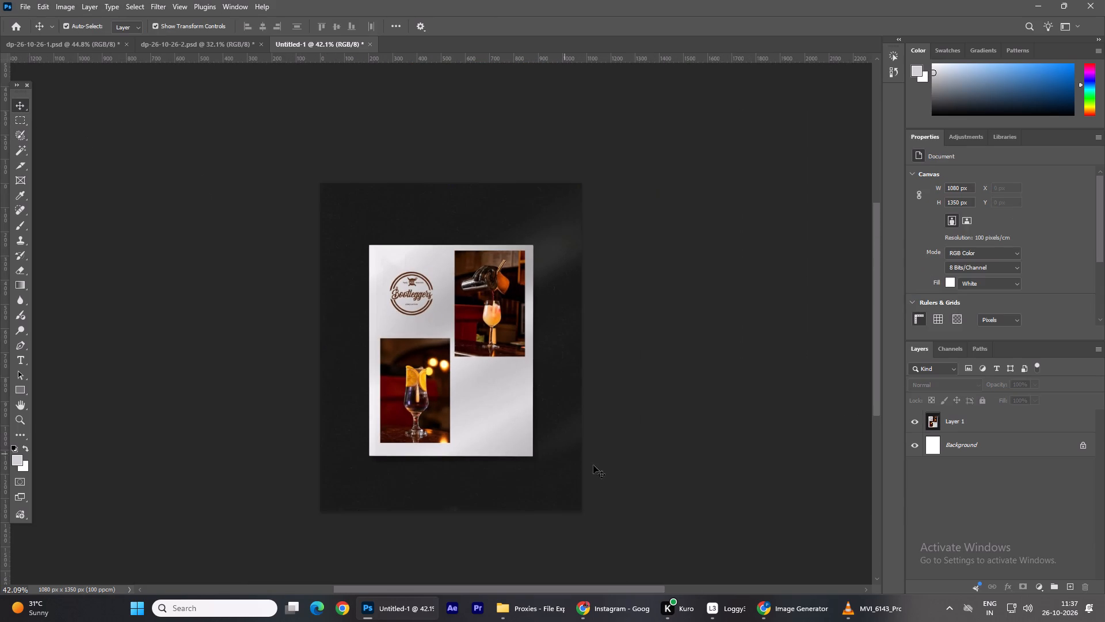
left_click(515, 461)
left_click_drag(452, 516, 452, 522)
left_click(538, 545)
left_click(683, 498)
scroll(677, 479, "down", 1)
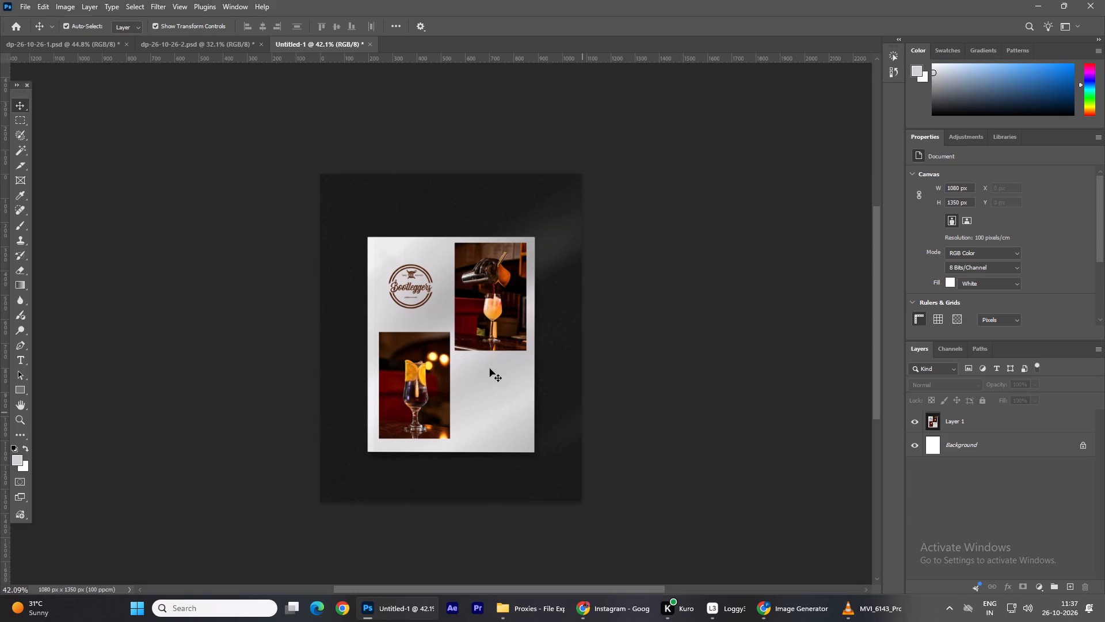
Draw a light grey rectangle of about 689 x 887 px covering the white card in the reference image.
left_click(989, 426)
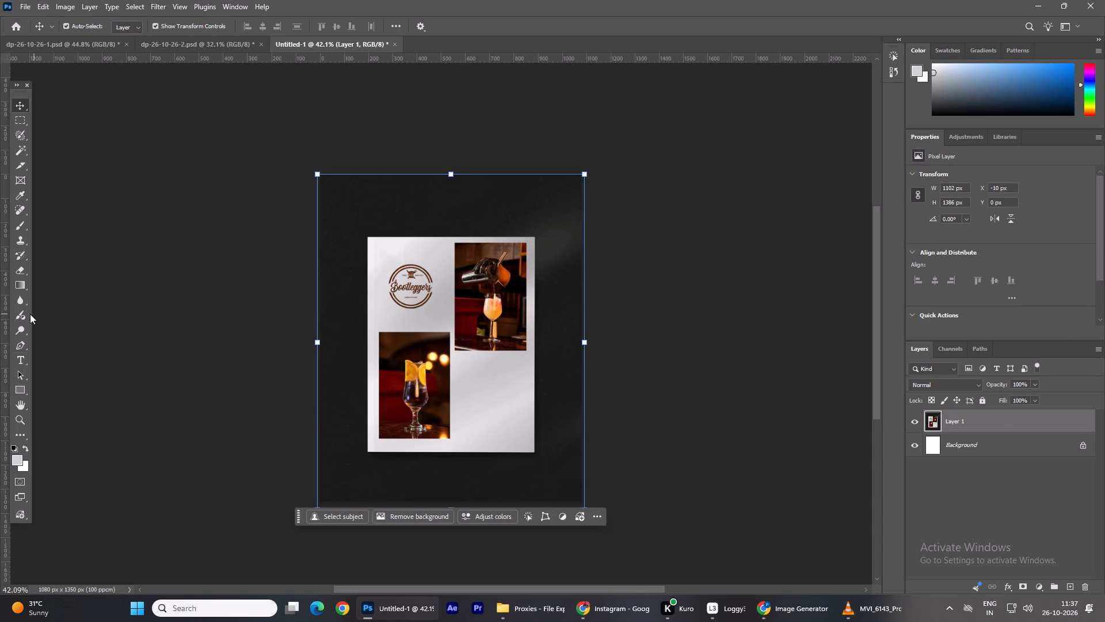
left_click(14, 392)
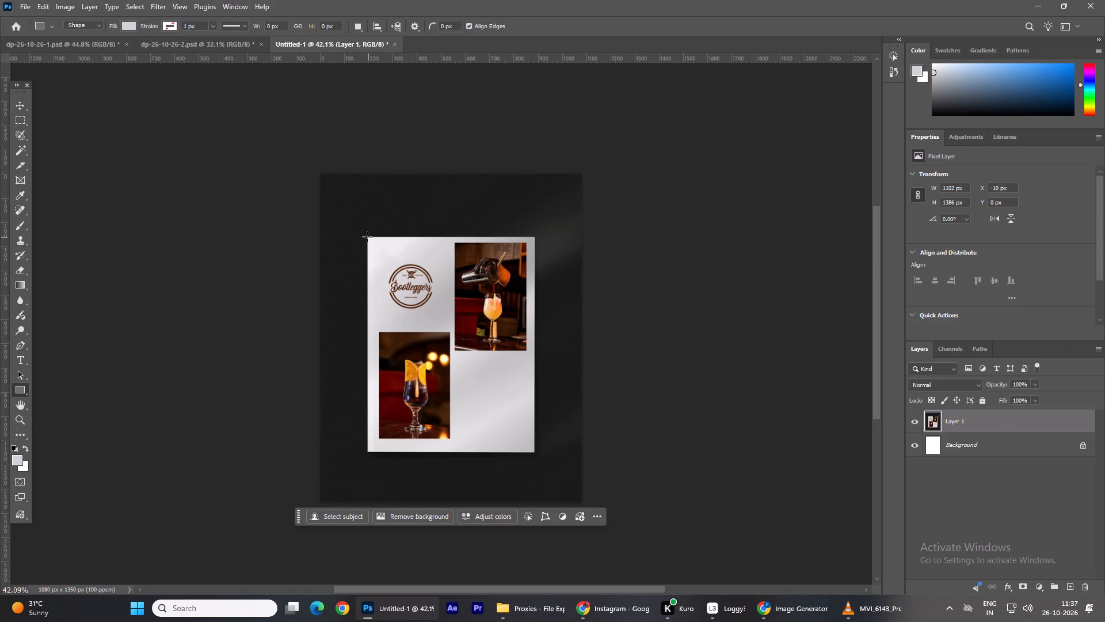
left_click_drag(367, 237, 534, 454)
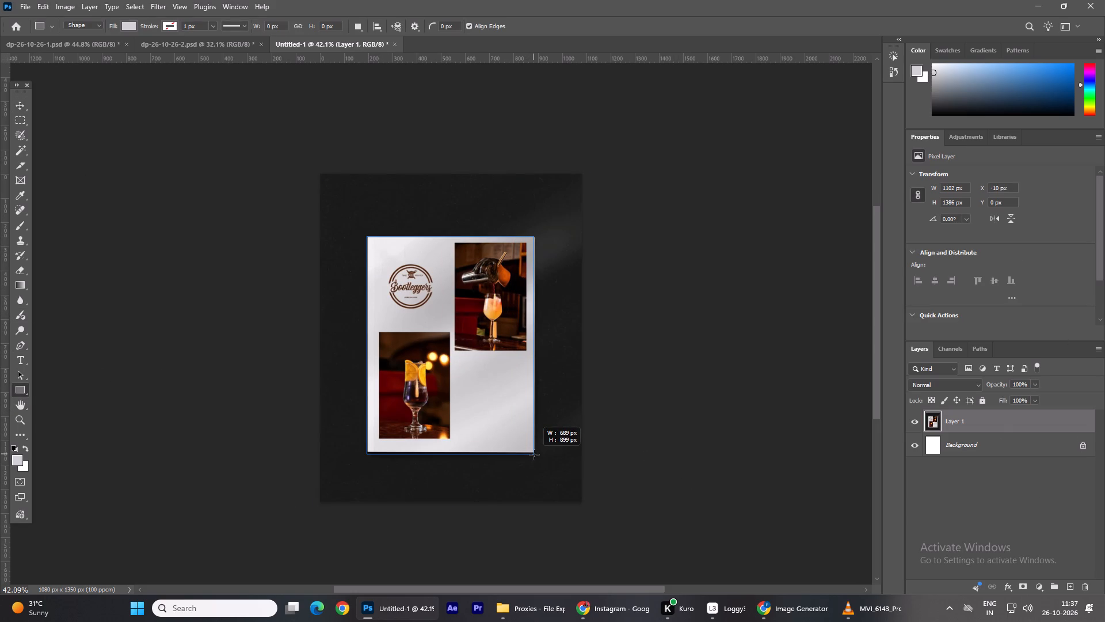
left_click_drag(534, 454, 534, 452)
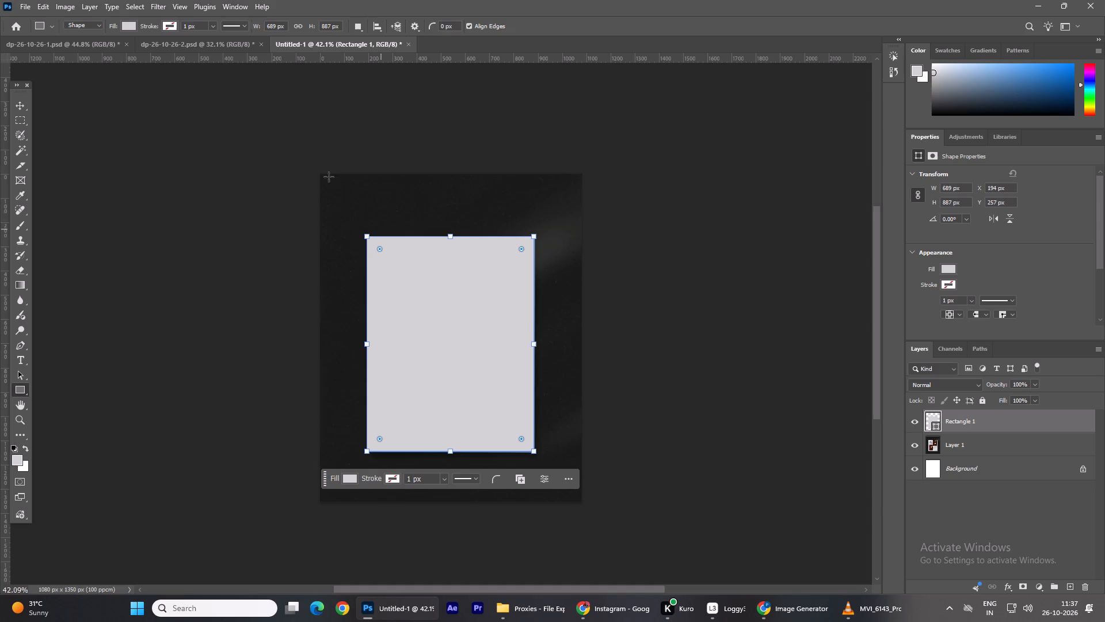
left_click(17, 107)
left_click(182, 167)
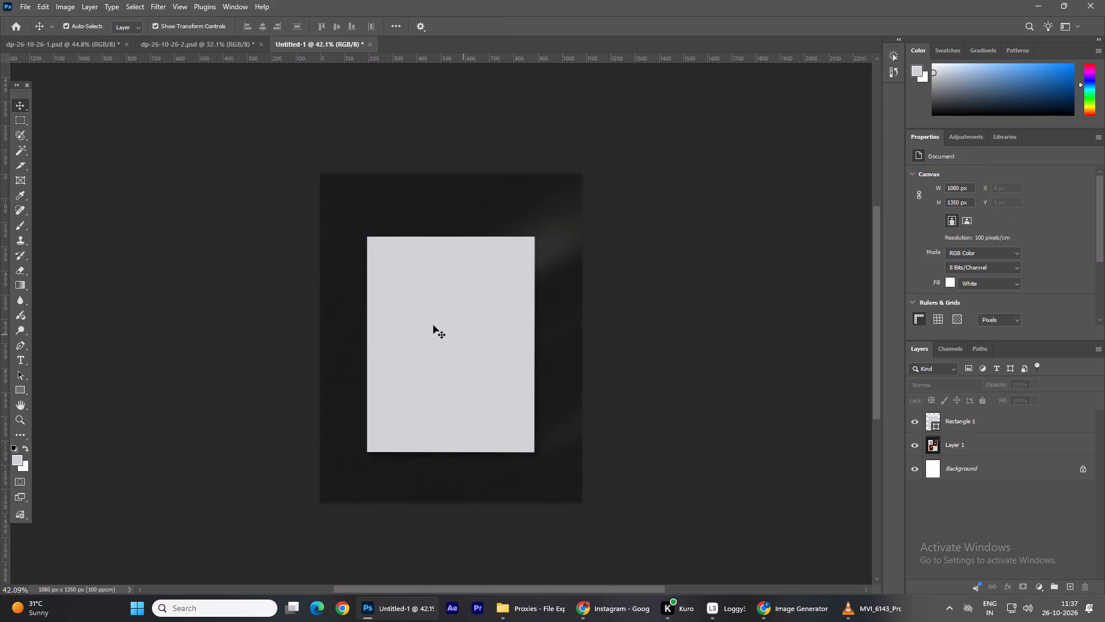
Add a 2 px brown outside stroke at 100% opacity to the light grey rectangle.
left_click(428, 324)
left_click(1007, 593)
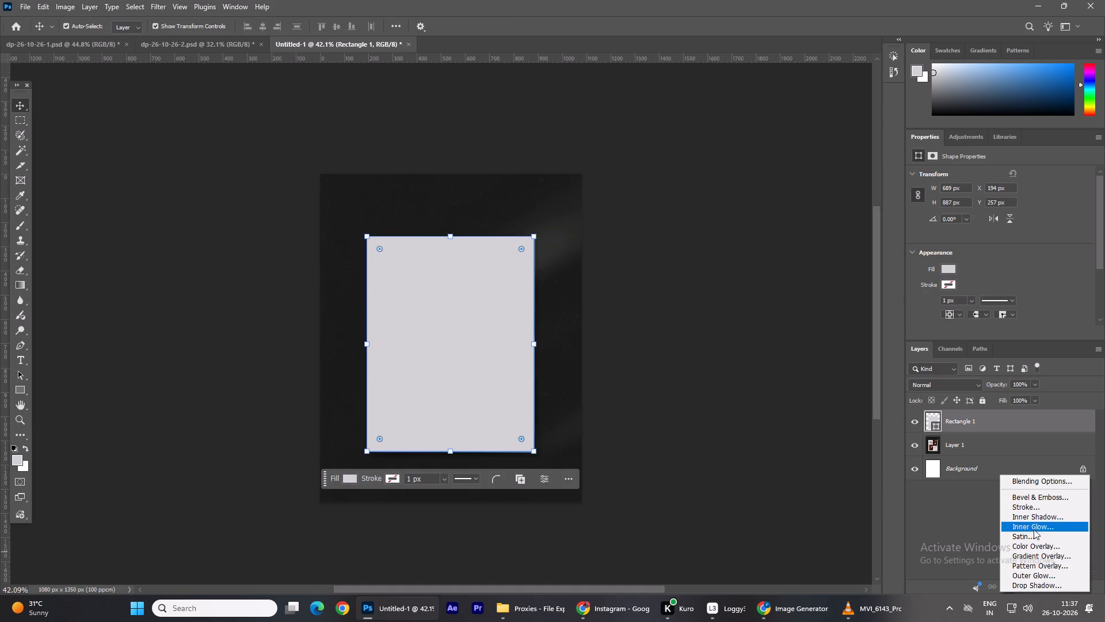
left_click(1033, 507)
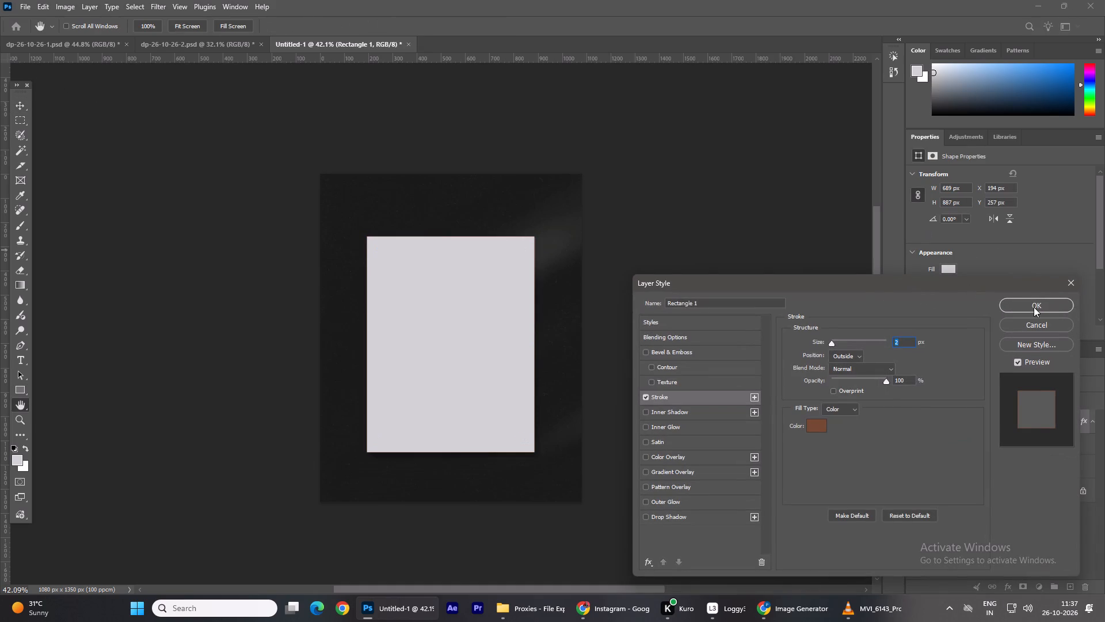
left_click(1034, 307)
left_click(638, 211)
Hide the light grey rectangle and trace the reference's cocktail photos with dark maroon rectangles, beginning with the upper photo.
left_click(912, 422)
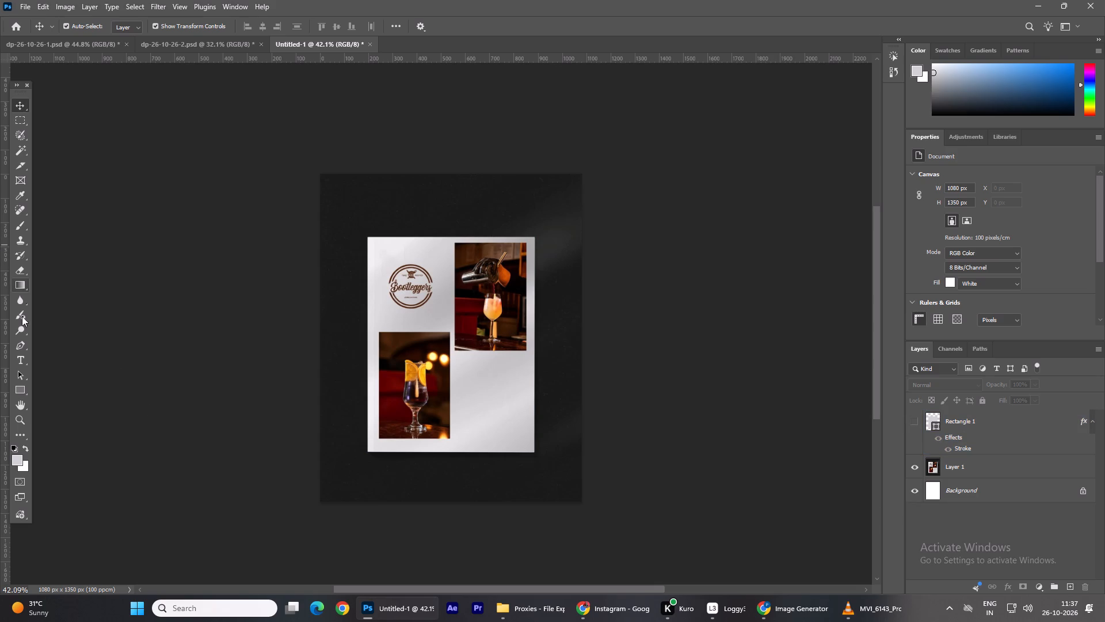
left_click(17, 387)
left_click(125, 24)
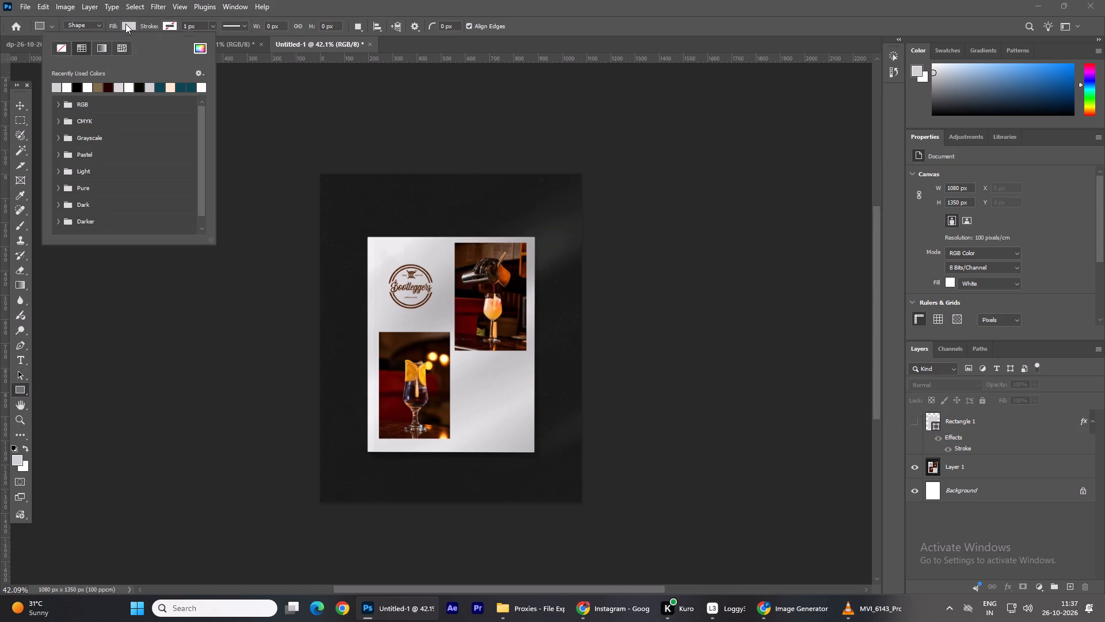
left_click(109, 85)
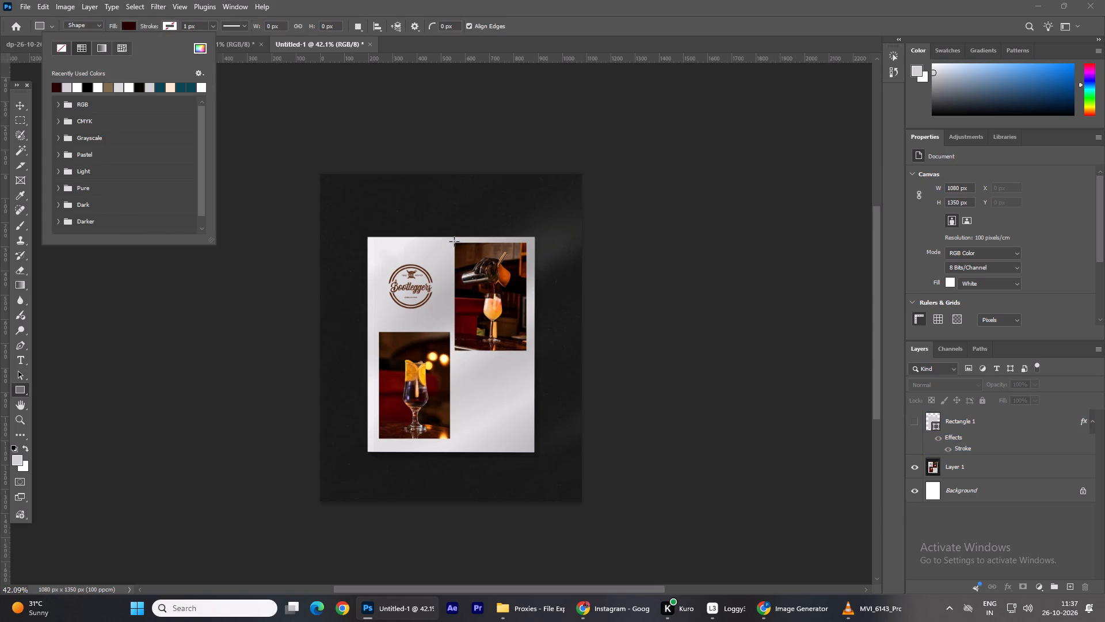
left_click_drag(454, 241, 527, 350)
left_click_drag(376, 331, 397, 352)
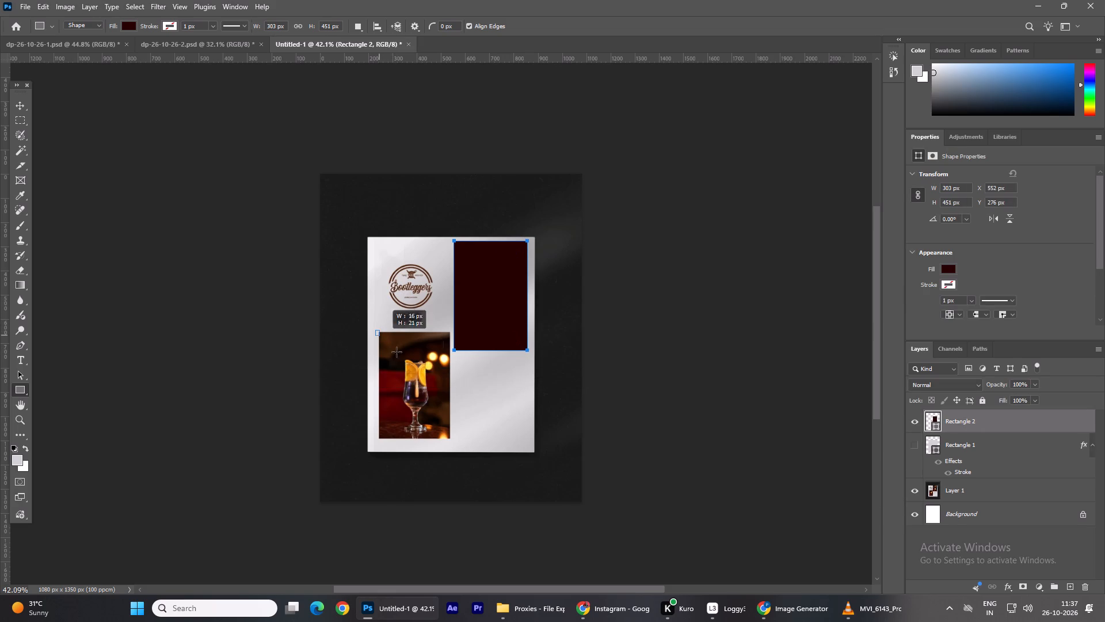
Draw a dark maroon rectangle of about 310 x 460 px over the reference's lower cocktail photo.
left_click_drag(397, 352, 451, 442)
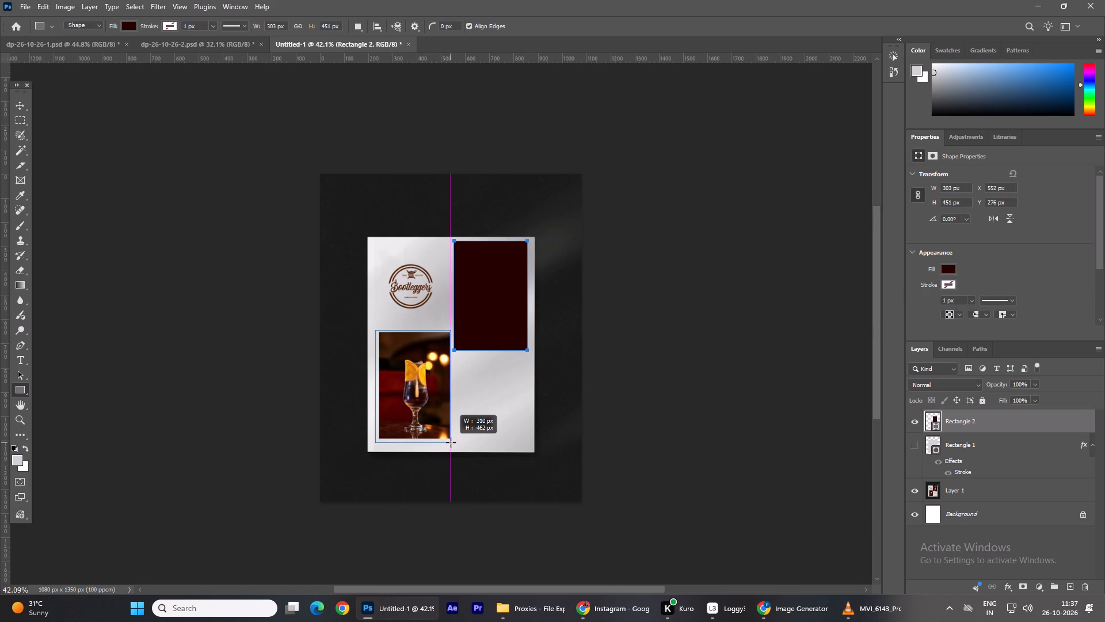
left_click_drag(451, 442, 451, 442)
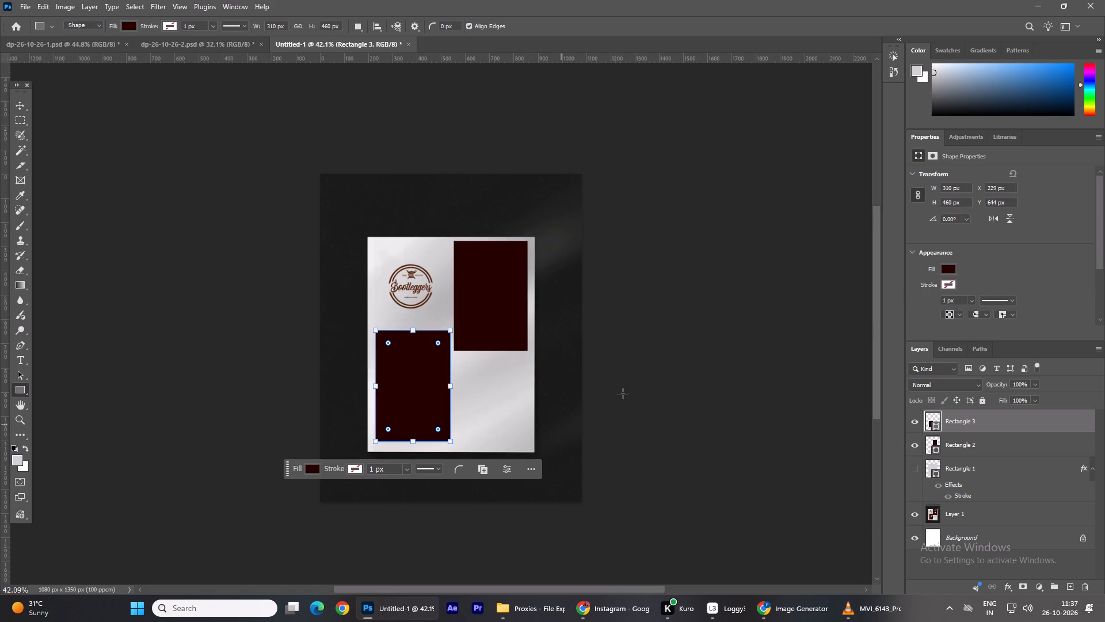
Show the hidden light grey card rectangle again beneath the two maroon photo frames and deselect everything.
left_click(21, 102)
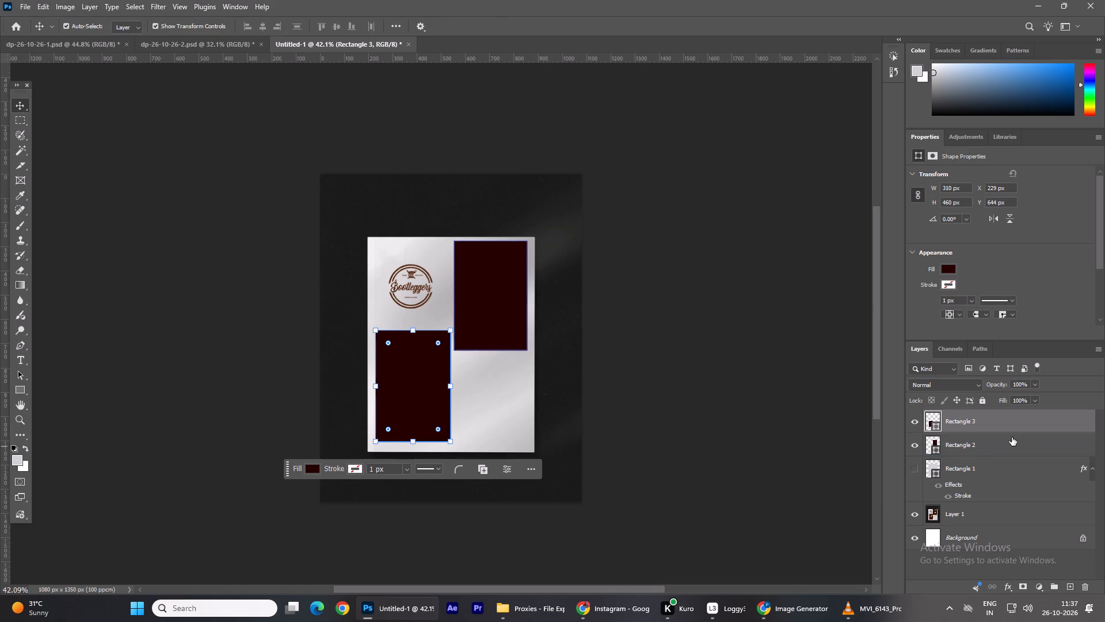
left_click(916, 471)
left_click(212, 251)
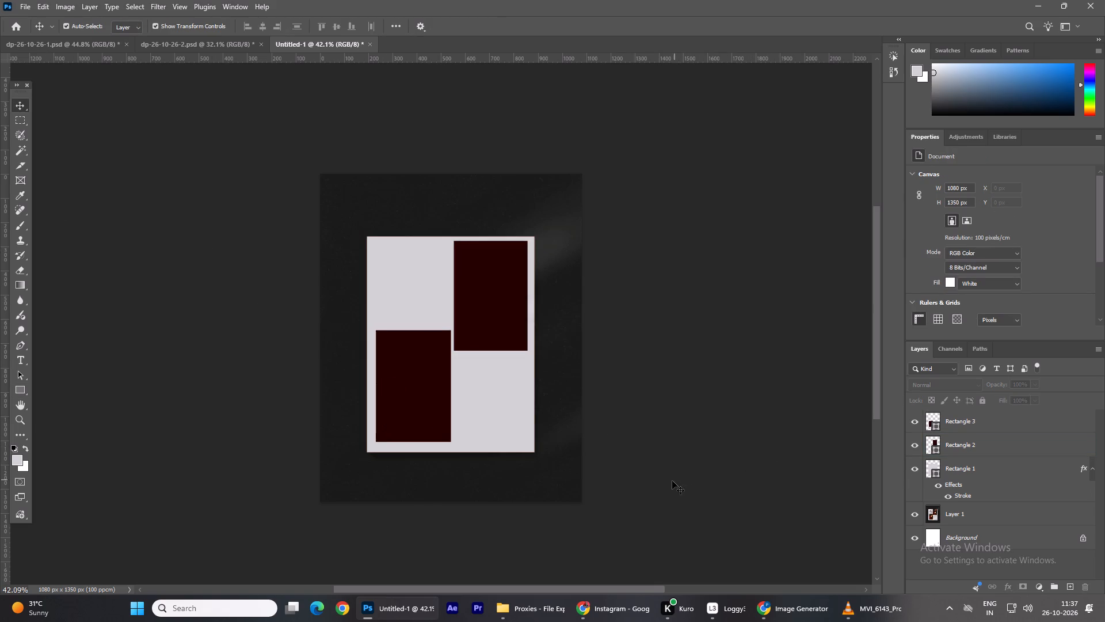
Check the Bootleggers reference post and the ChatGPT image chat, and browse My Table's Proxies folder in File Explorer for clips for the photo frames.
left_click(607, 602)
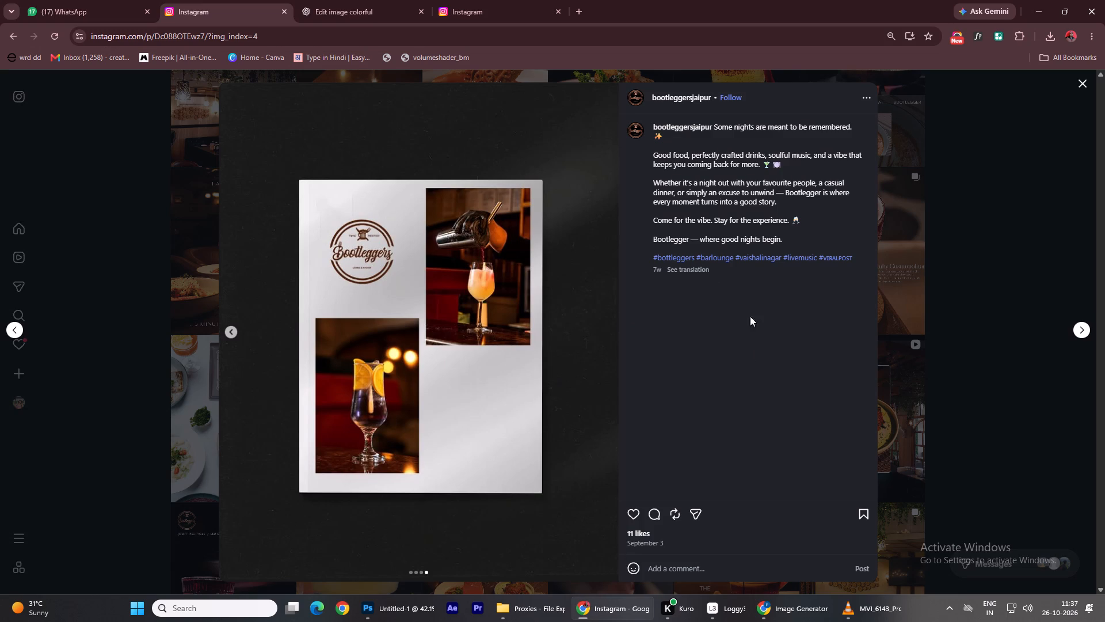
left_click(409, 0)
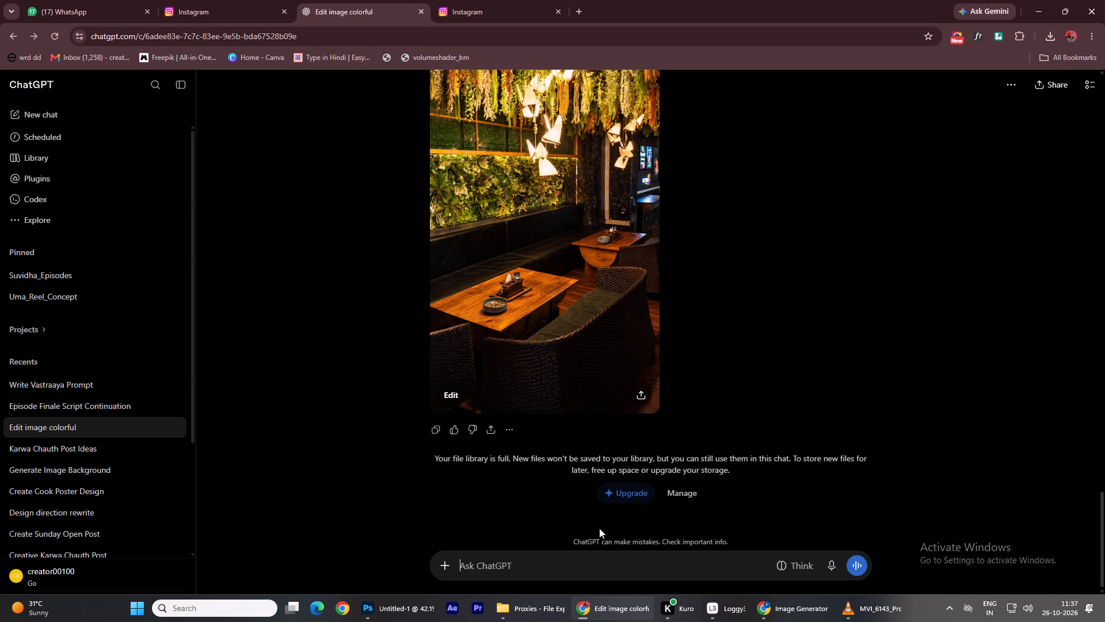
left_click(536, 609)
scroll(476, 427, "down", 4)
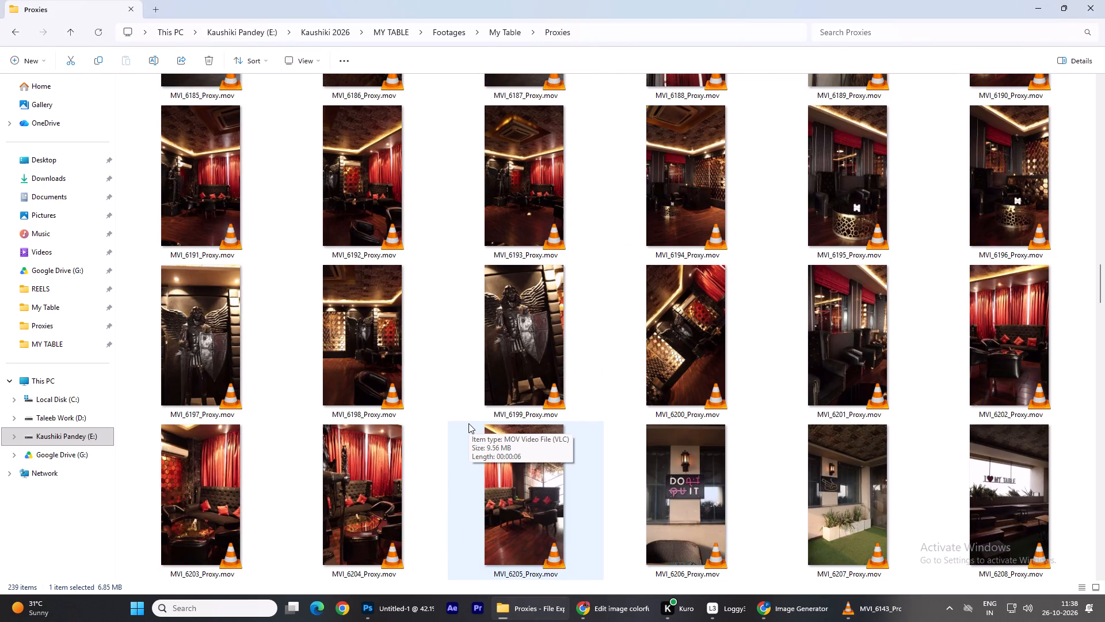
scroll(468, 423, "up", 4)
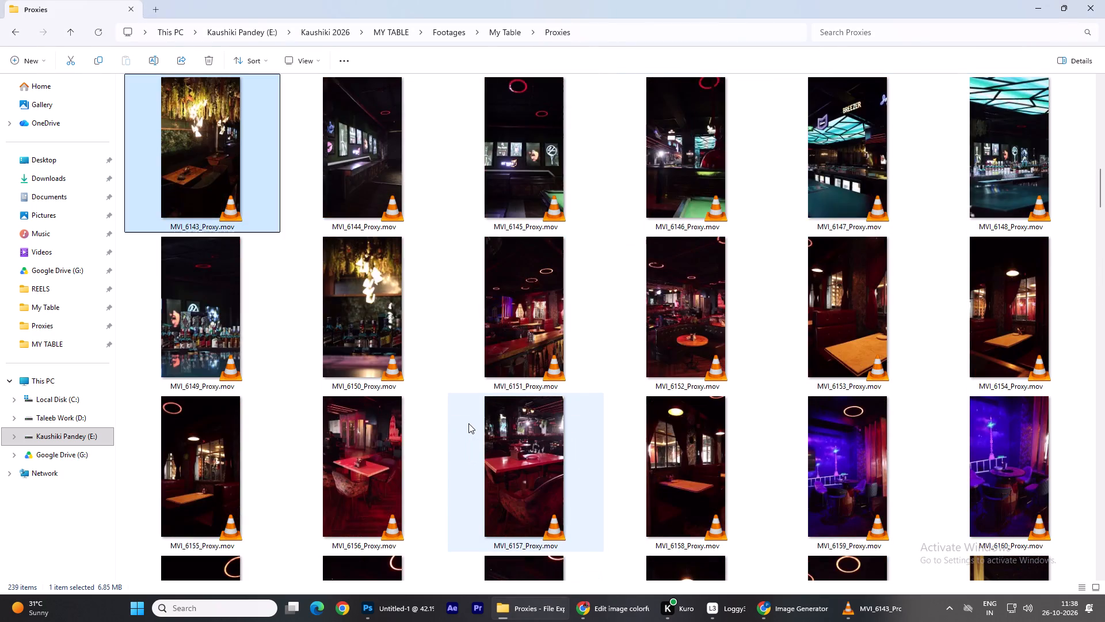
scroll(468, 423, "up", 1)
scroll(468, 423, "down", 9)
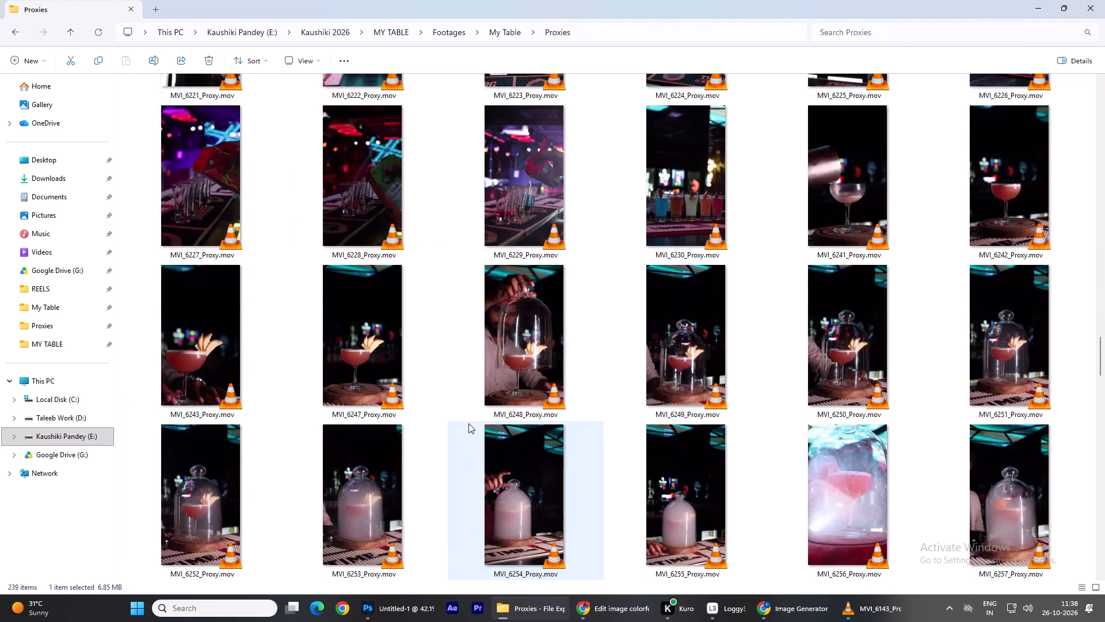
scroll(468, 423, "down", 10)
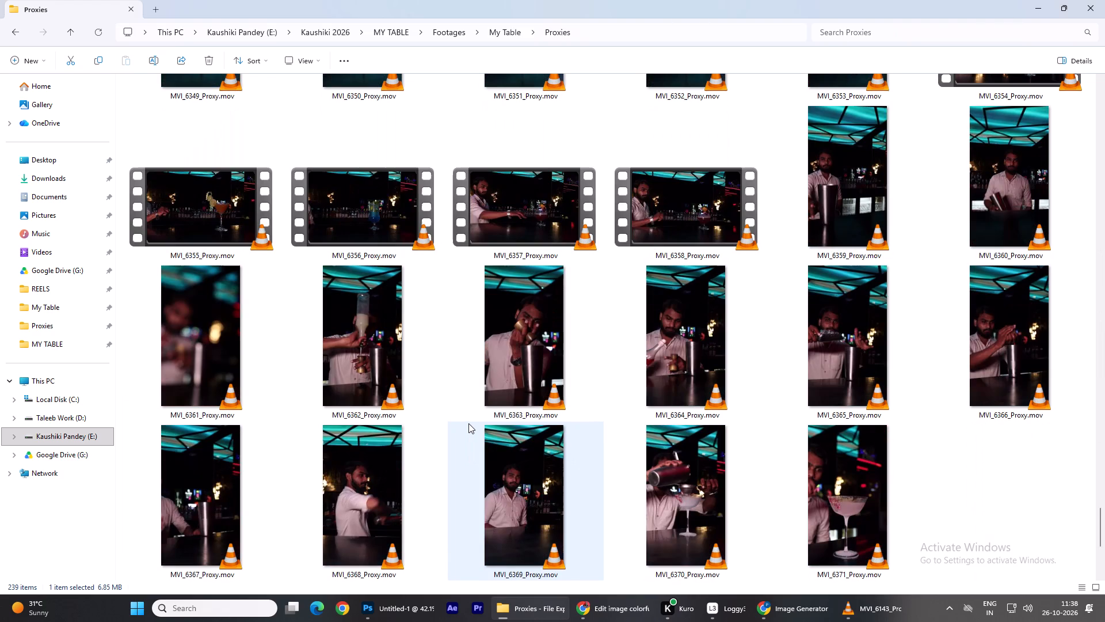
Browse the Proxies footage folder in File Explorer and preview the bartender pouring clip MVI_6269_Proxy.mov in VLC.
scroll(468, 423, "down", 3)
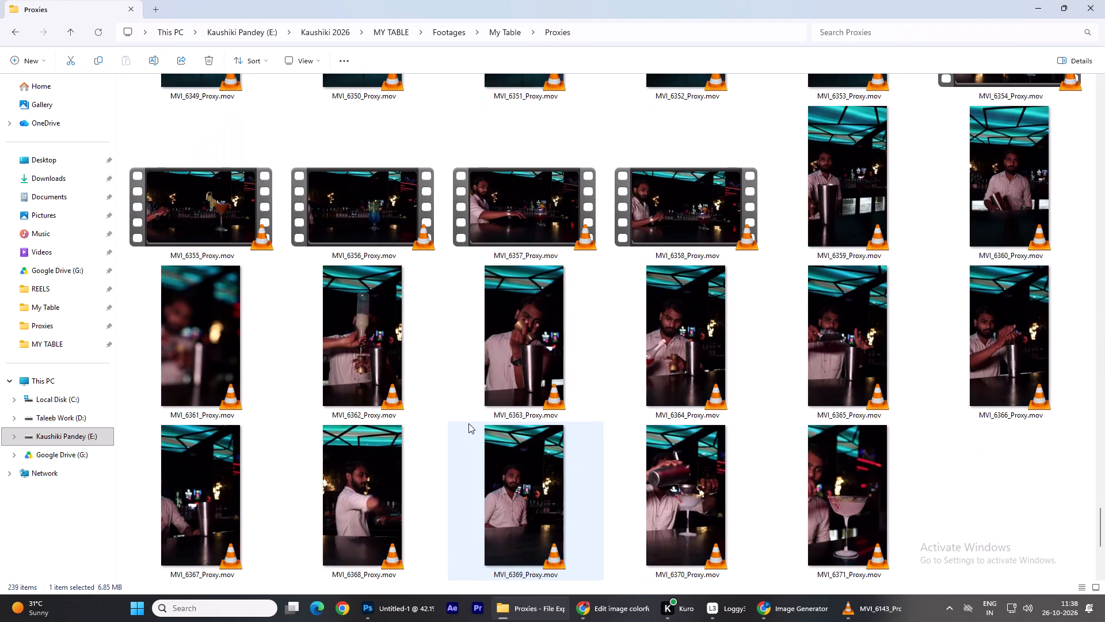
scroll(487, 411, "up", 1)
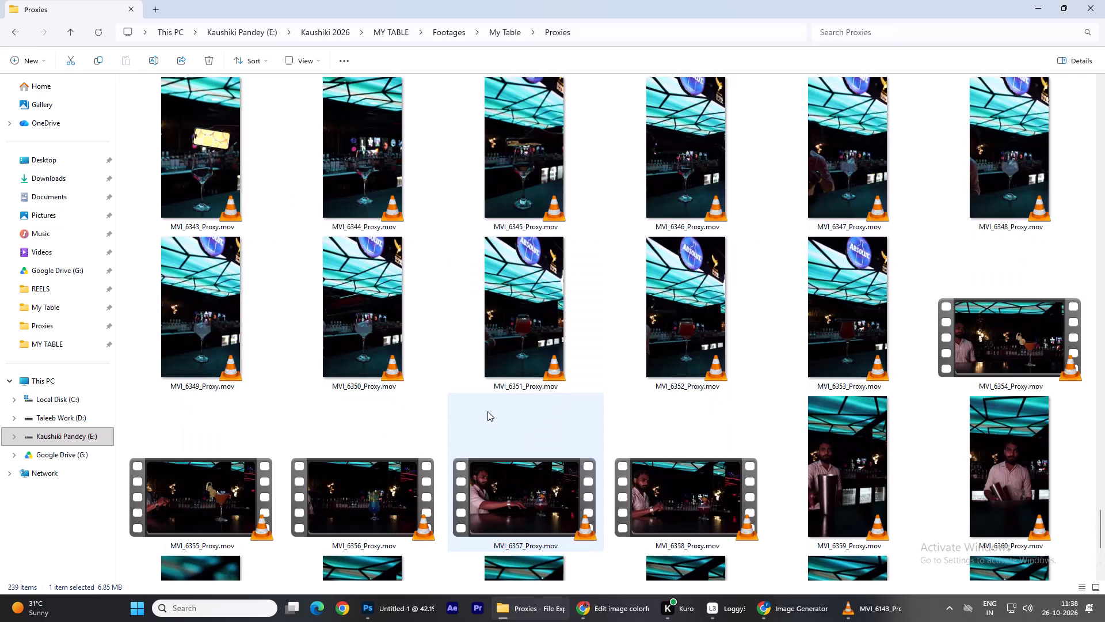
scroll(487, 411, "up", 1)
scroll(571, 359, "up", 2)
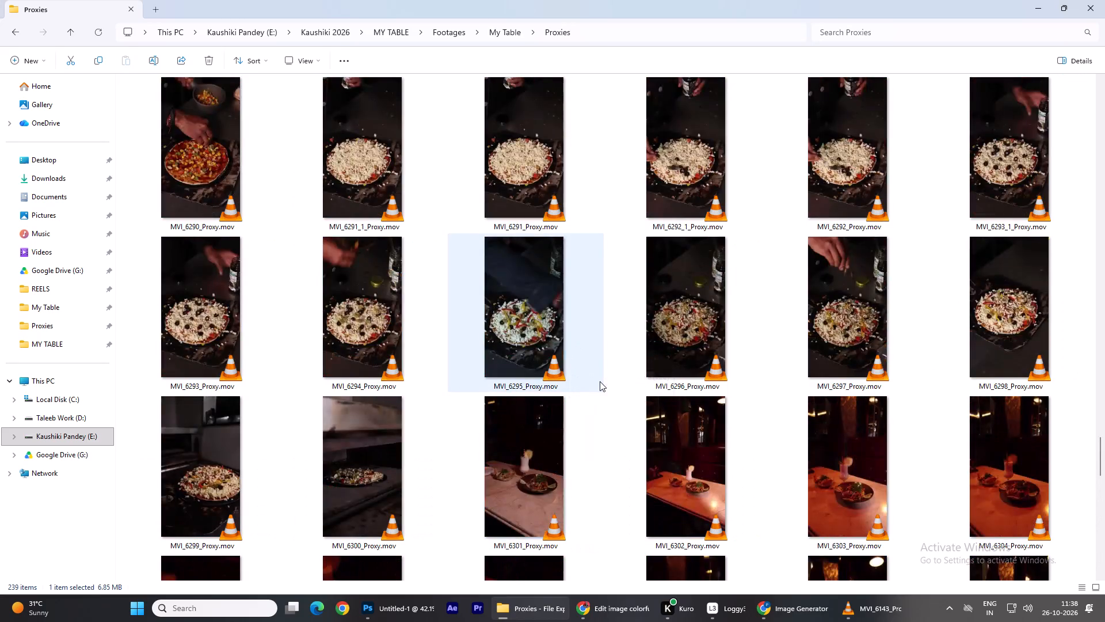
scroll(600, 381, "up", 2)
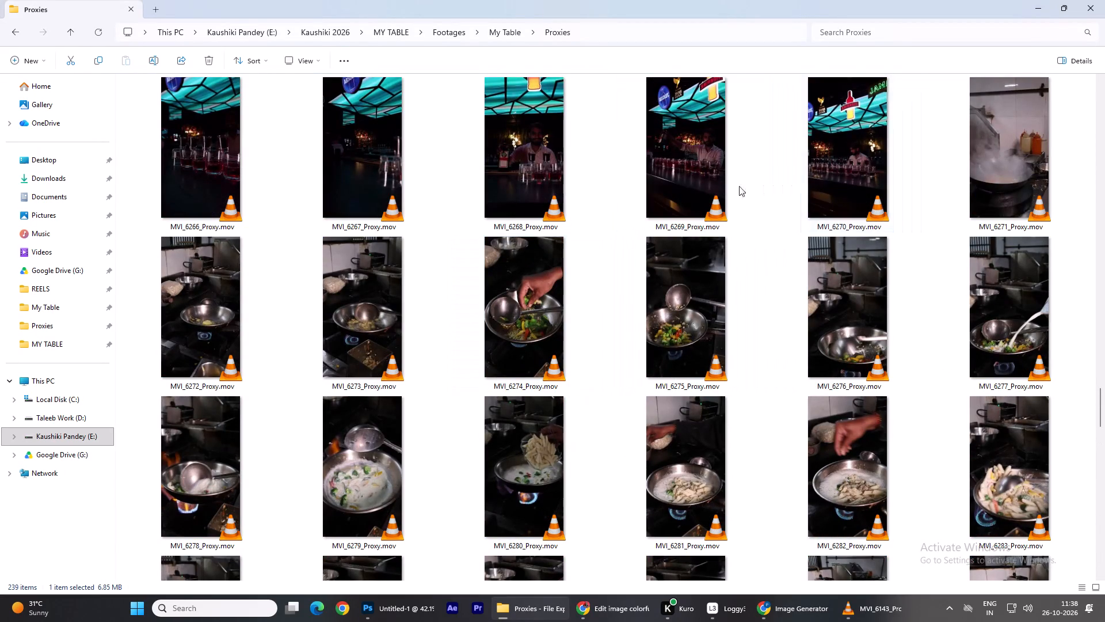
double_click(710, 186)
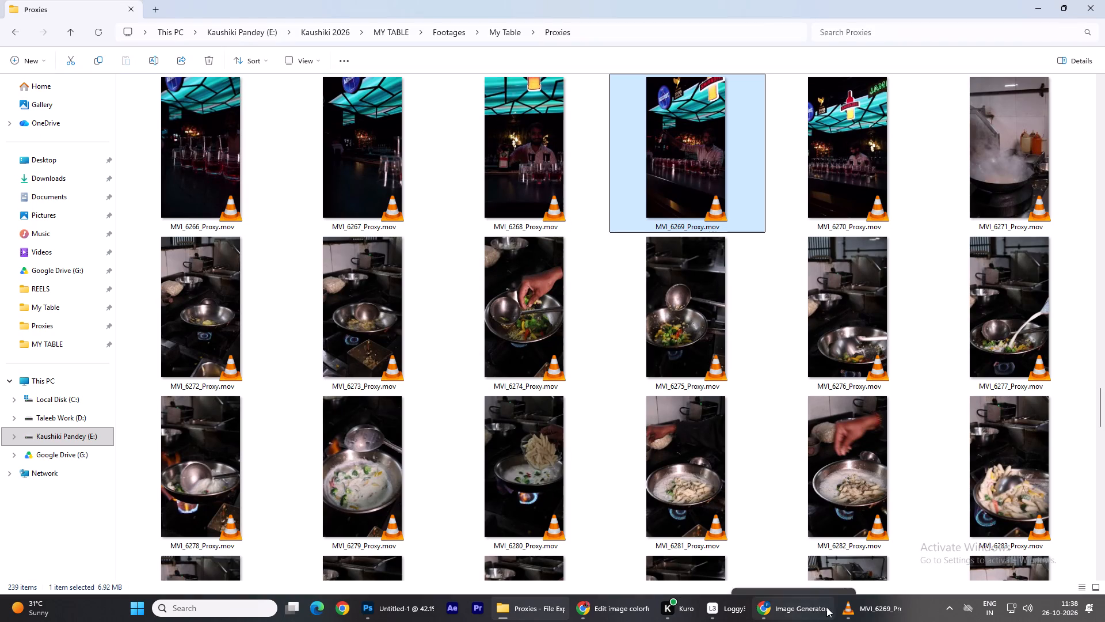
left_click(853, 610)
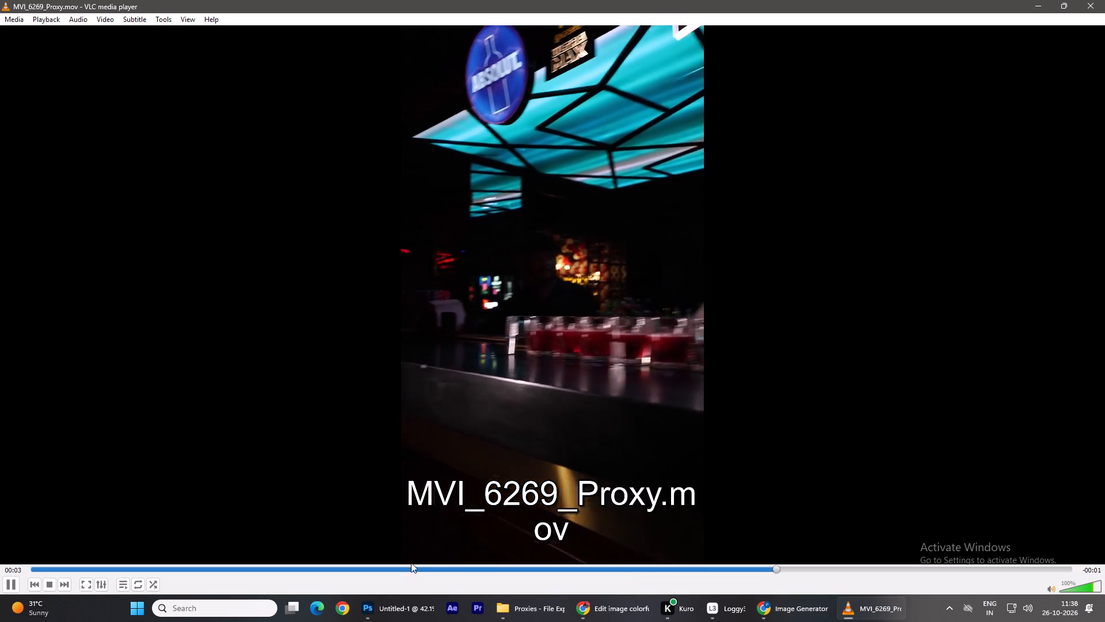
left_click_drag(403, 569, 138, 560)
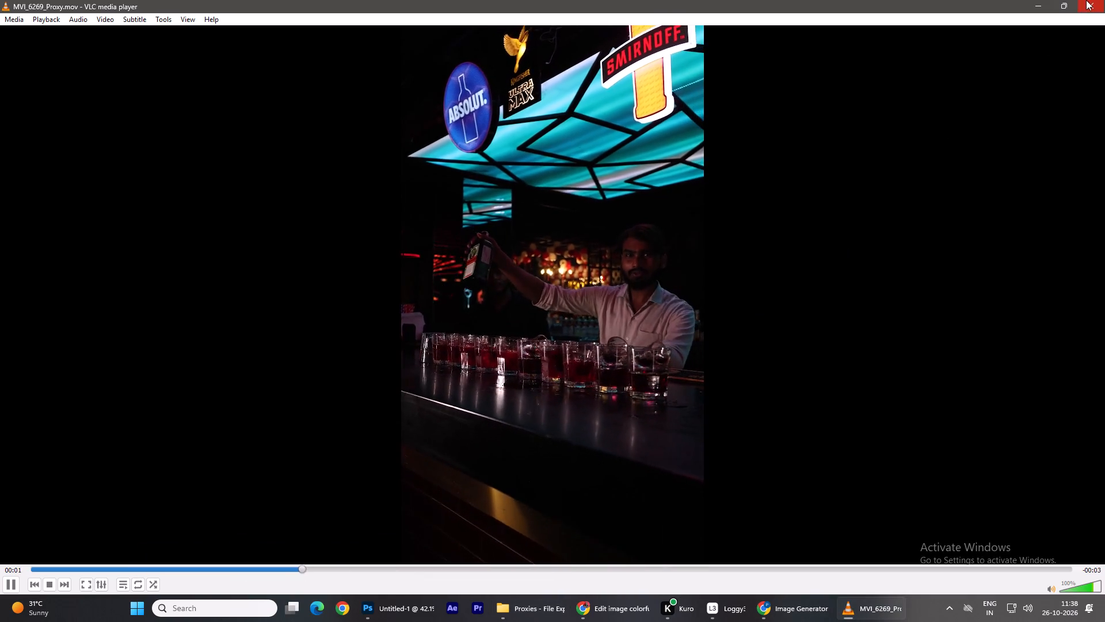
left_click(1086, 0)
Look through the earlier bar clips in the Proxies folder and preview the cocktail shaker clip MVI_6226_Proxy.mov.
scroll(668, 404, "up", 1)
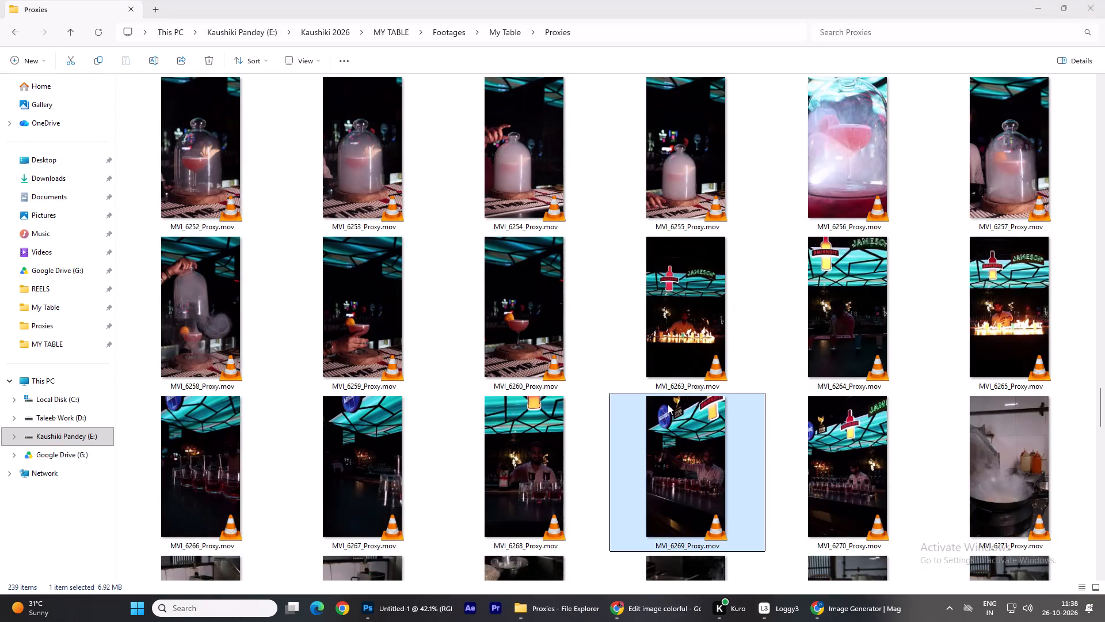
scroll(668, 404, "up", 1)
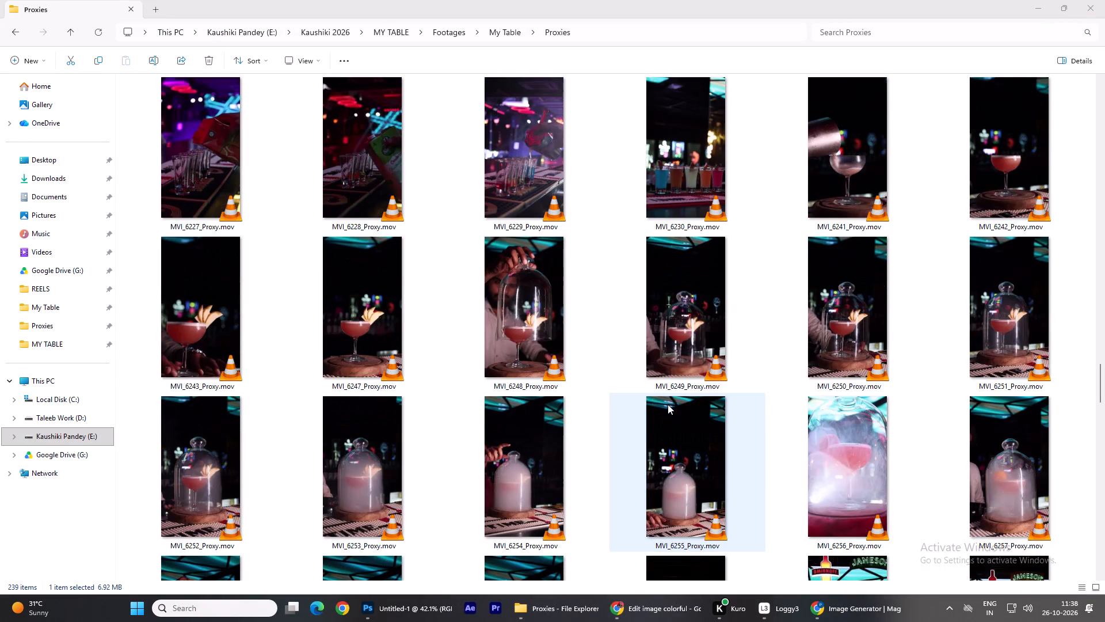
scroll(668, 404, "up", 1)
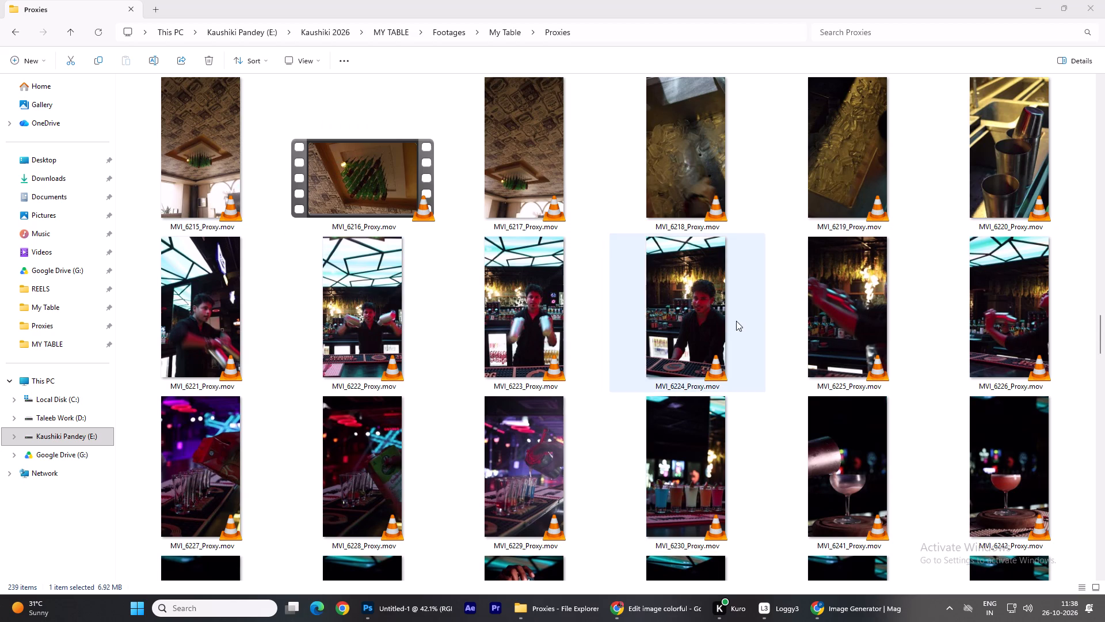
double_click(1028, 328)
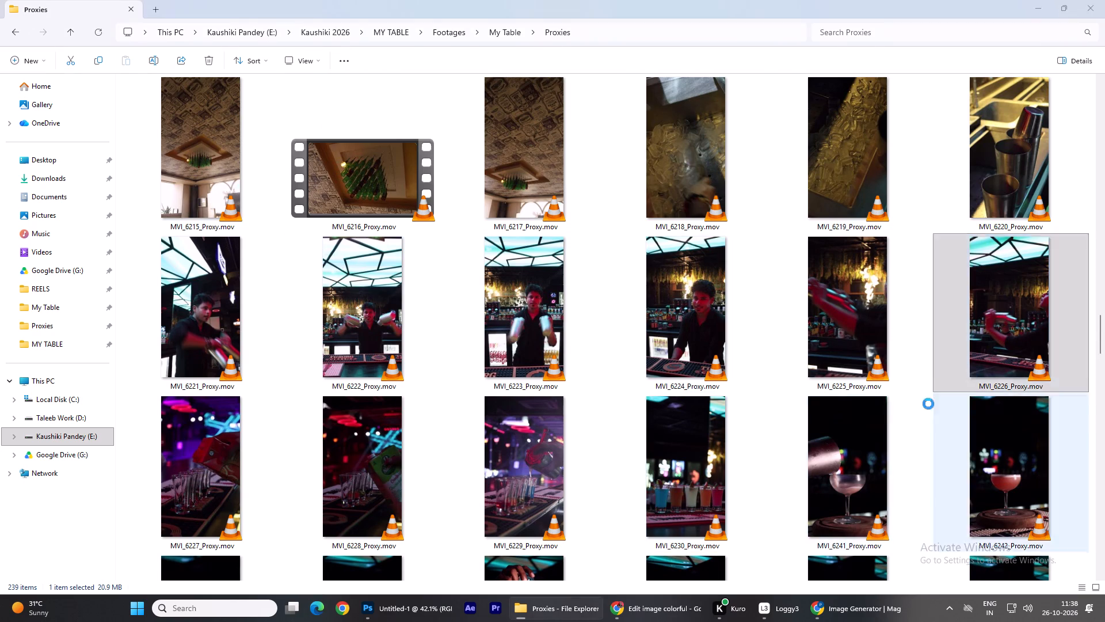
key("space")
key("space")
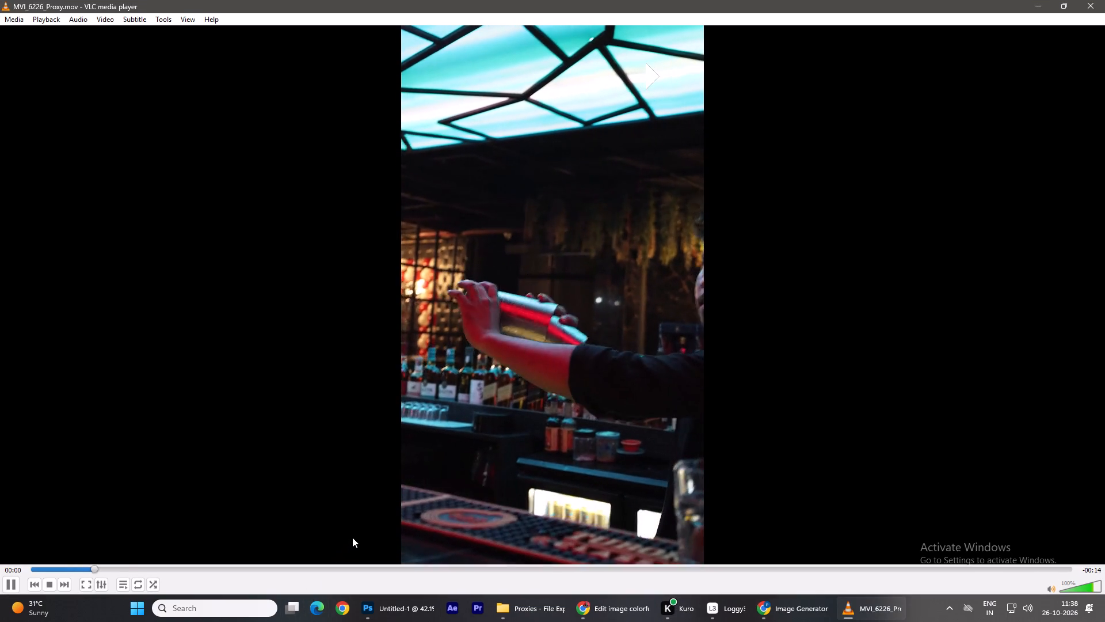
key("space")
left_click(1104, 0)
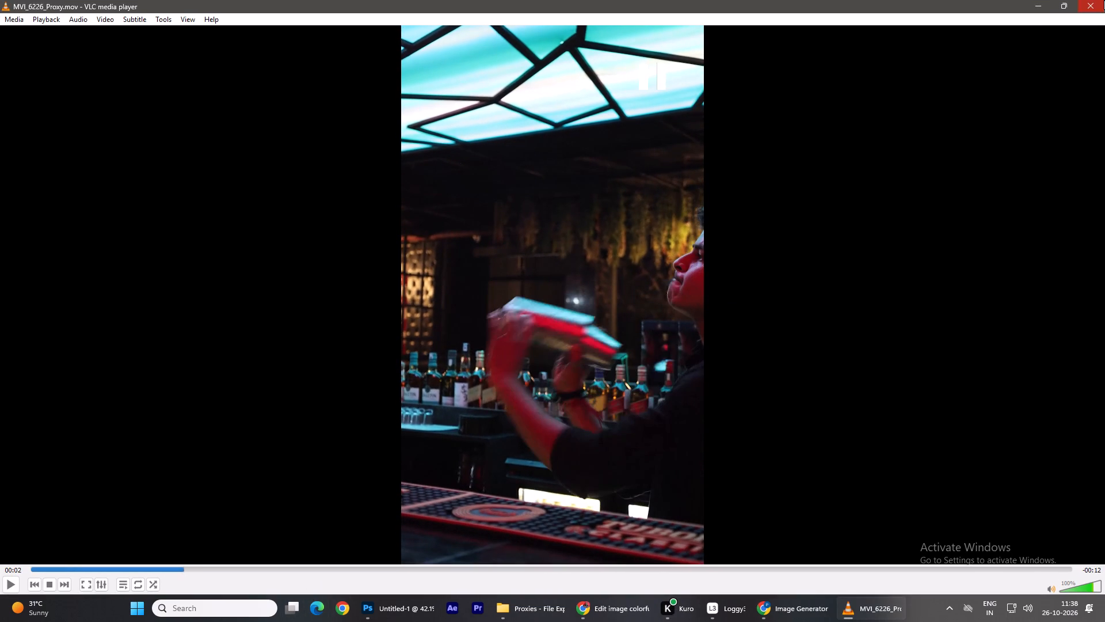
Look through the clips in the Proxies folder for suitable bar and cocktail footage.
scroll(773, 407, "down", 1)
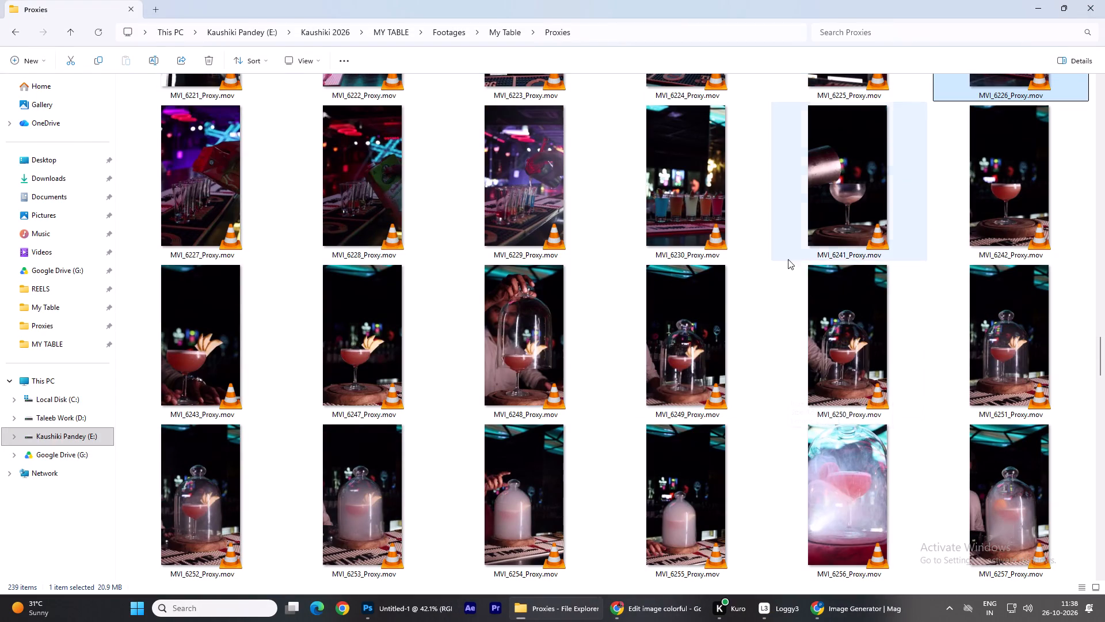
scroll(599, 479, "down", 11)
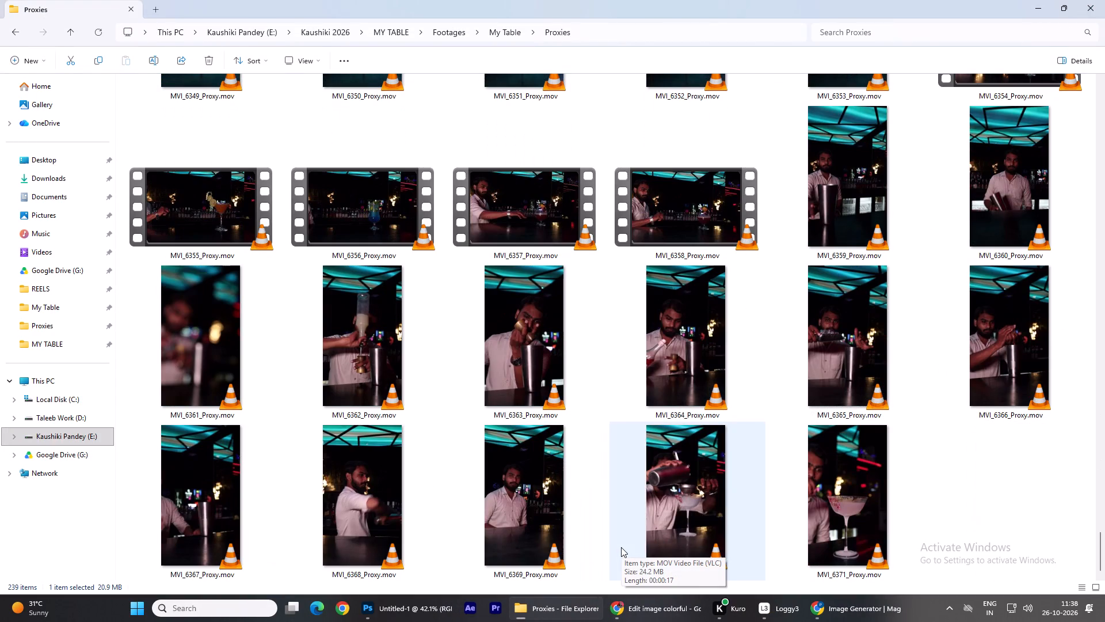
scroll(621, 547, "up", 1)
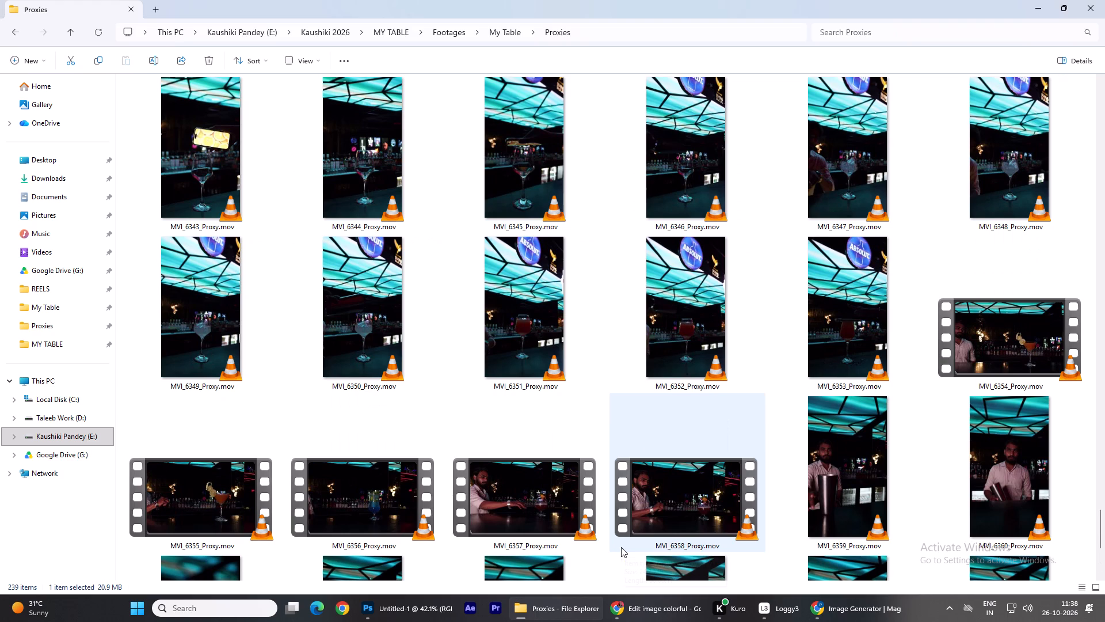
scroll(621, 547, "up", 1)
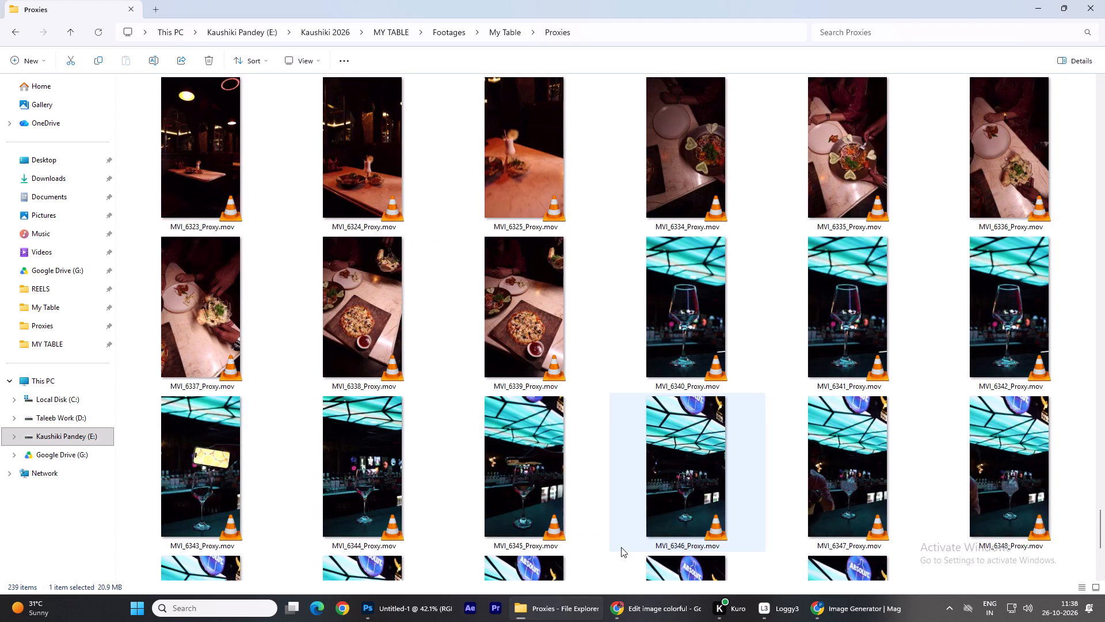
scroll(621, 547, "up", 3)
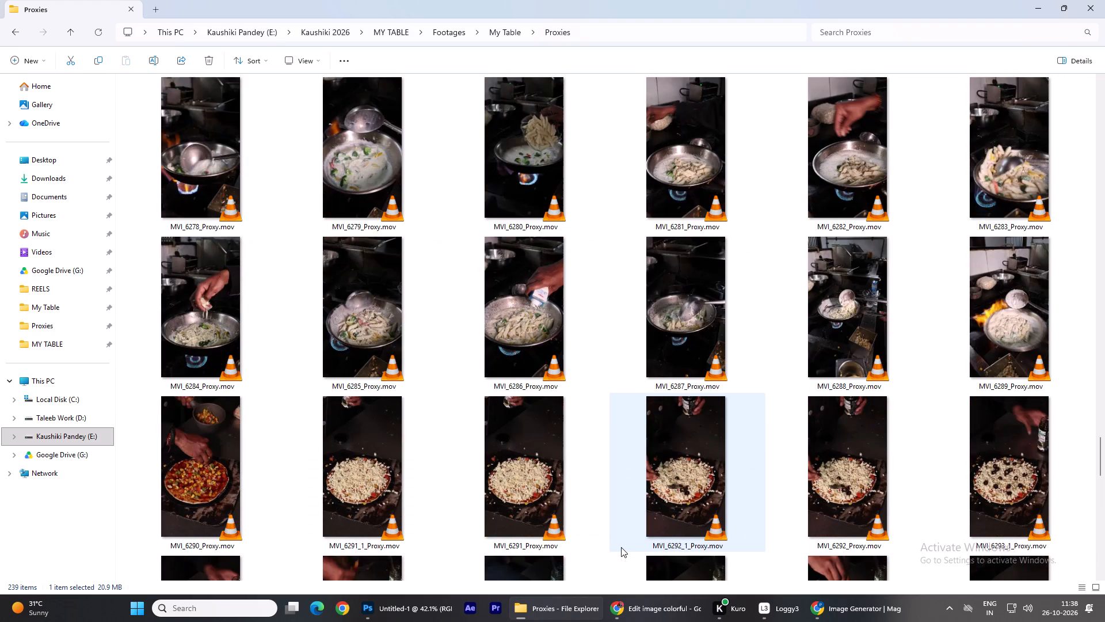
scroll(621, 547, "up", 2)
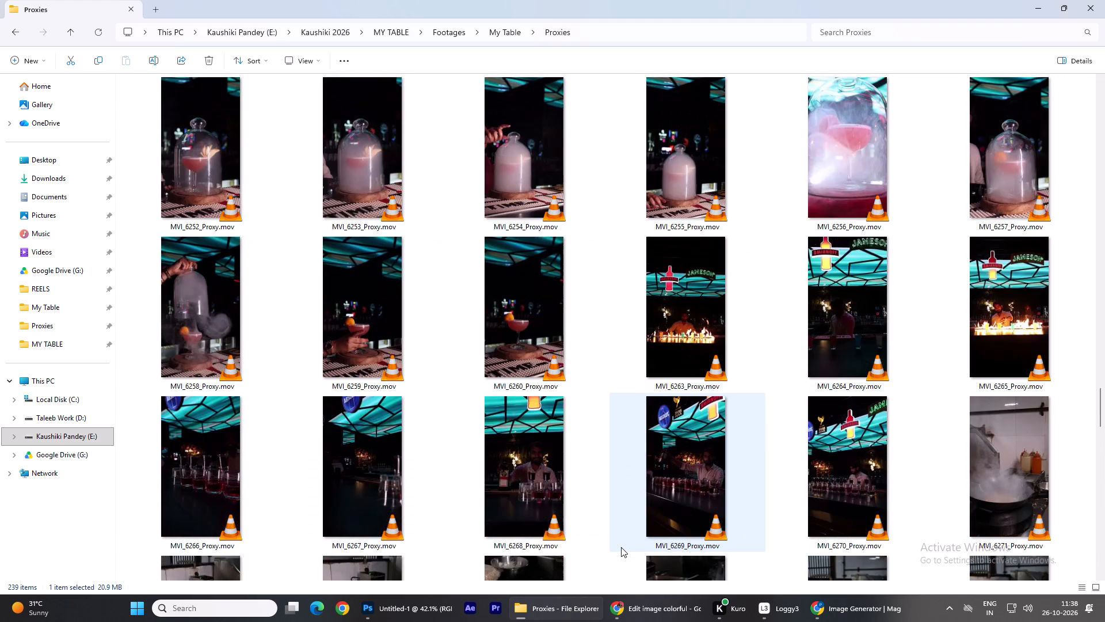
scroll(621, 547, "up", 1)
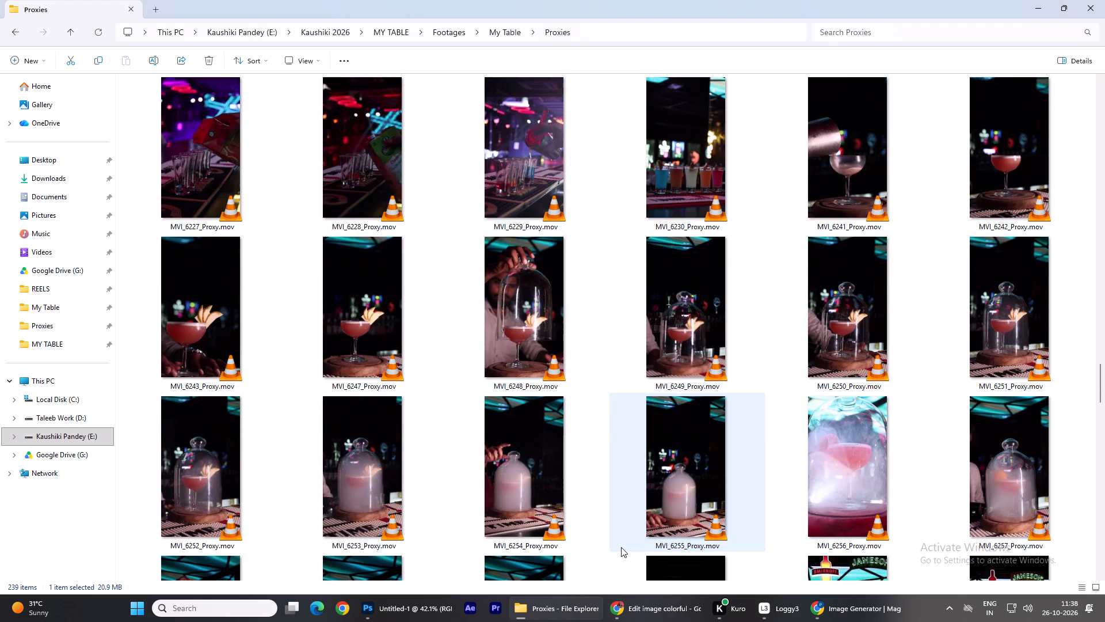
scroll(621, 547, "up", 1)
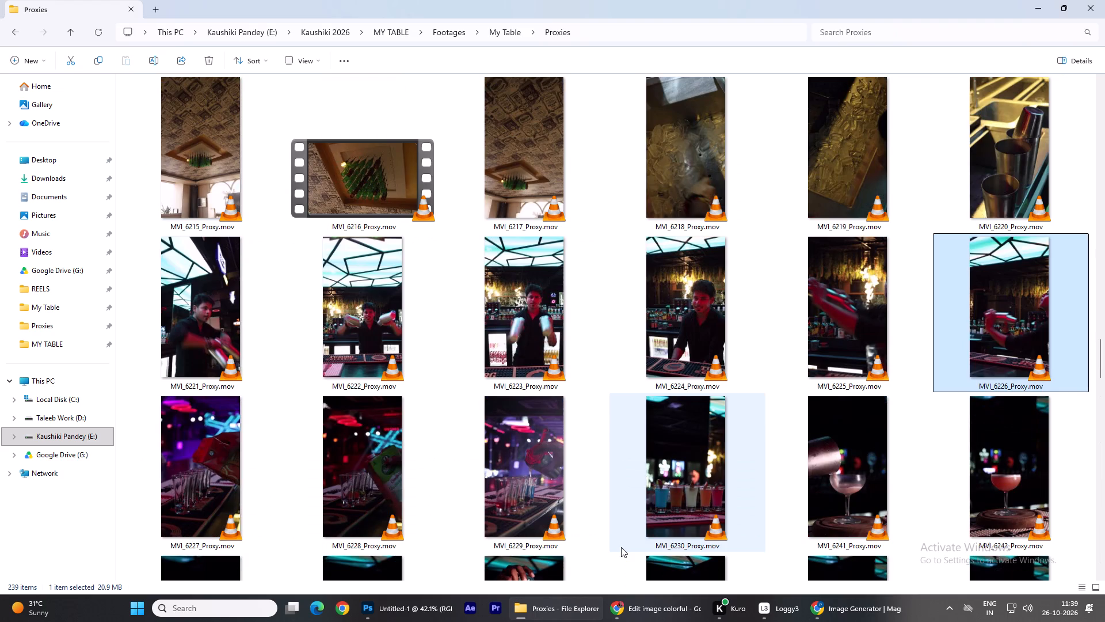
scroll(621, 547, "up", 1)
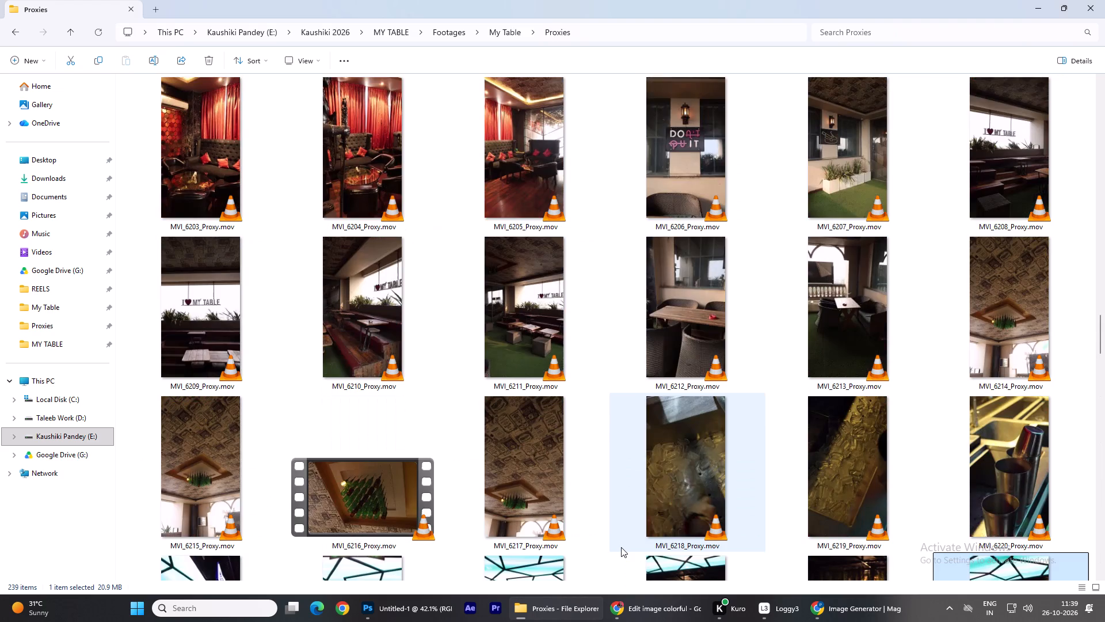
scroll(621, 547, "up", 1)
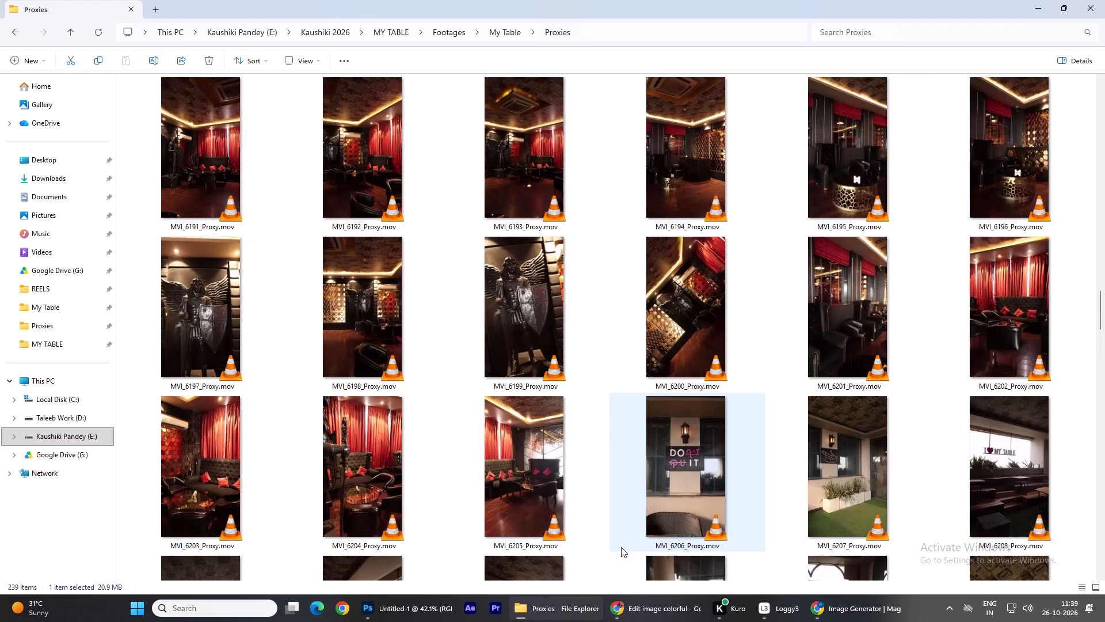
scroll(621, 547, "up", 7)
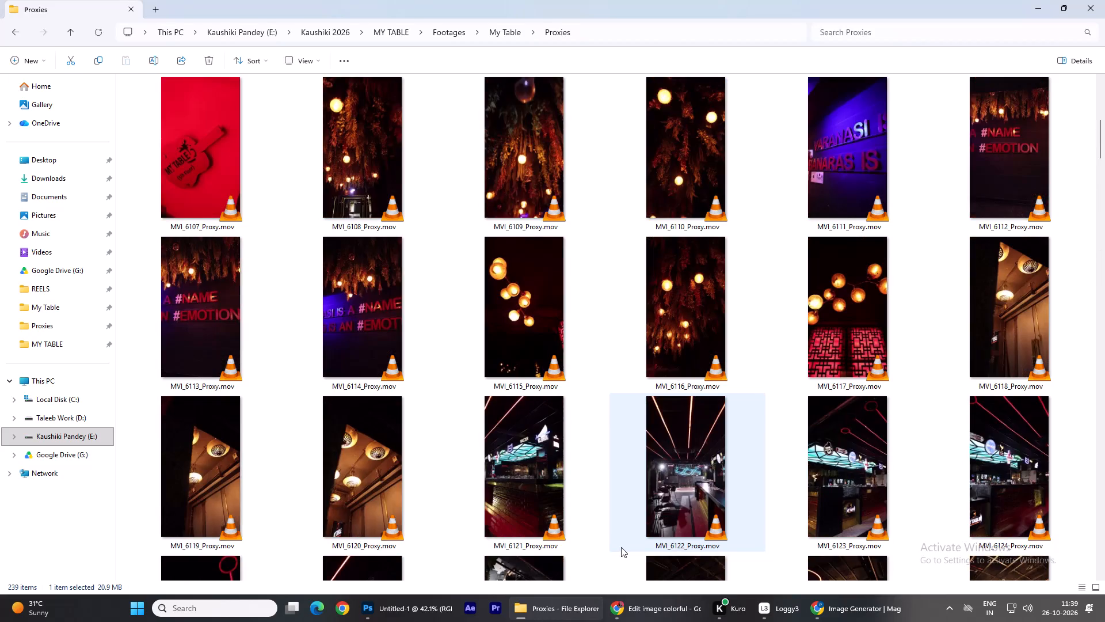
scroll(621, 547, "up", 3)
Return to the cocktail clips in the Proxies folder and preview the coupe glass clip MVI_6241_Proxy.mov in VLC.
scroll(621, 547, "down", 4)
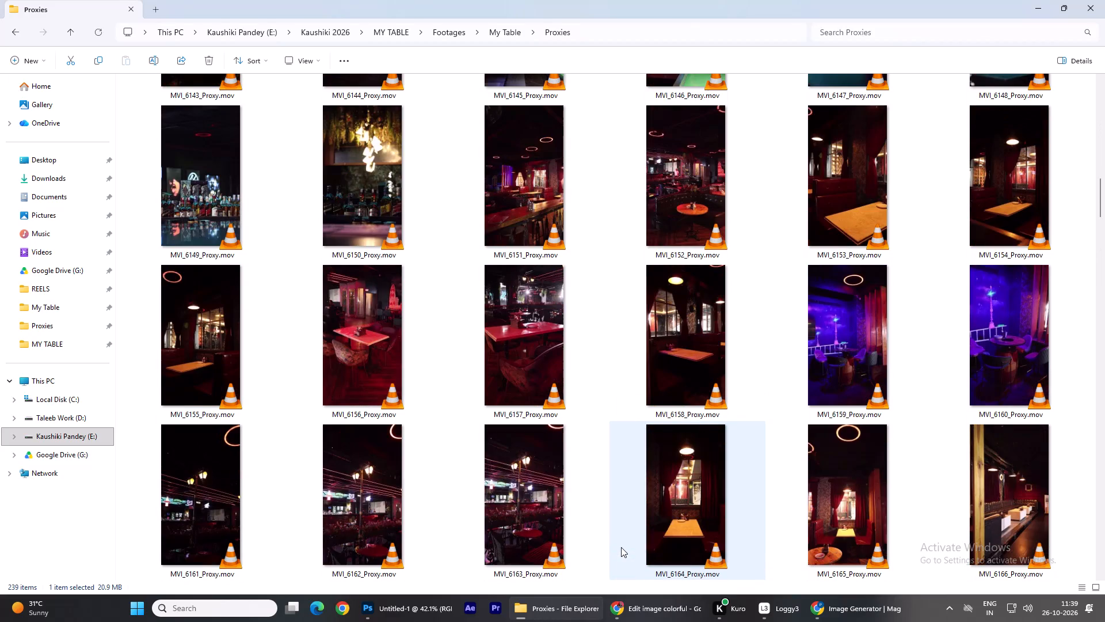
scroll(621, 547, "down", 5)
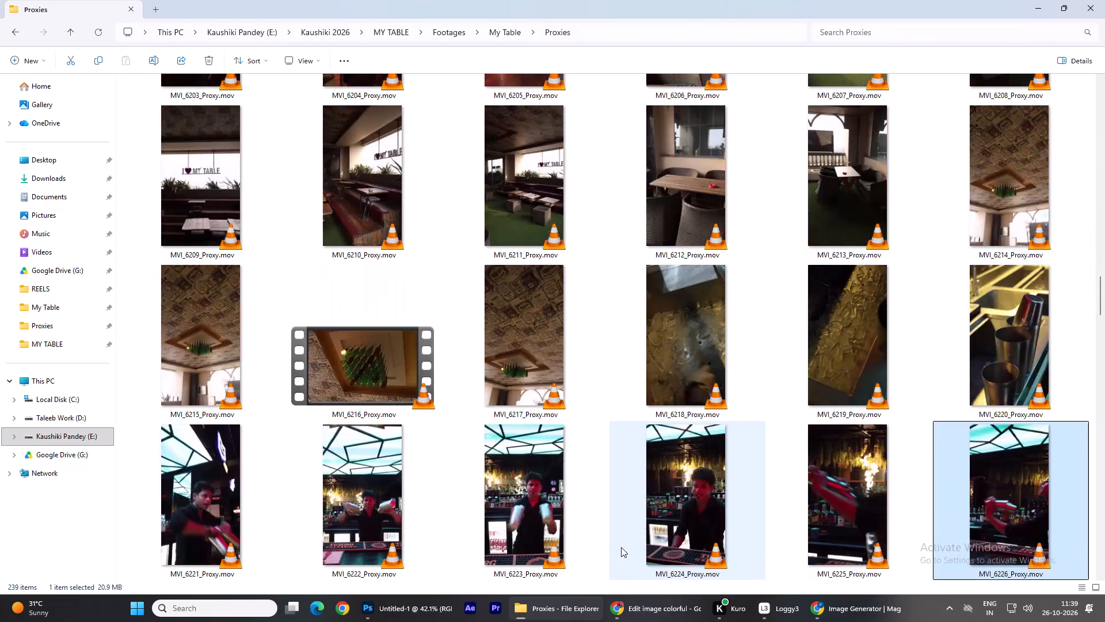
scroll(814, 536, "down", 1)
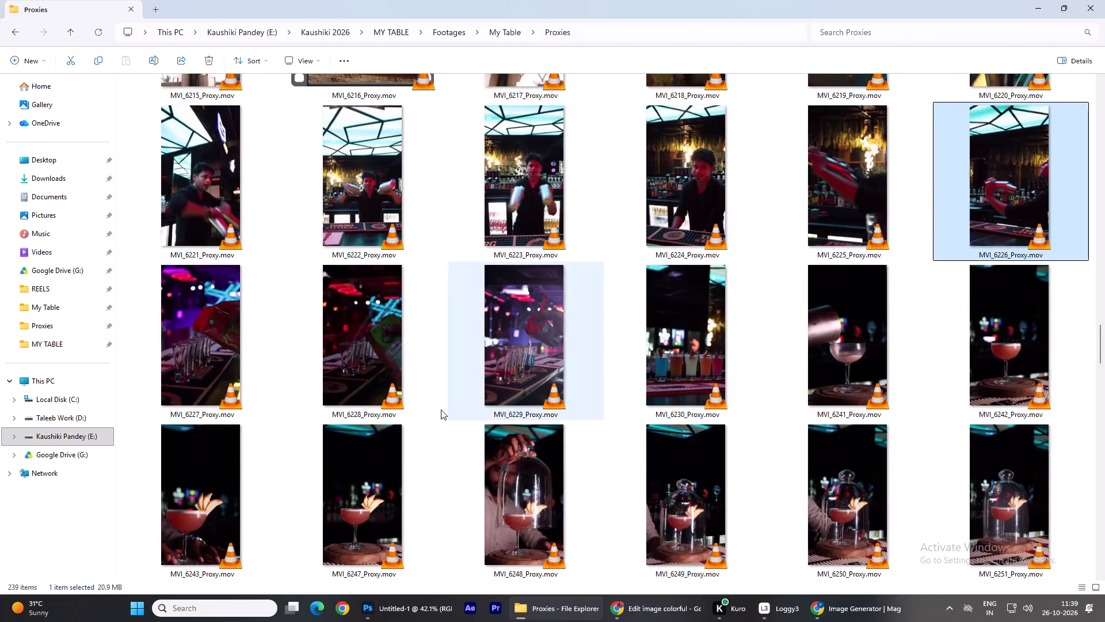
double_click(832, 343)
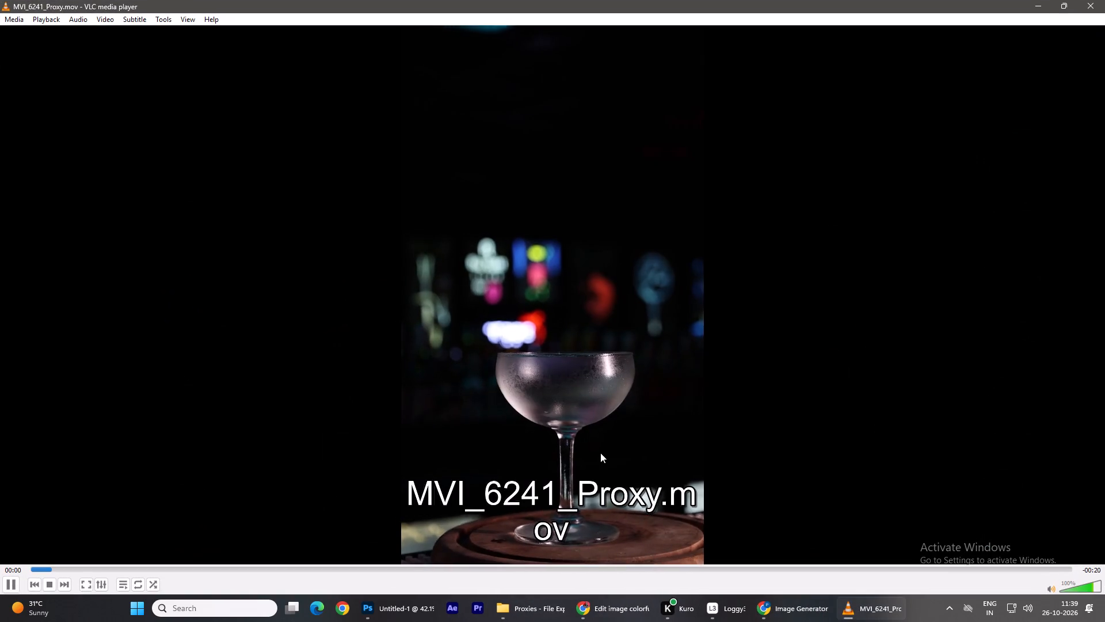
left_click(1095, 0)
Find the bartender clips near the end of the Proxies folder and preview MVI_6361_Proxy.mov and MVI_6366_Proxy.mov.
scroll(831, 312, "down", 1)
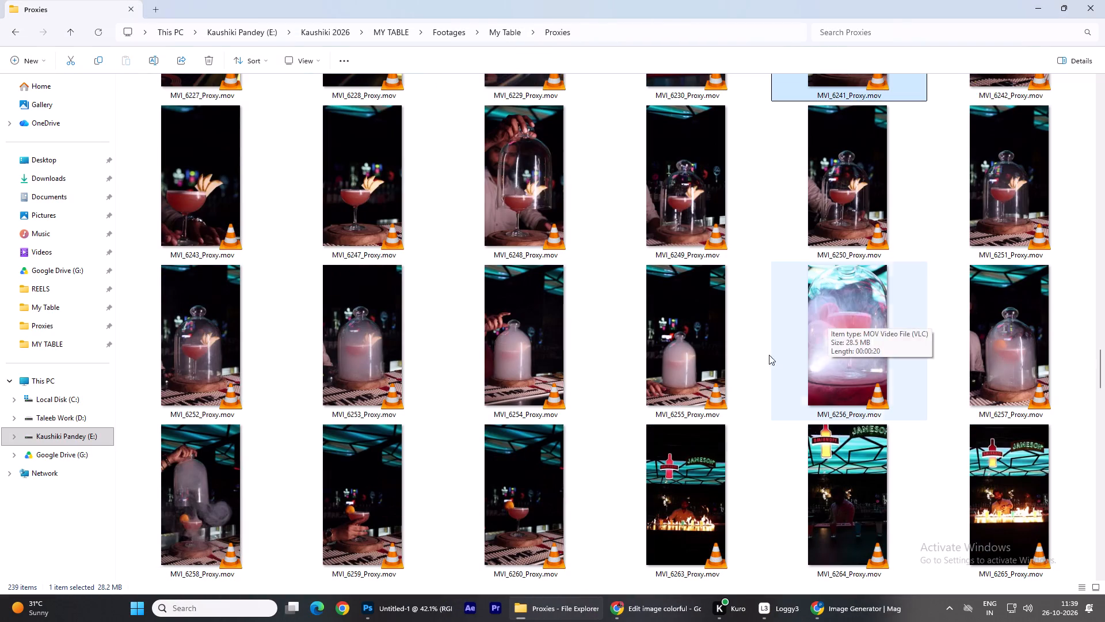
scroll(367, 399, "down", 1)
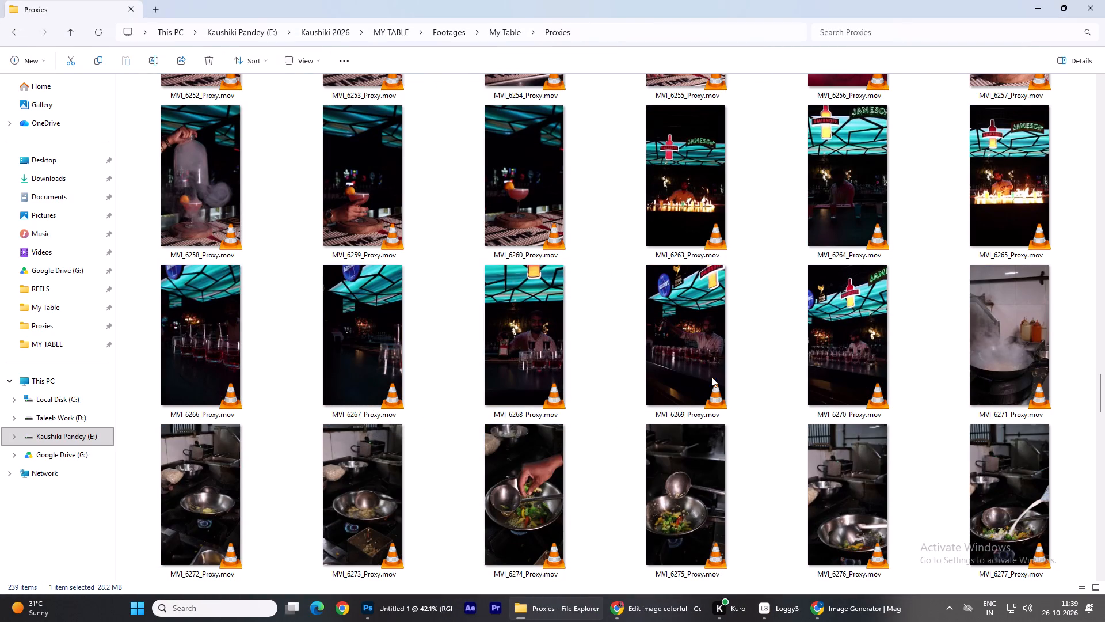
scroll(719, 371, "down", 5)
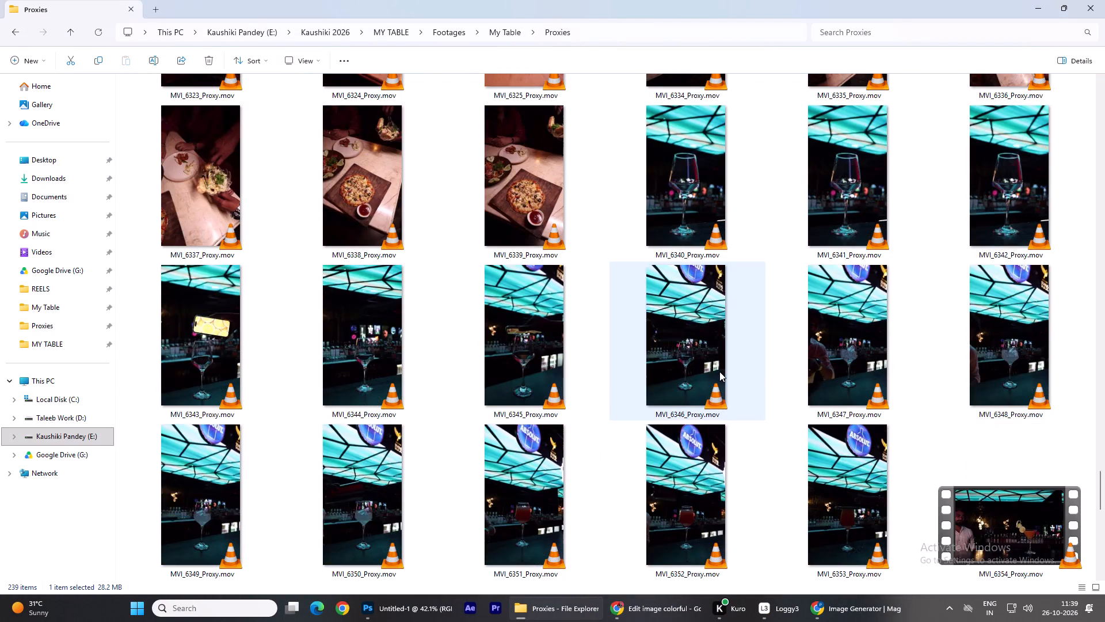
scroll(719, 371, "down", 1)
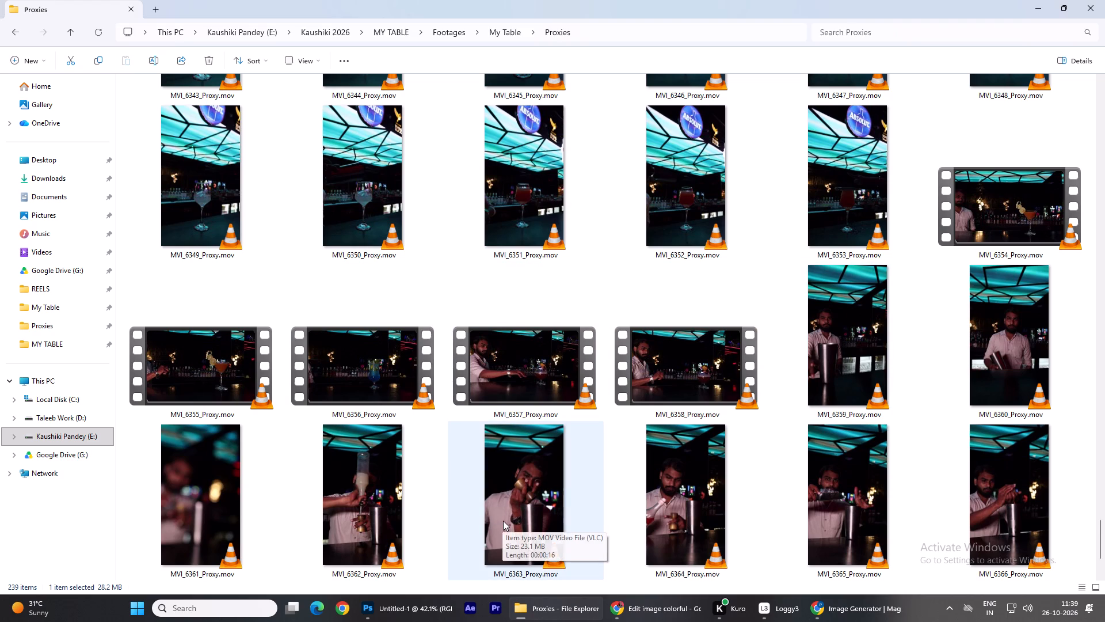
double_click(201, 509)
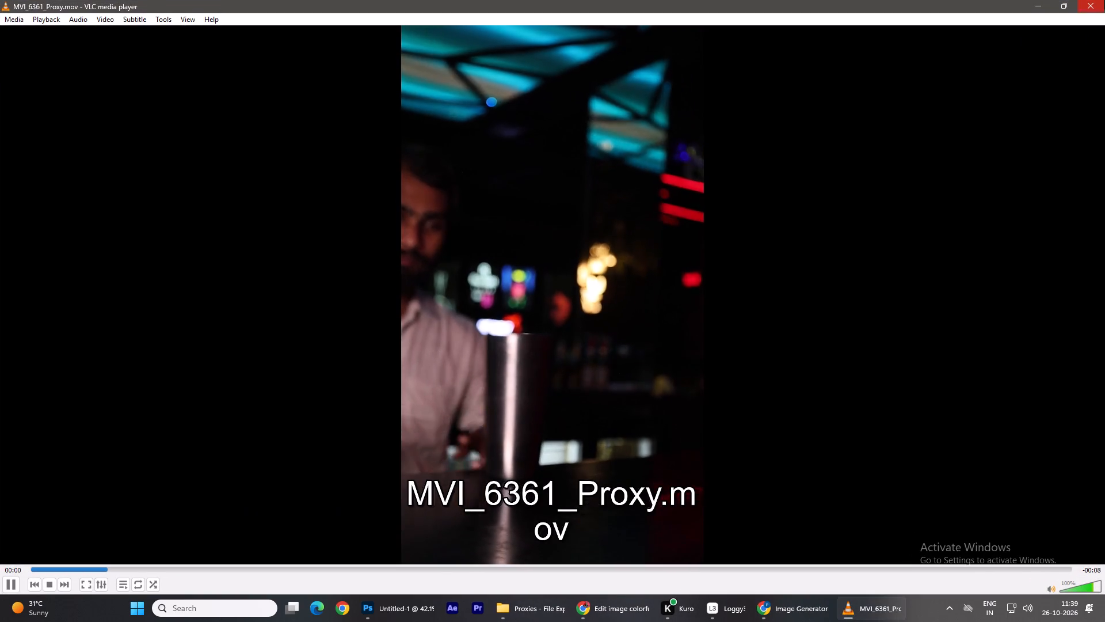
left_click(1104, 0)
scroll(646, 502, "down", 1)
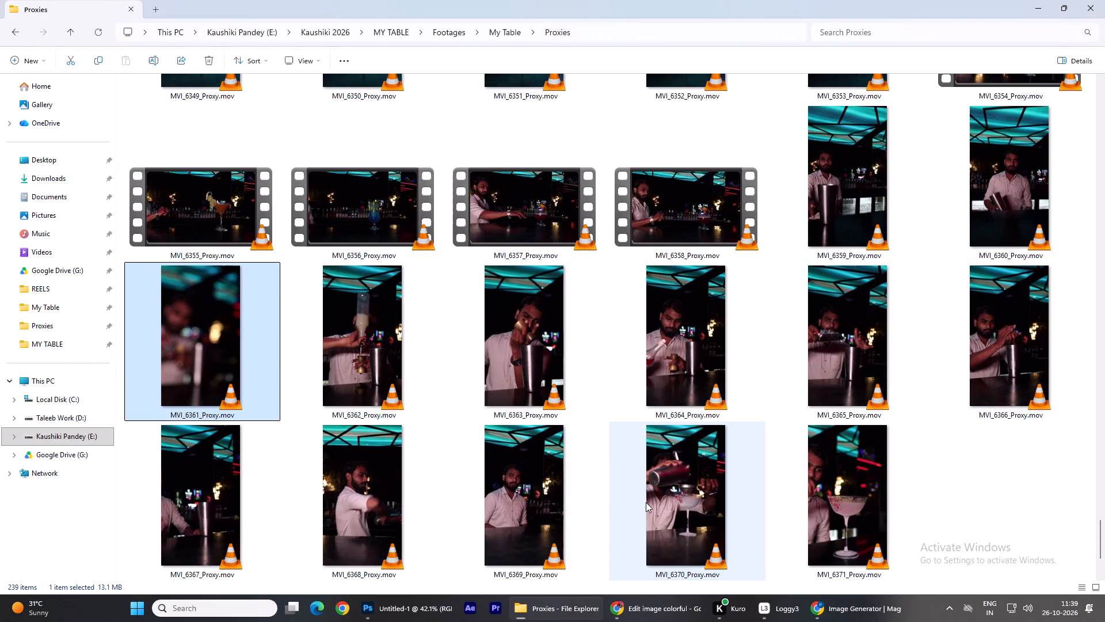
double_click(1044, 333)
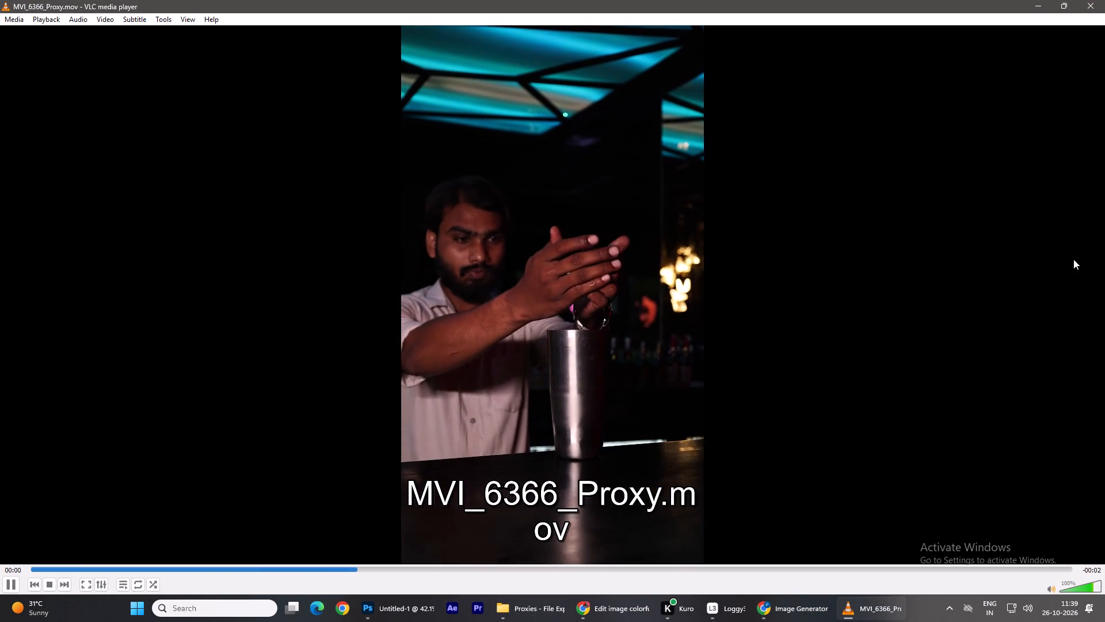
left_click(1087, 0)
Preview the cocktail pouring clip MVI_6370_Proxy.mov and the garnishing clip MVI_6371_Proxy.mov.
scroll(544, 506, "down", 1)
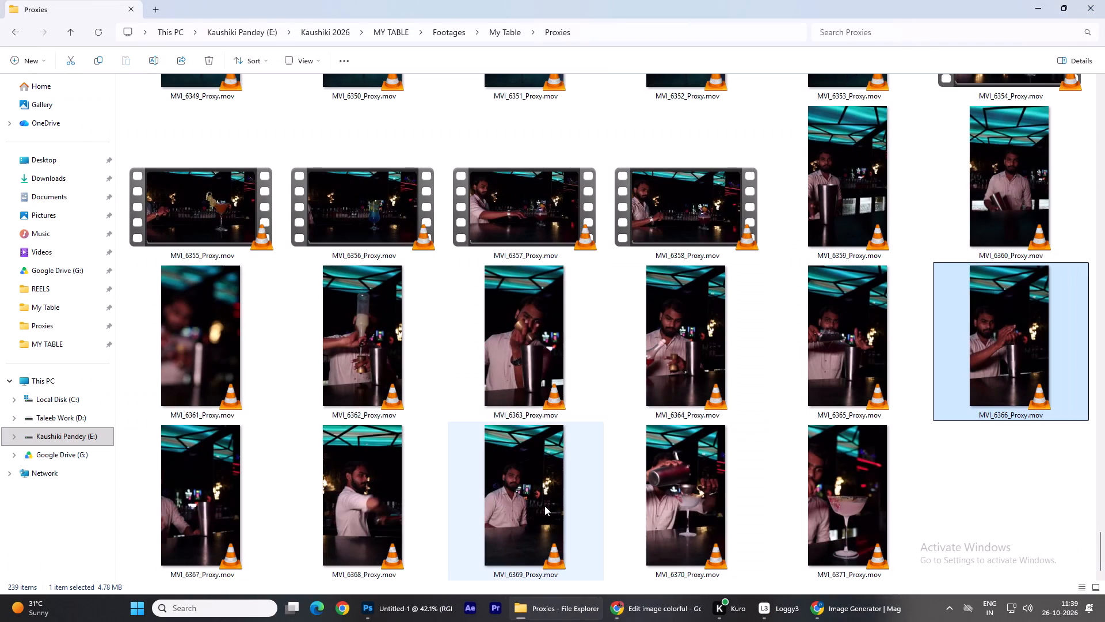
scroll(544, 506, "down", 1)
double_click(689, 514)
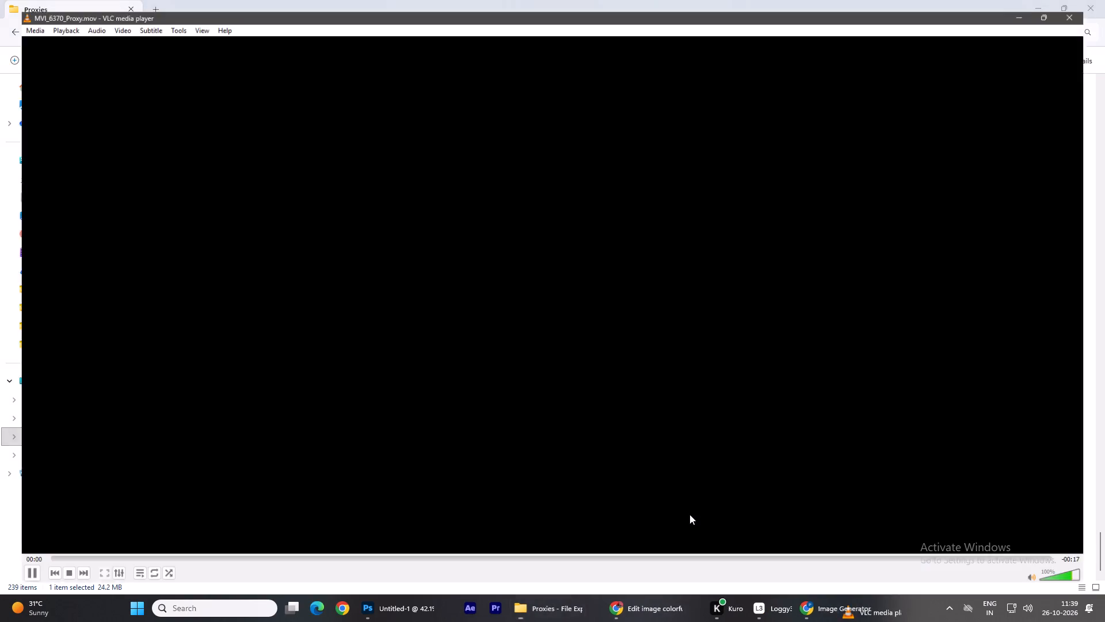
left_click(1104, 0)
double_click(805, 454)
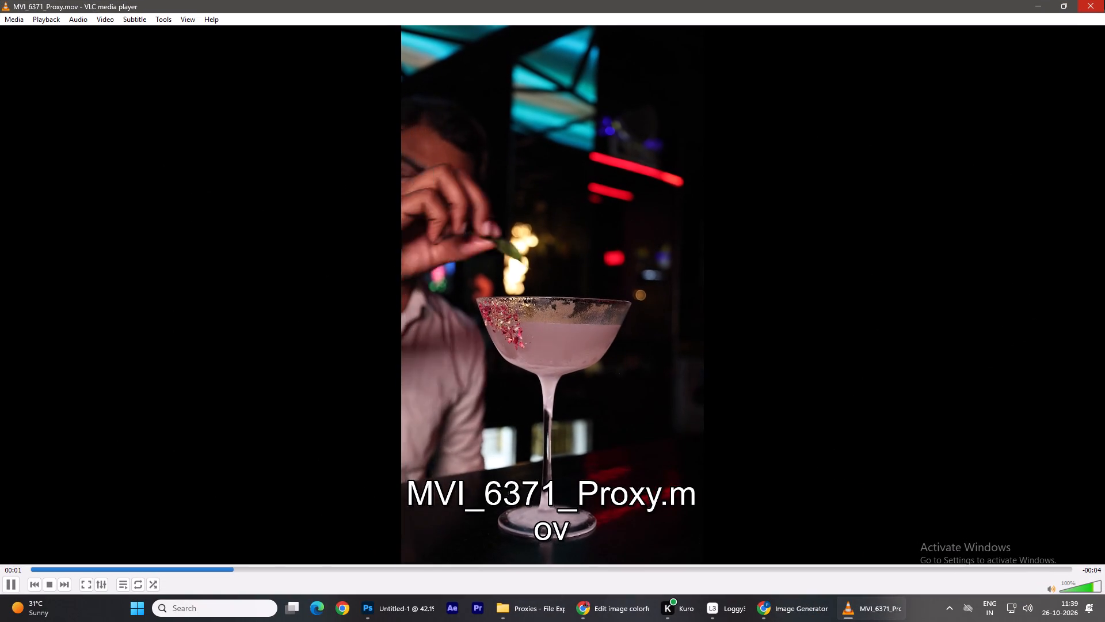
left_click(1104, 0)
Open the shot glasses clip MVI_6229_Proxy.mov, pause it while the shaker is pouring, and start a screen snip of that frame.
scroll(547, 467, "up", 3)
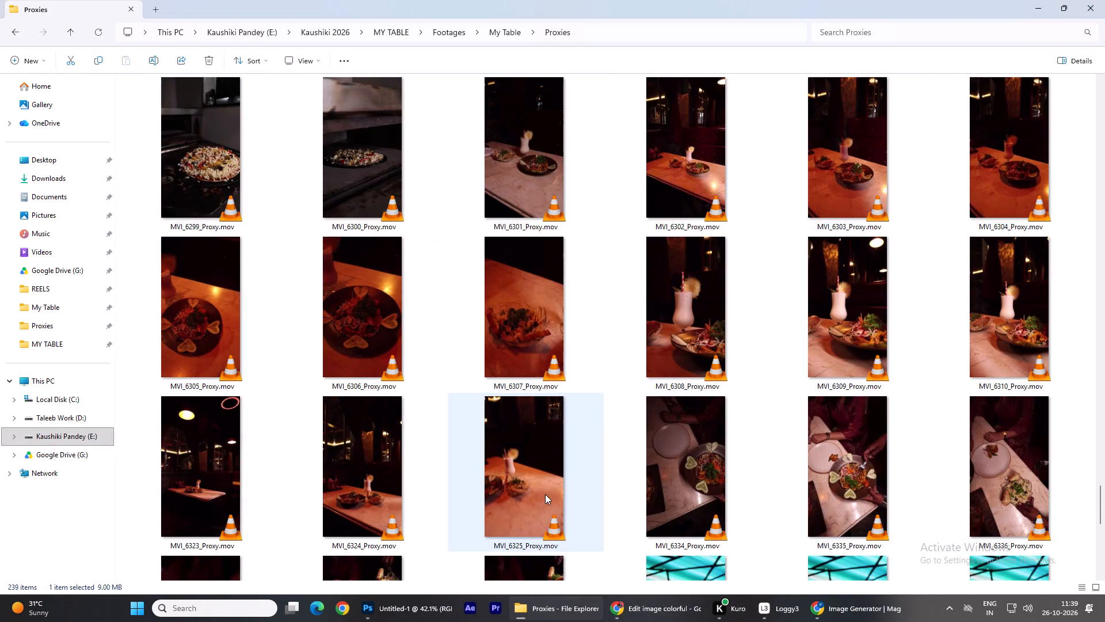
scroll(545, 494, "up", 1)
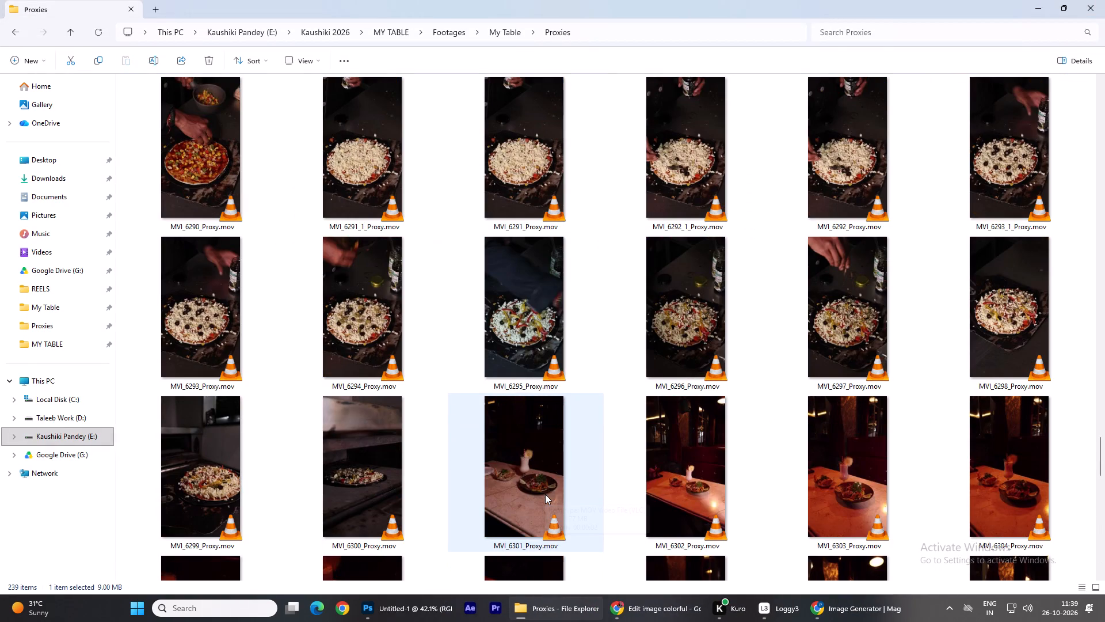
scroll(545, 494, "up", 4)
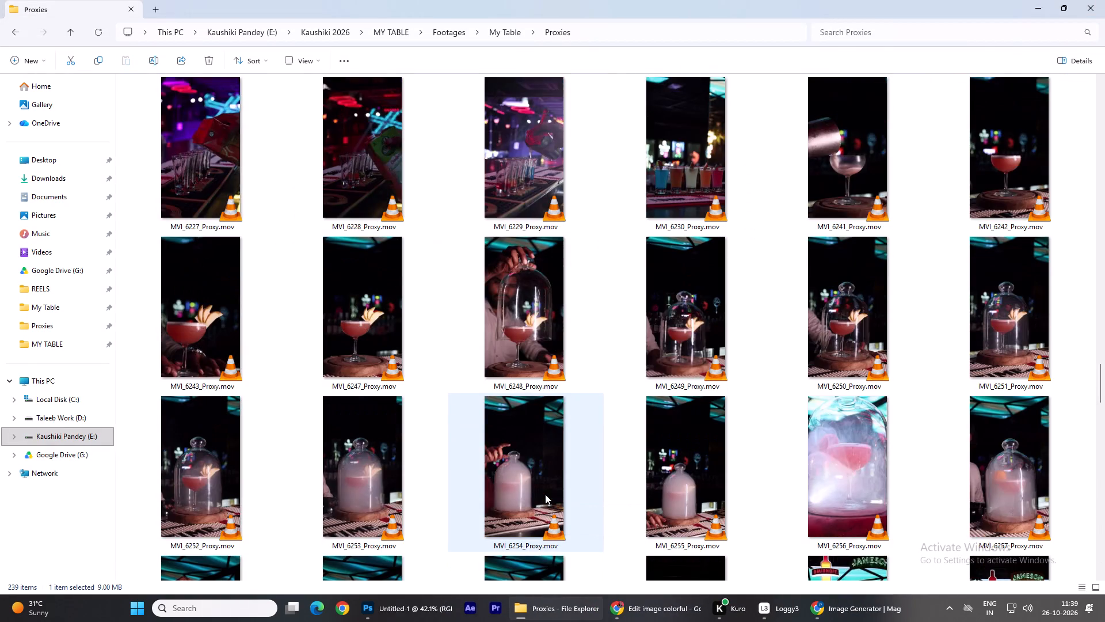
scroll(545, 494, "up", 3)
scroll(545, 494, "down", 2)
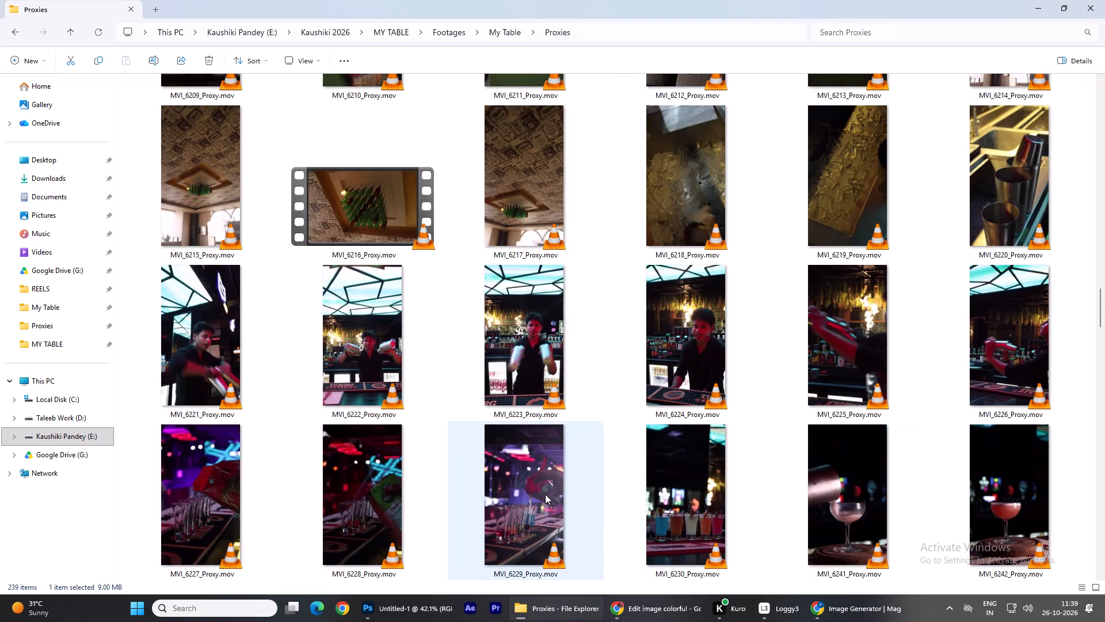
scroll(545, 494, "down", 1)
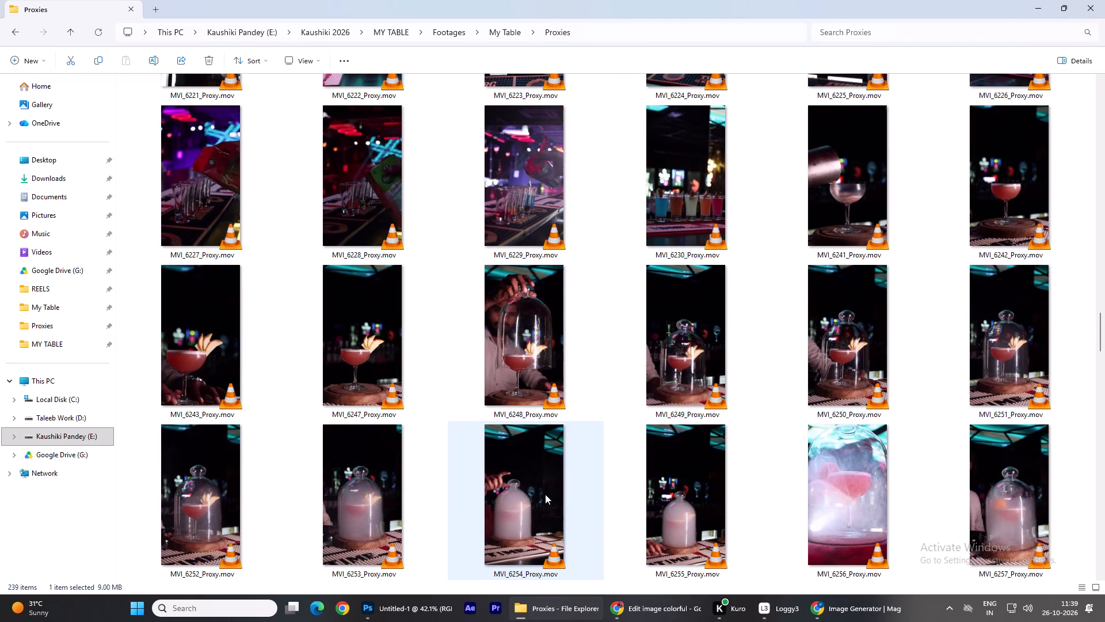
double_click(538, 195)
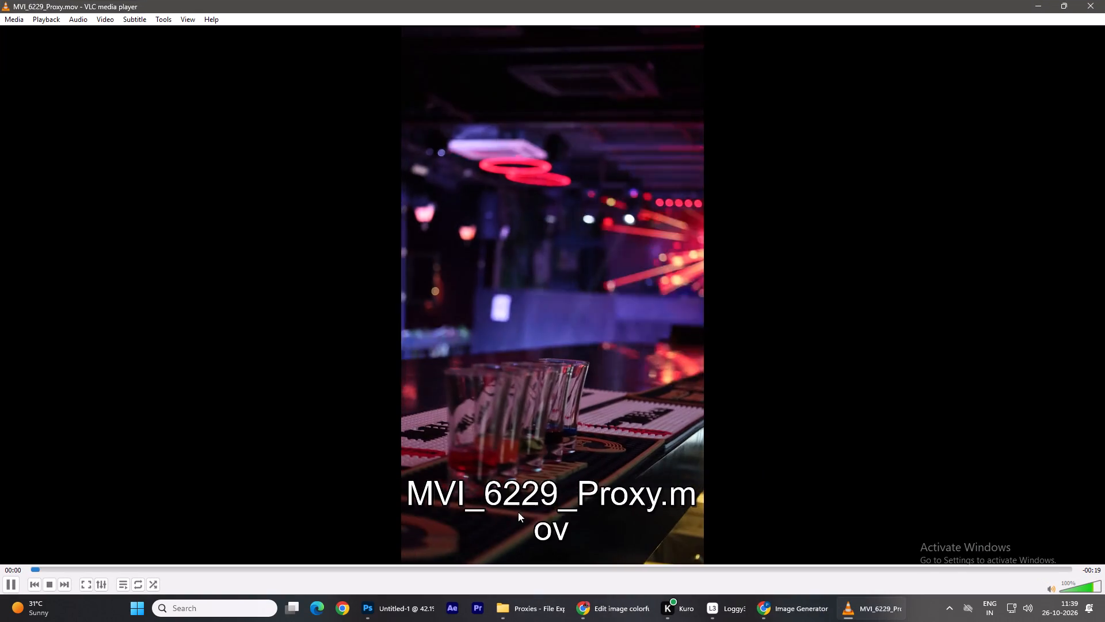
key("space")
key("space")
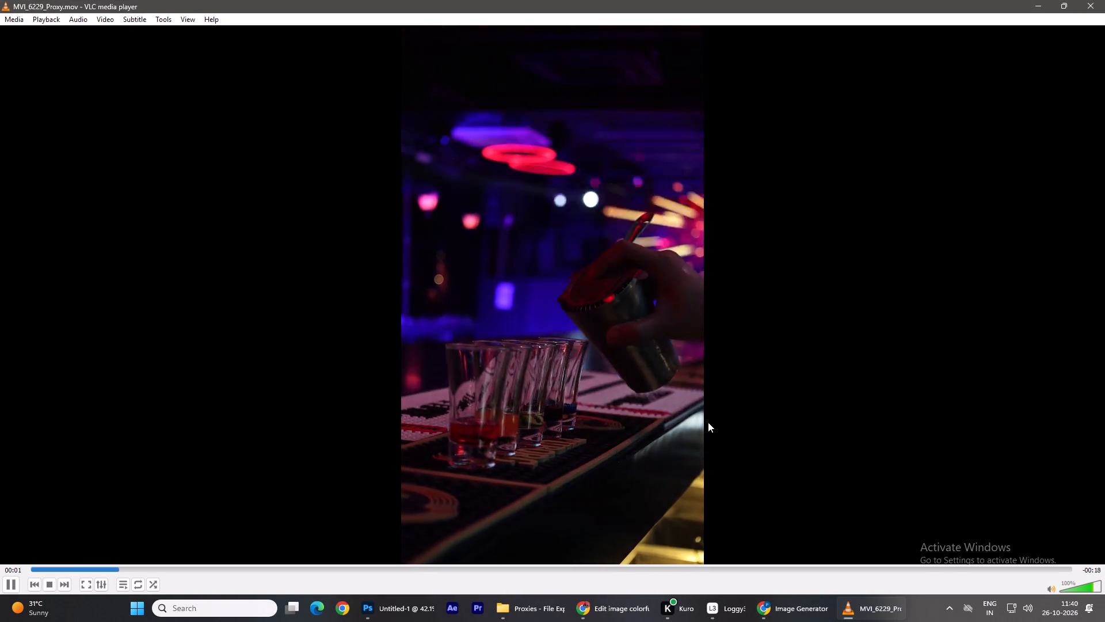
key("space")
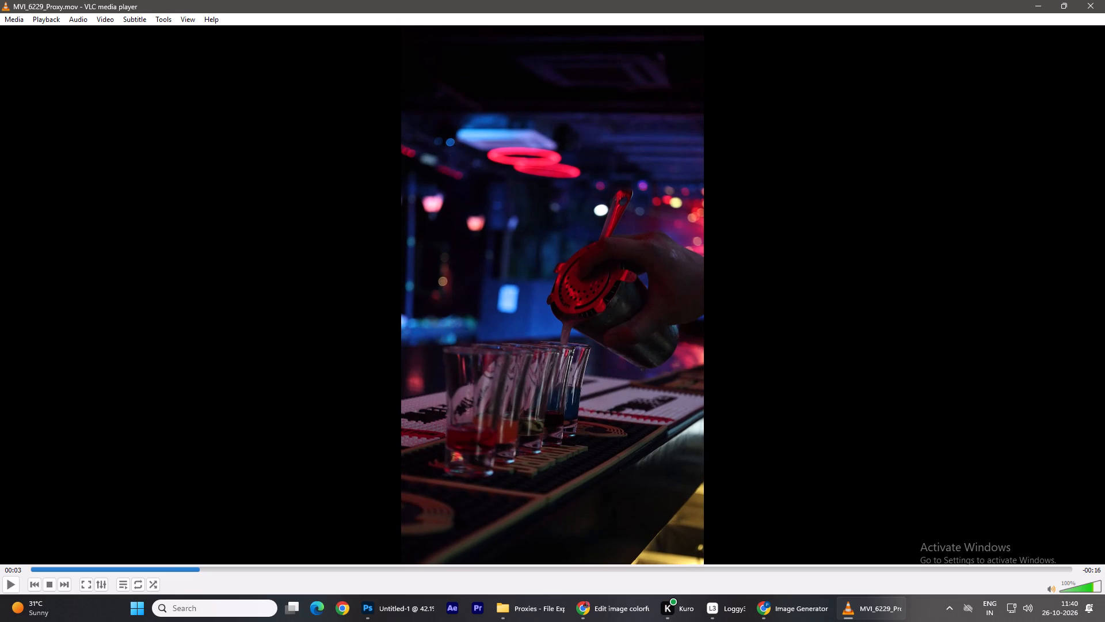
key("shift+super+s")
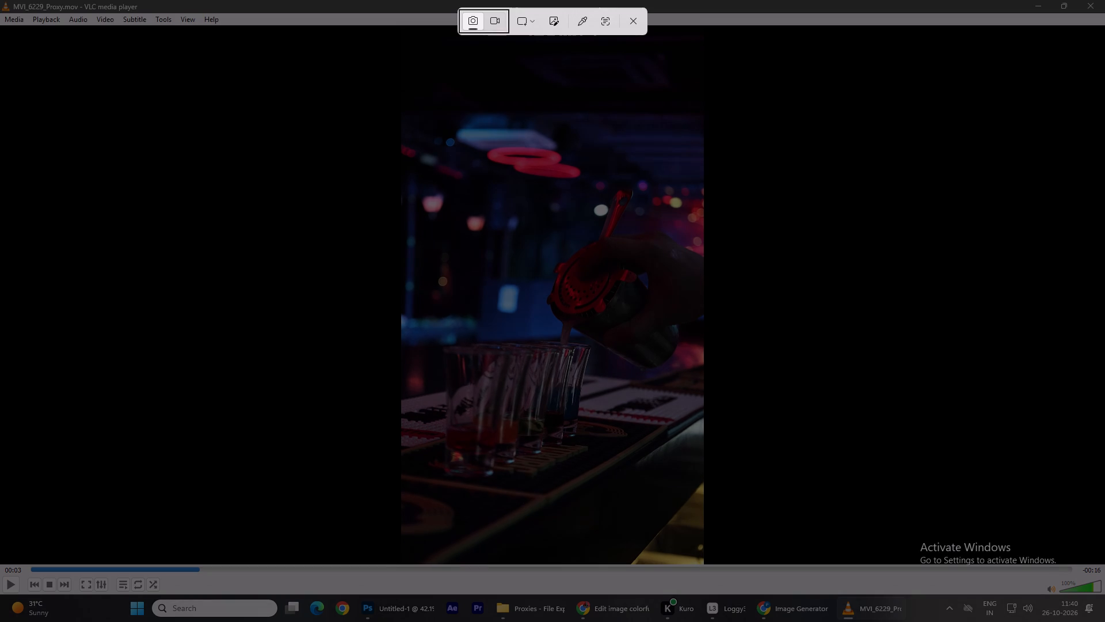
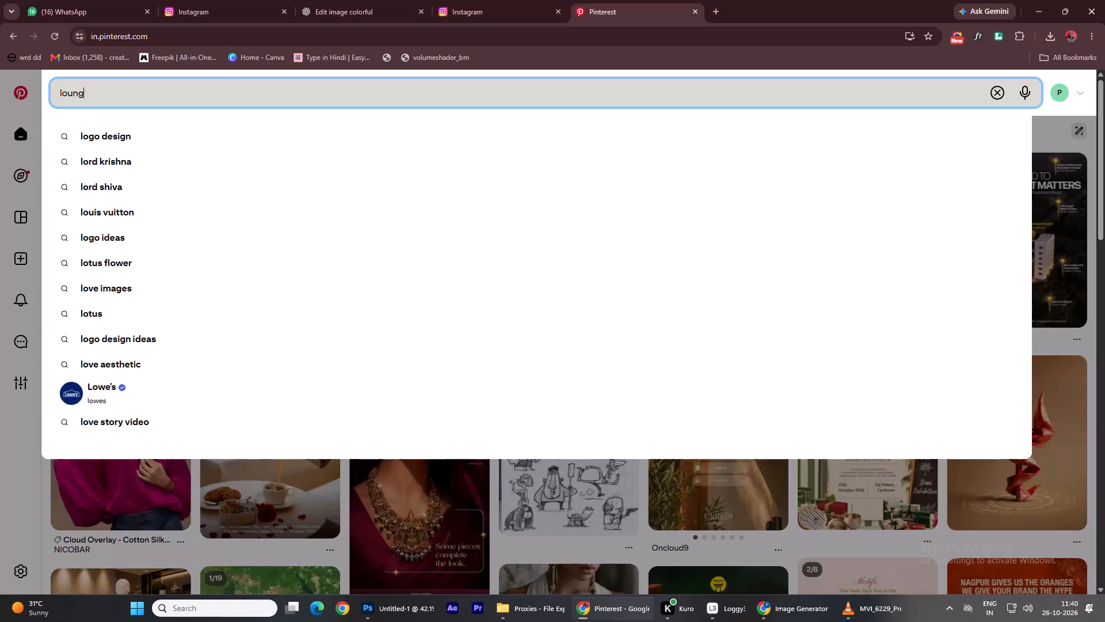
Search Pinterest for lounge, and refine the search to lounge drink.
key("Return")
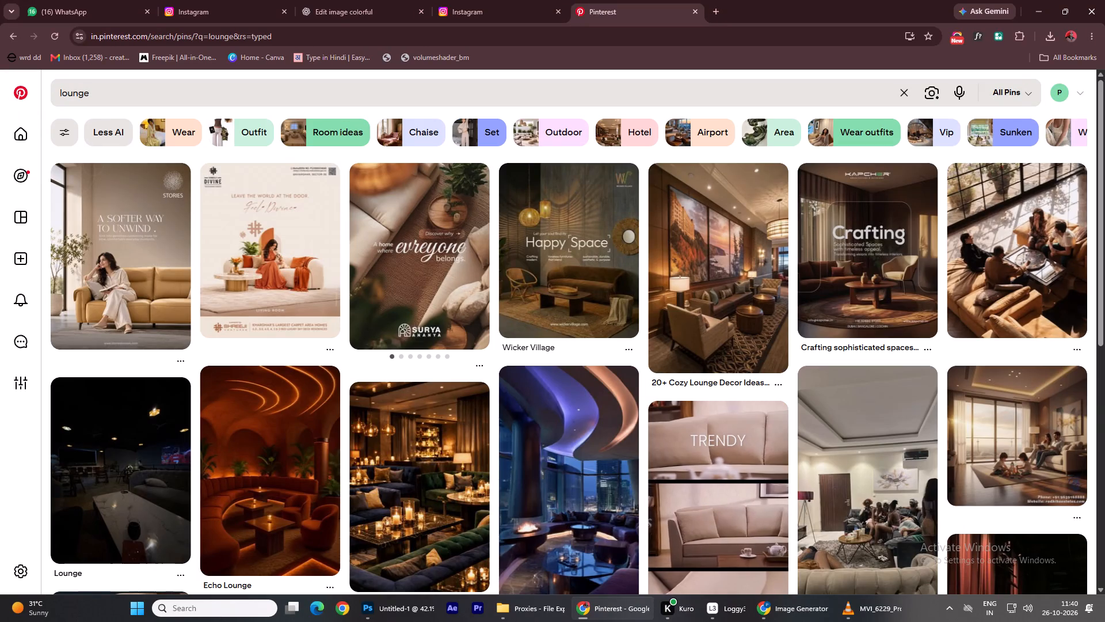
left_click(178, 92)
key("space")
type("f")
key("BackSpace")
type("drink")
key("Return")
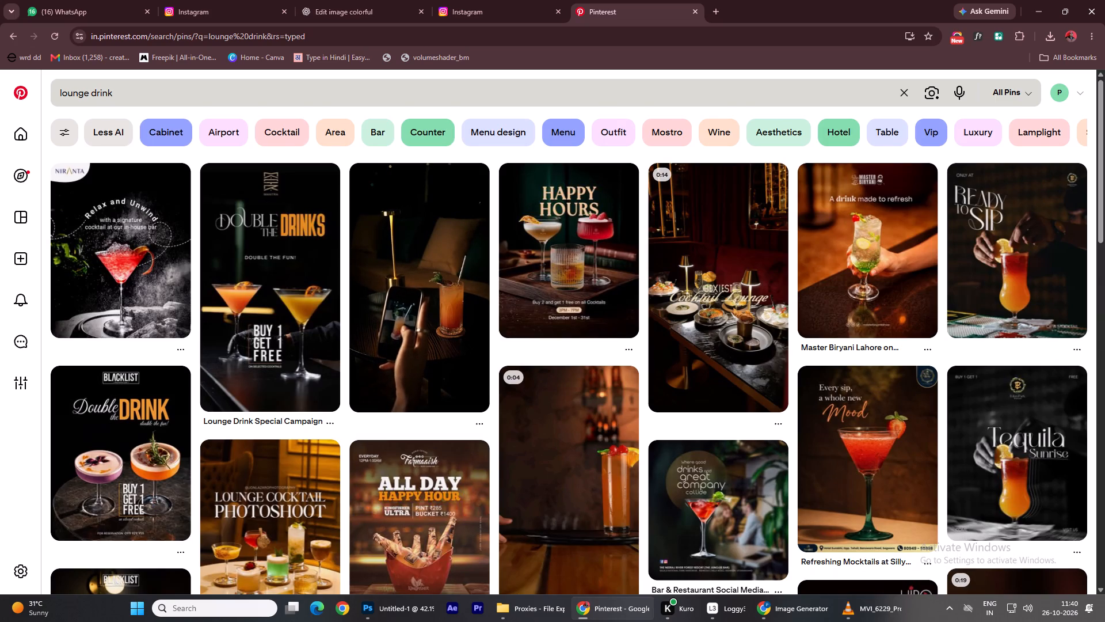
scroll(376, 172, "down", 2)
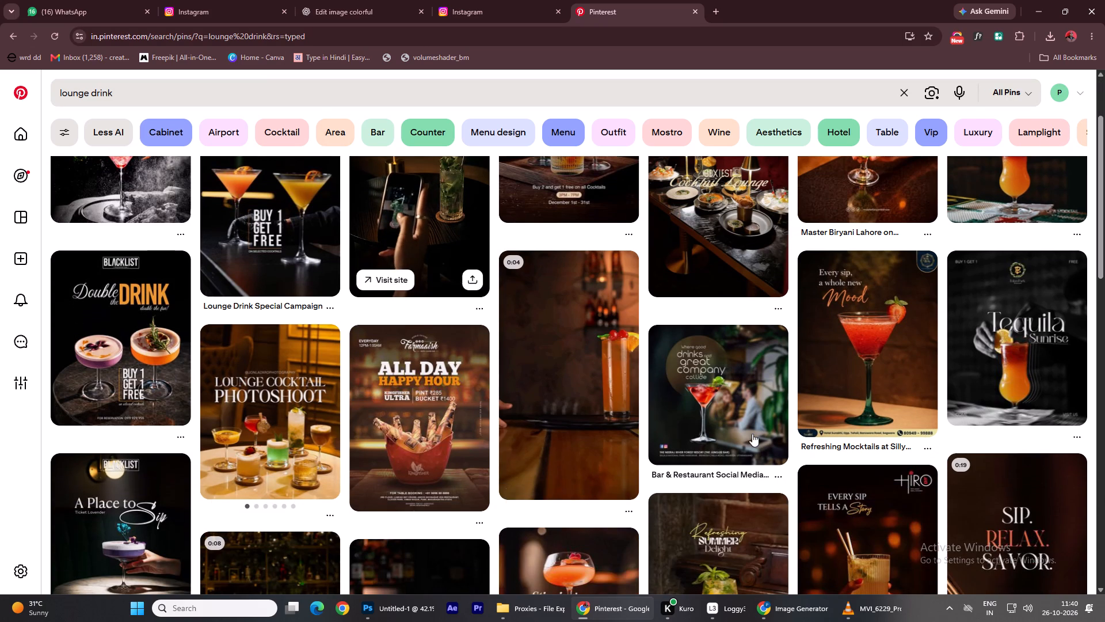
scroll(710, 295, "down", 4)
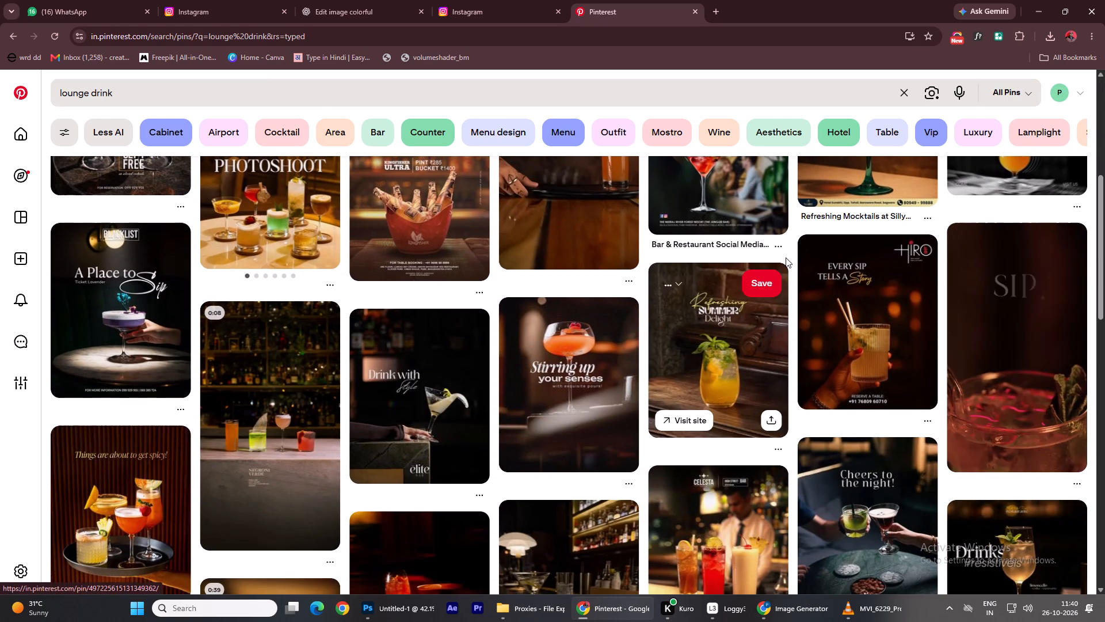
scroll(767, 279, "down", 4)
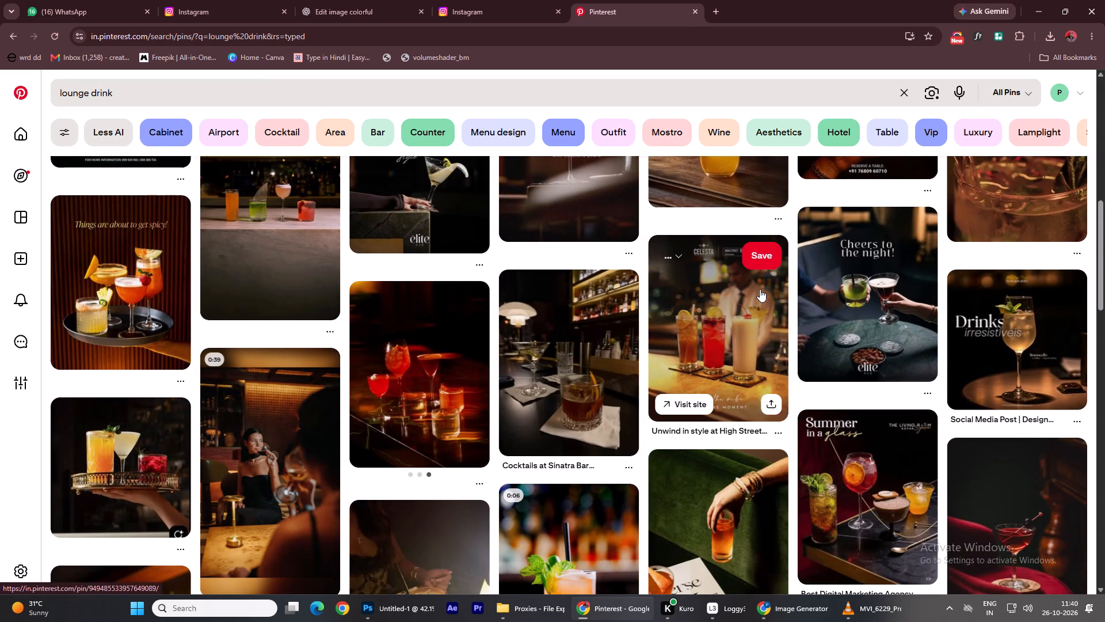
scroll(760, 289, "down", 4)
scroll(656, 337, "down", 4)
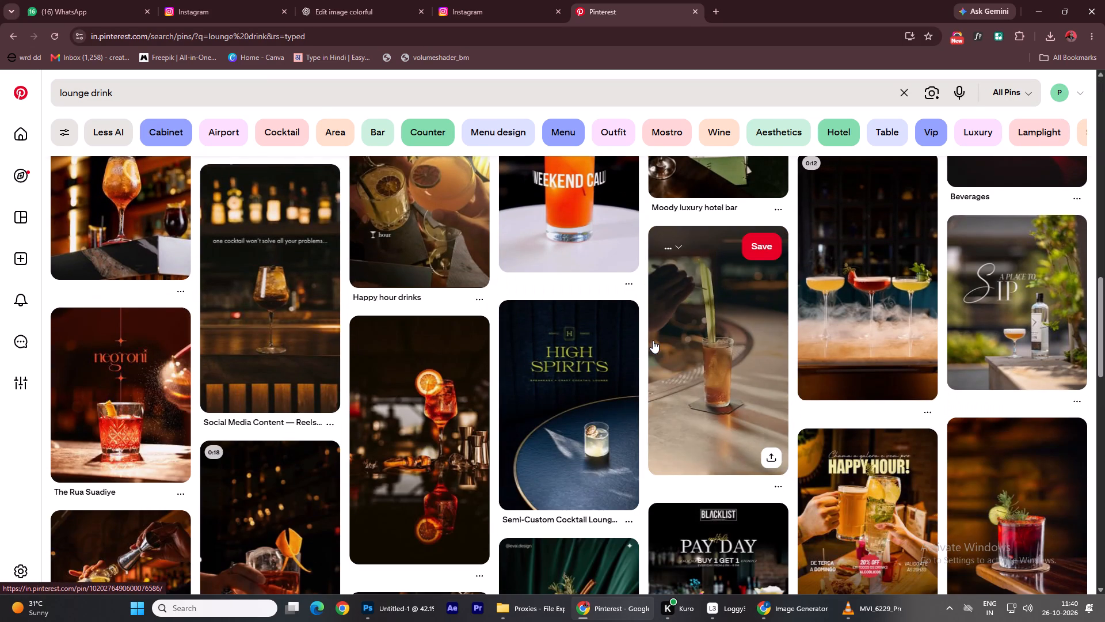
scroll(657, 333, "down", 9)
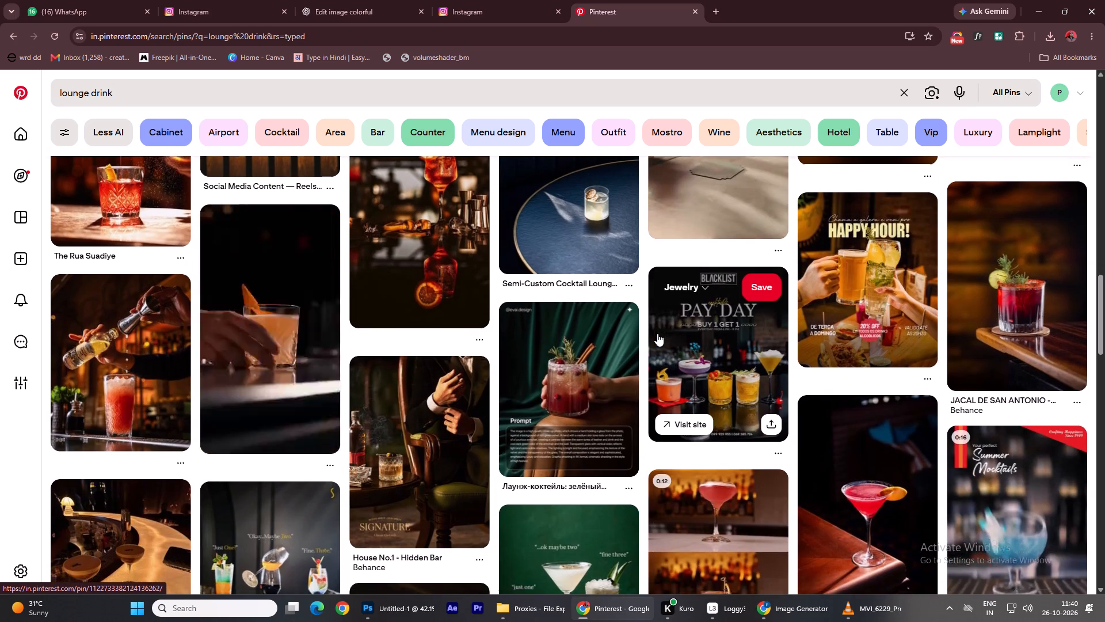
scroll(657, 333, "down", 4)
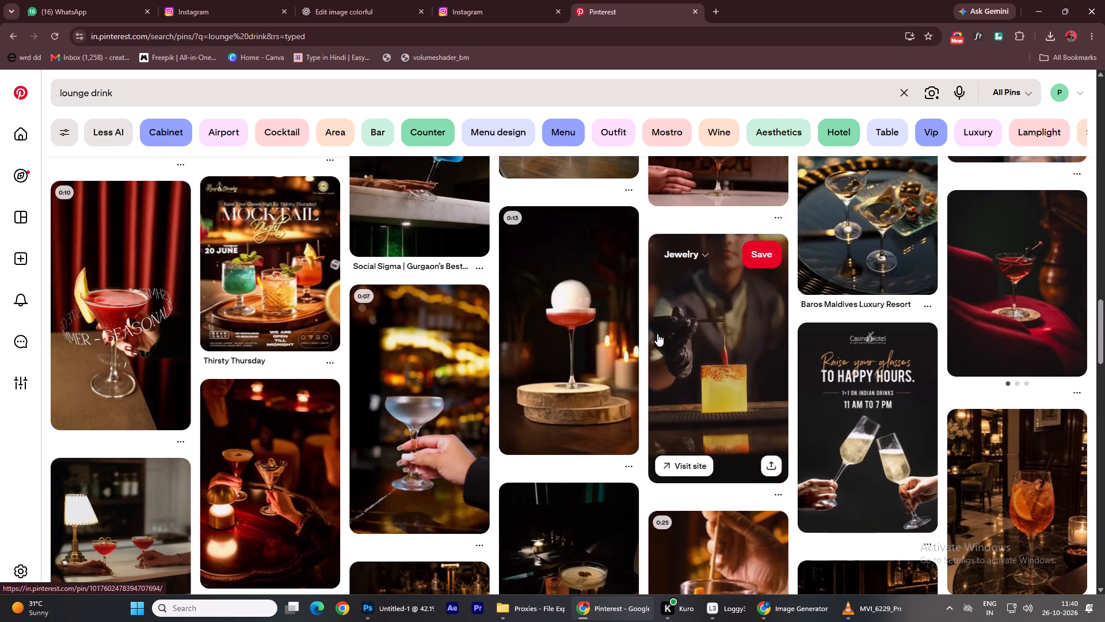
scroll(657, 333, "down", 5)
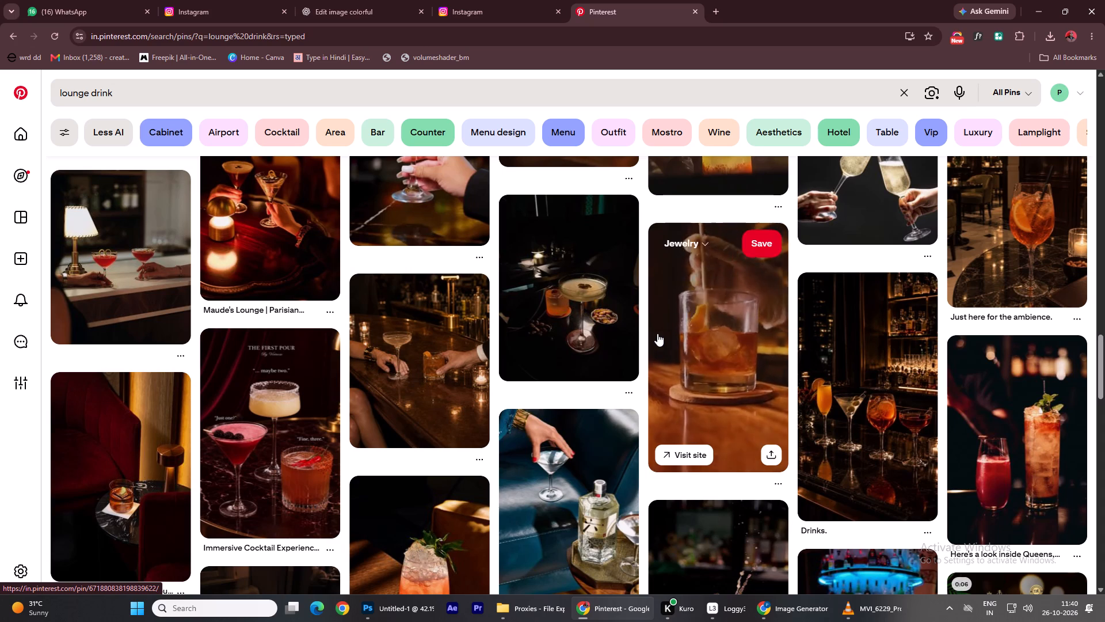
scroll(657, 333, "down", 11)
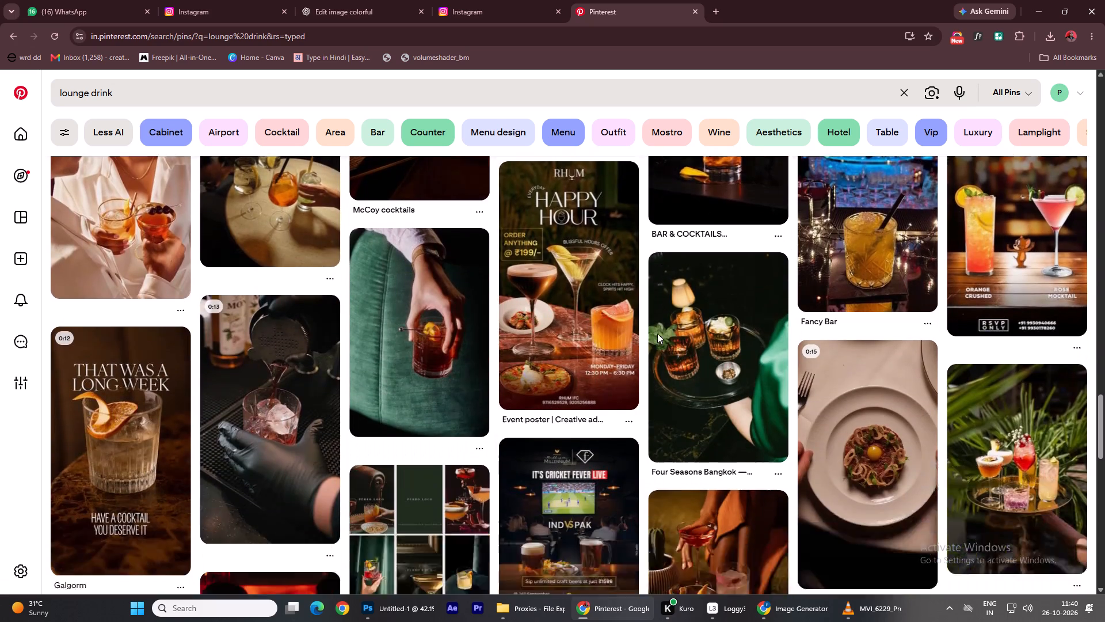
scroll(420, 492, "down", 2)
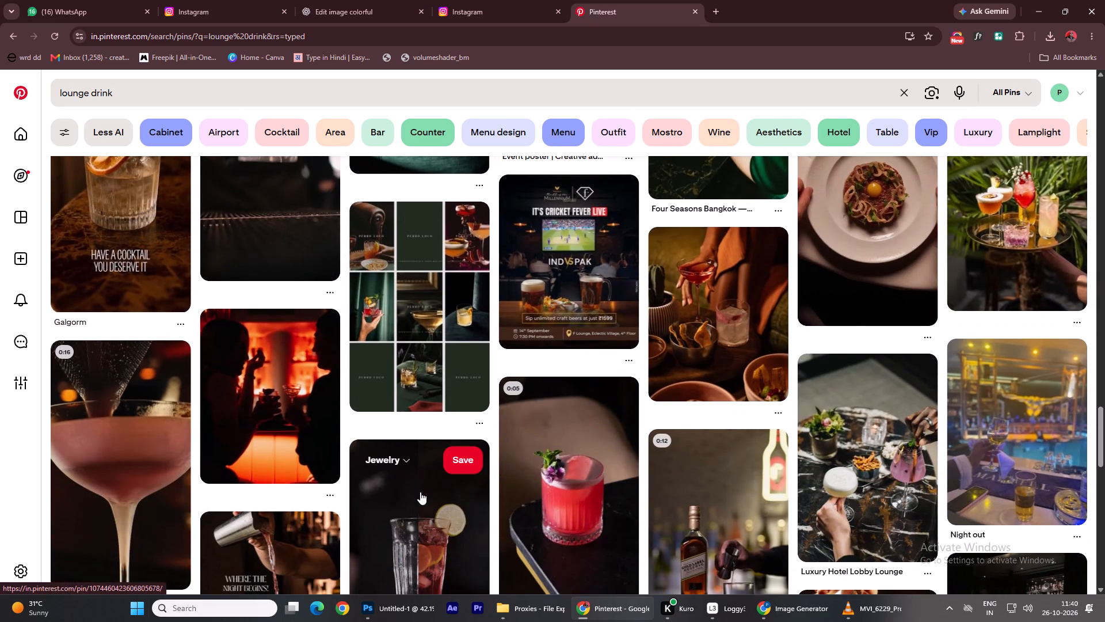
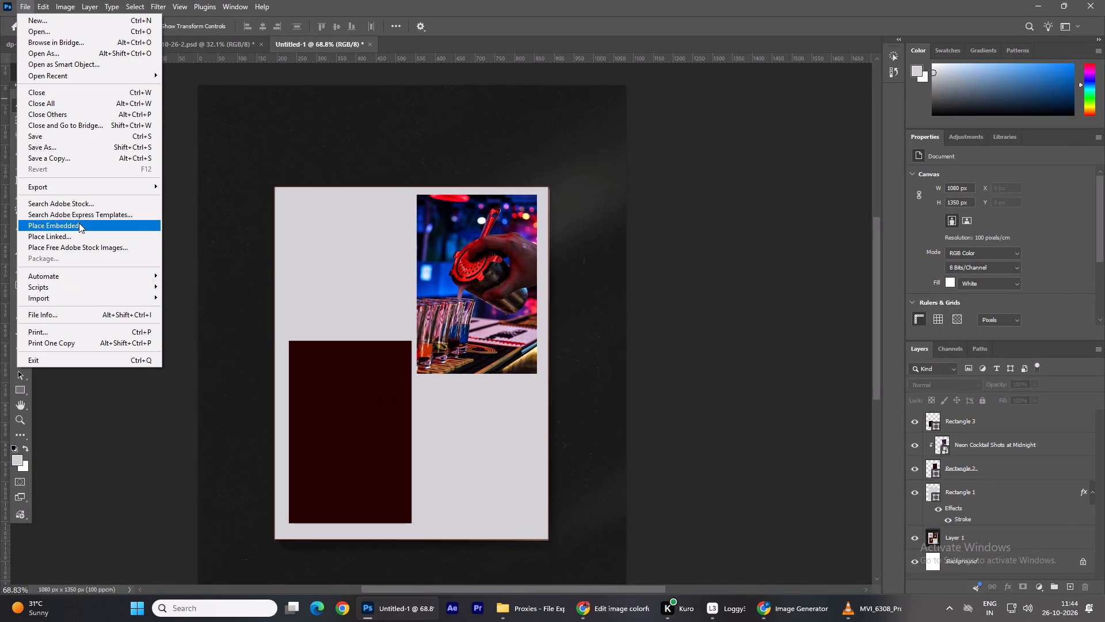
left_click(79, 223)
double_click(207, 160)
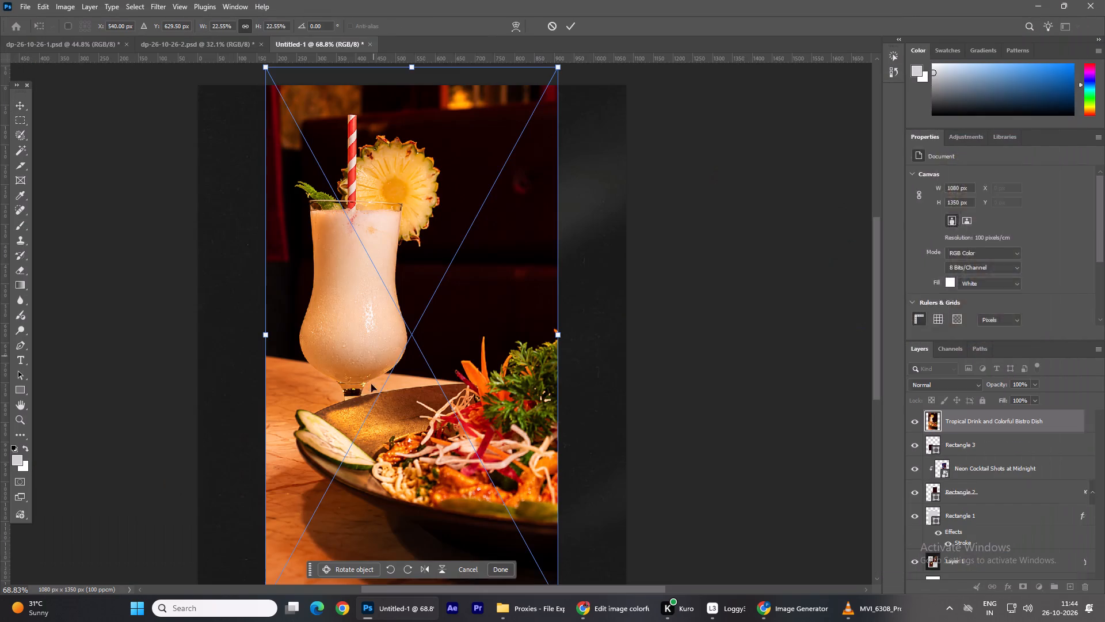
left_click_drag(555, 63, 348, 392)
left_click_drag(353, 471, 355, 471)
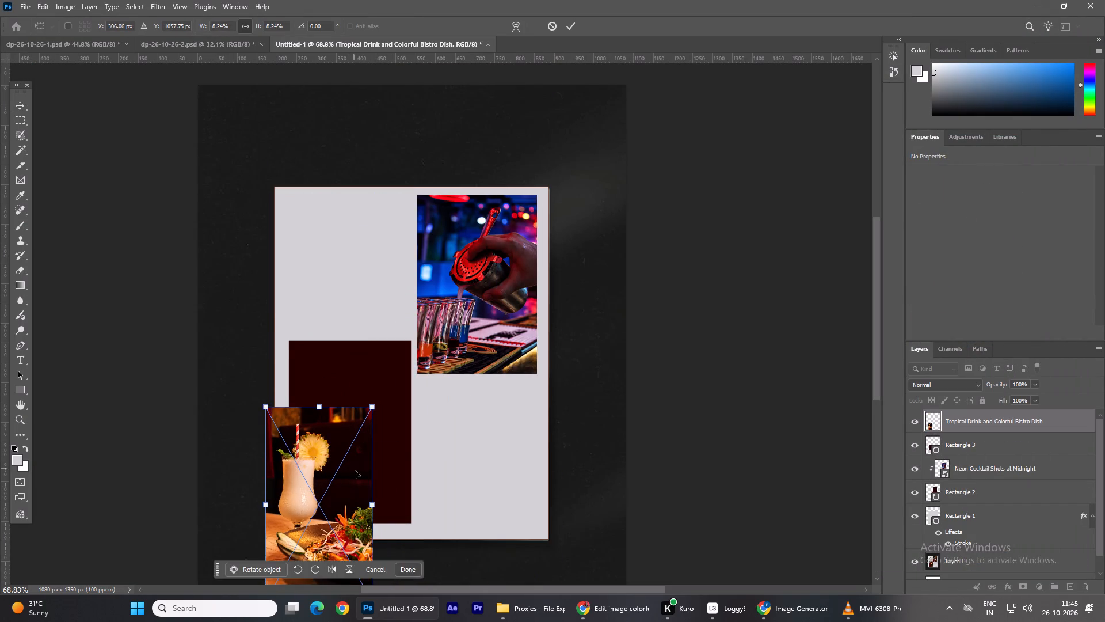
left_click_drag(355, 471, 384, 390)
left_click_drag(293, 433, 287, 433)
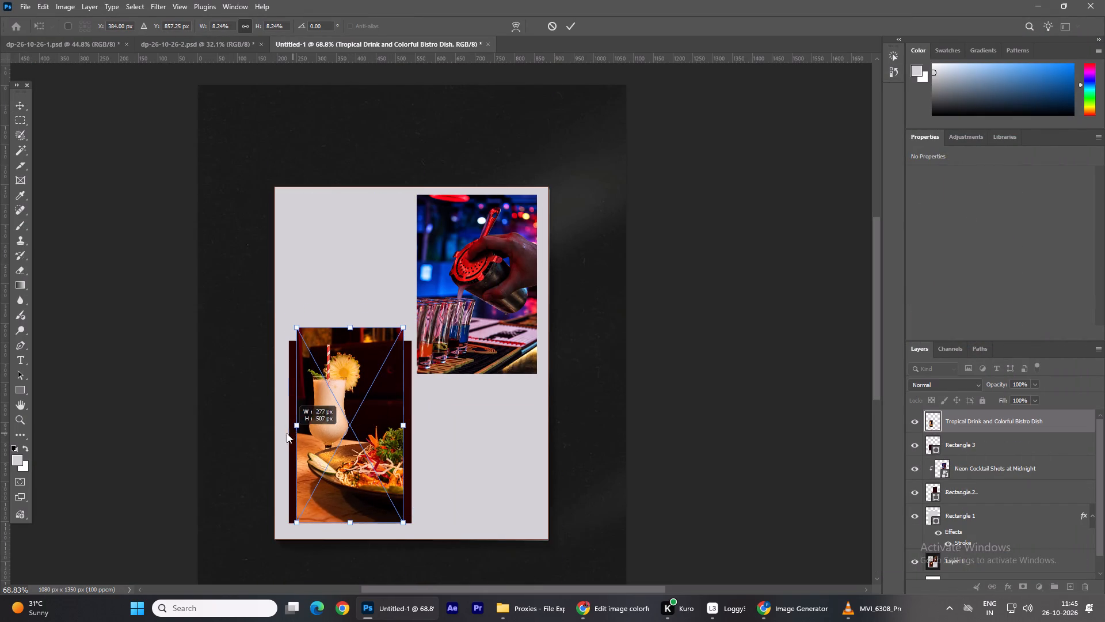
left_click_drag(287, 433, 279, 433)
left_click_drag(399, 425, 411, 427)
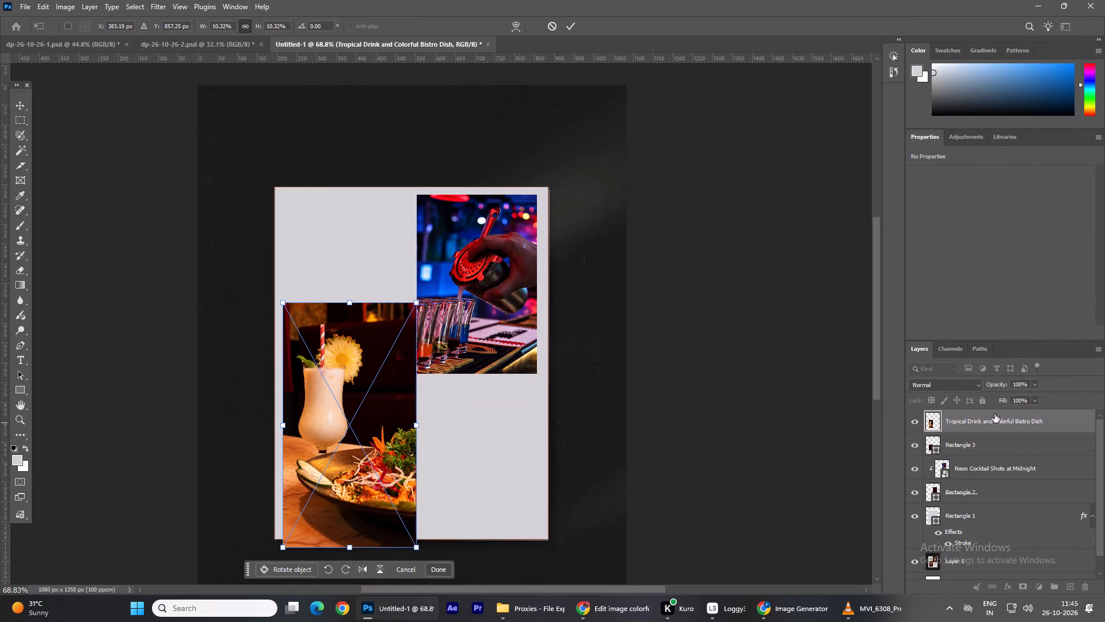
Rasterize the tropical drink photo layer and clip it to Rectangle 3.
left_click(911, 446)
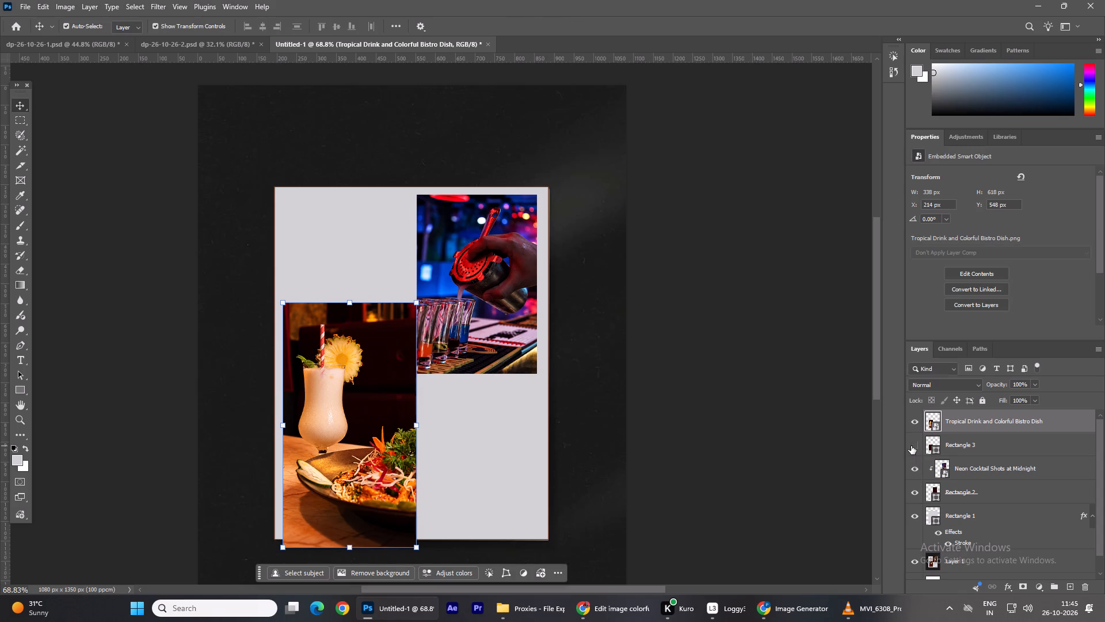
left_click(911, 446)
right_click(995, 418)
left_click(908, 557)
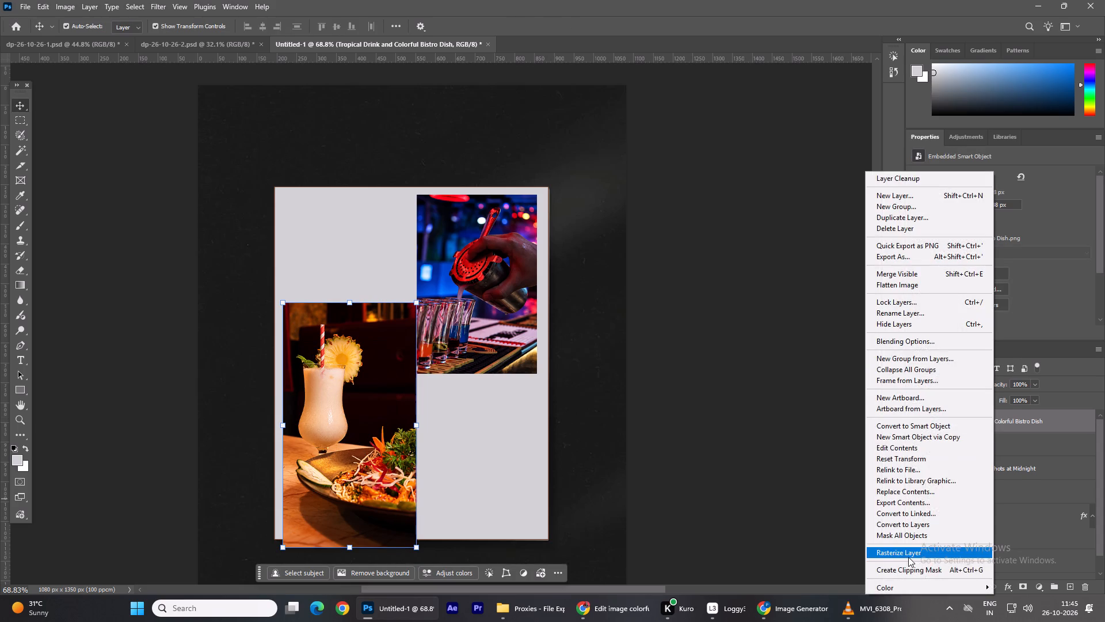
right_click(977, 424)
left_click(1012, 375)
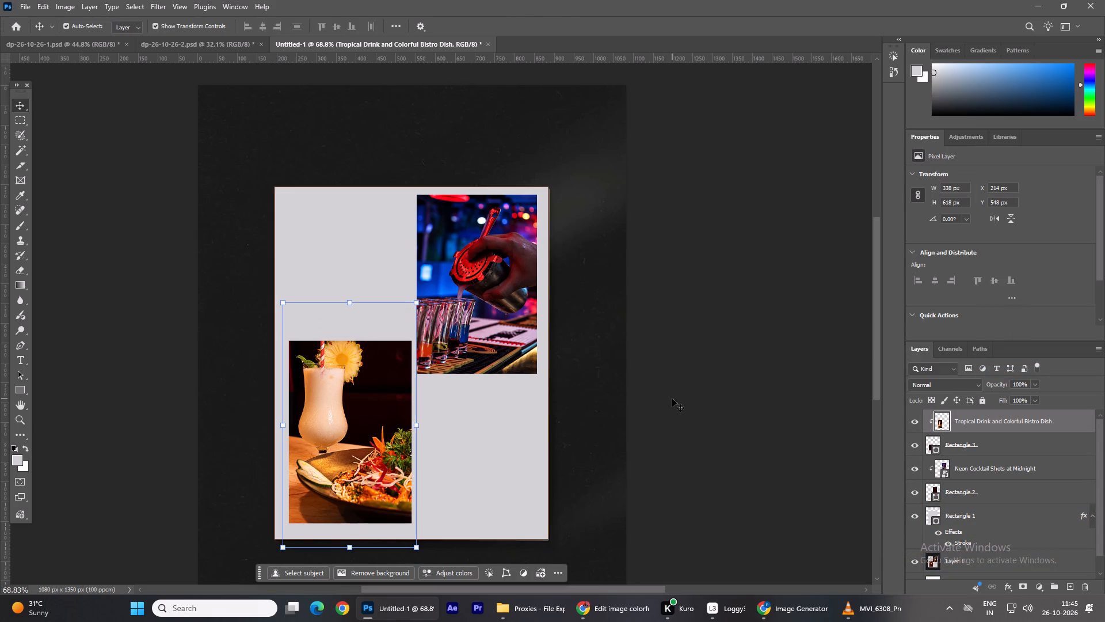
Shift the clipped tropical drink photo down about 50 px within Rectangle 3.
key("shift+Down")
key("shift+Down")
key("shift+Down")
key("shift+Down")
key("shift+Down")
key("shift+Down")
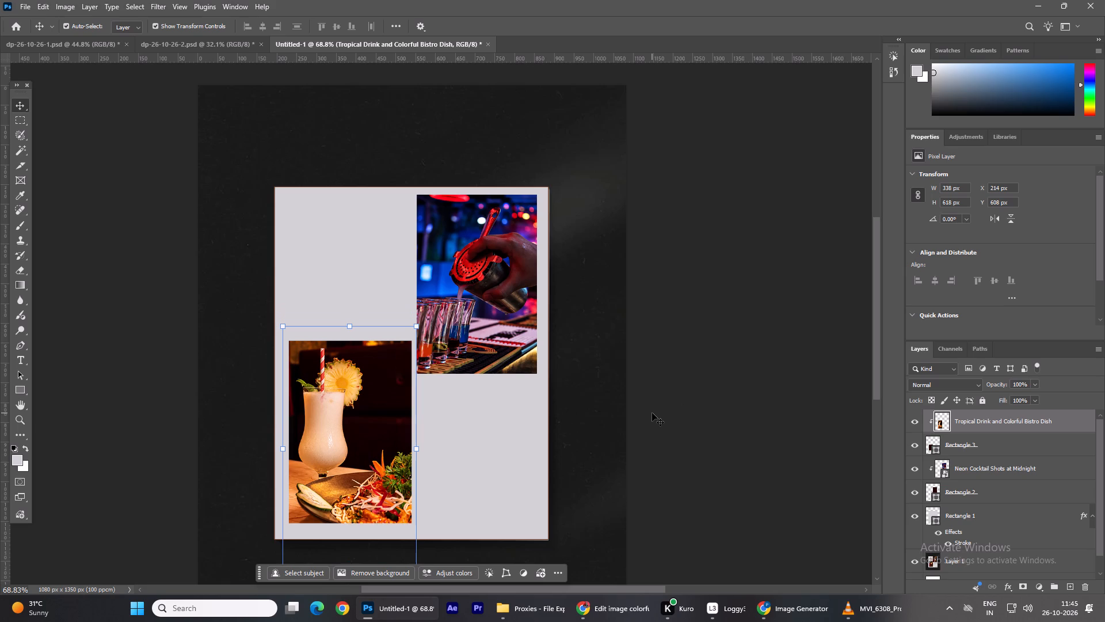
key("shift+Up")
left_click(736, 423)
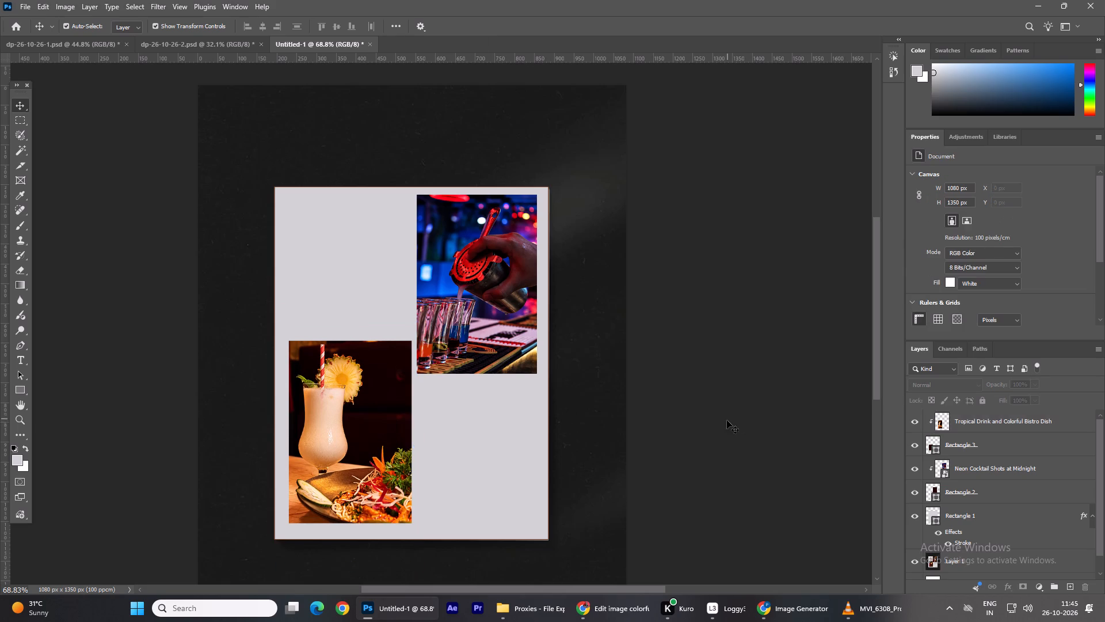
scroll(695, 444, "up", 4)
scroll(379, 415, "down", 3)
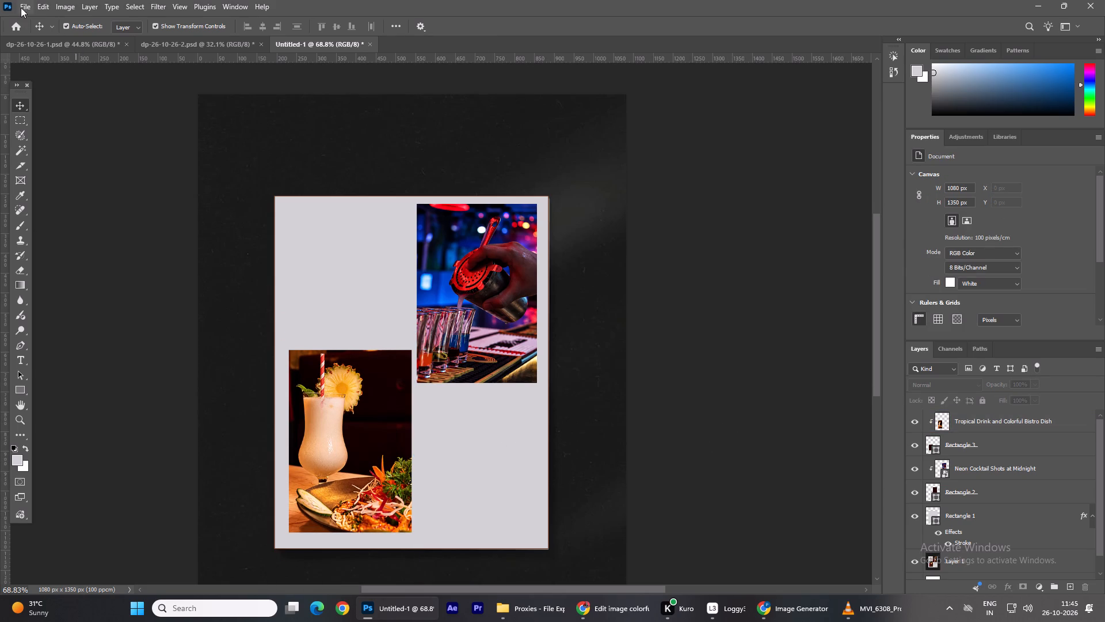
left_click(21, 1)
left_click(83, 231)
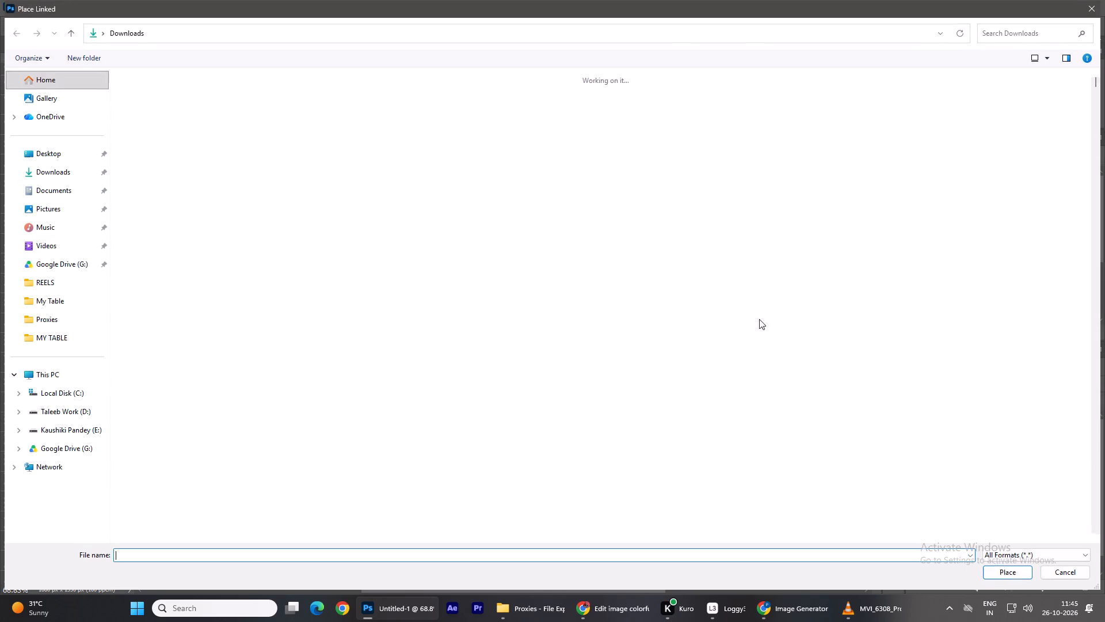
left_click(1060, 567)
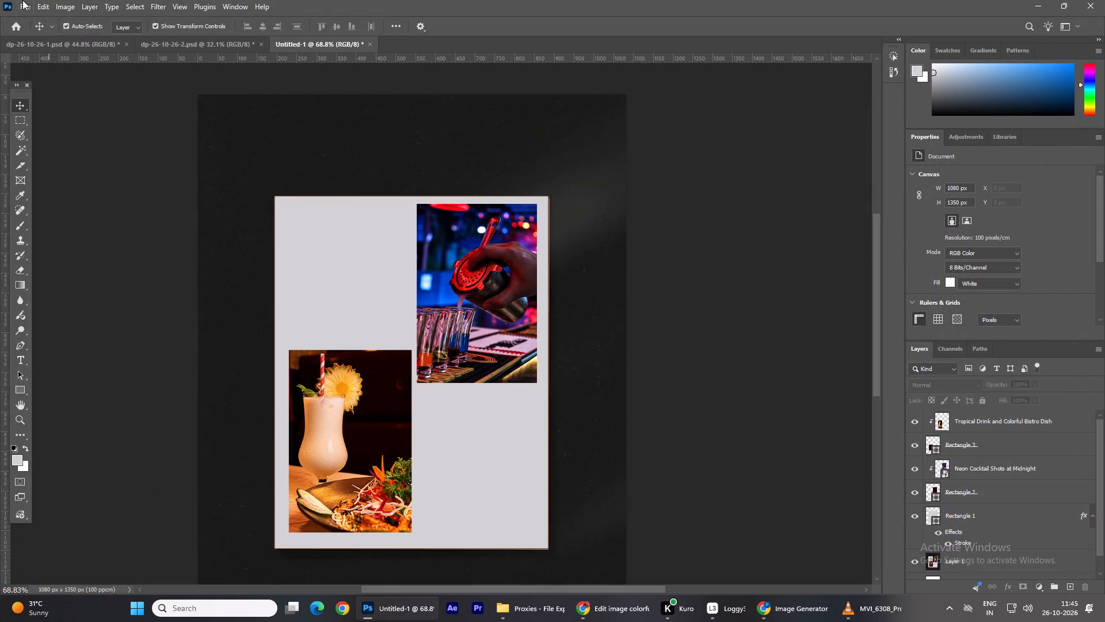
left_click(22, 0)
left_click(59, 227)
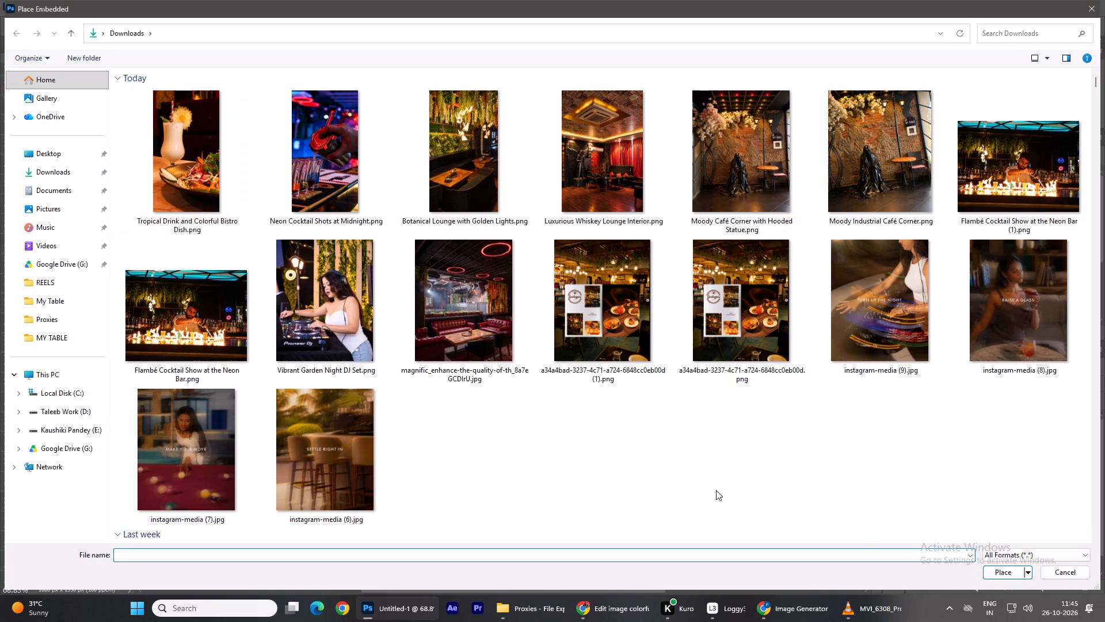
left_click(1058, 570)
Copy the MyTable_Logo_Enhanced_4K logo from dp-26-10-26-1.psd and paste it into the Untitled-1 document.
left_click(87, 50)
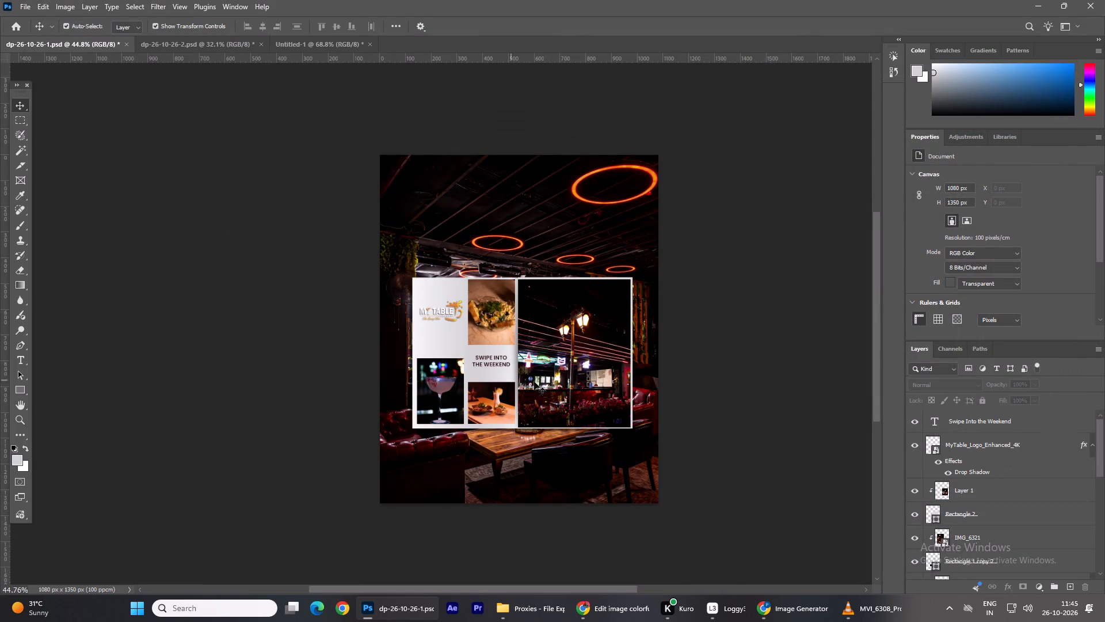
left_click(447, 312)
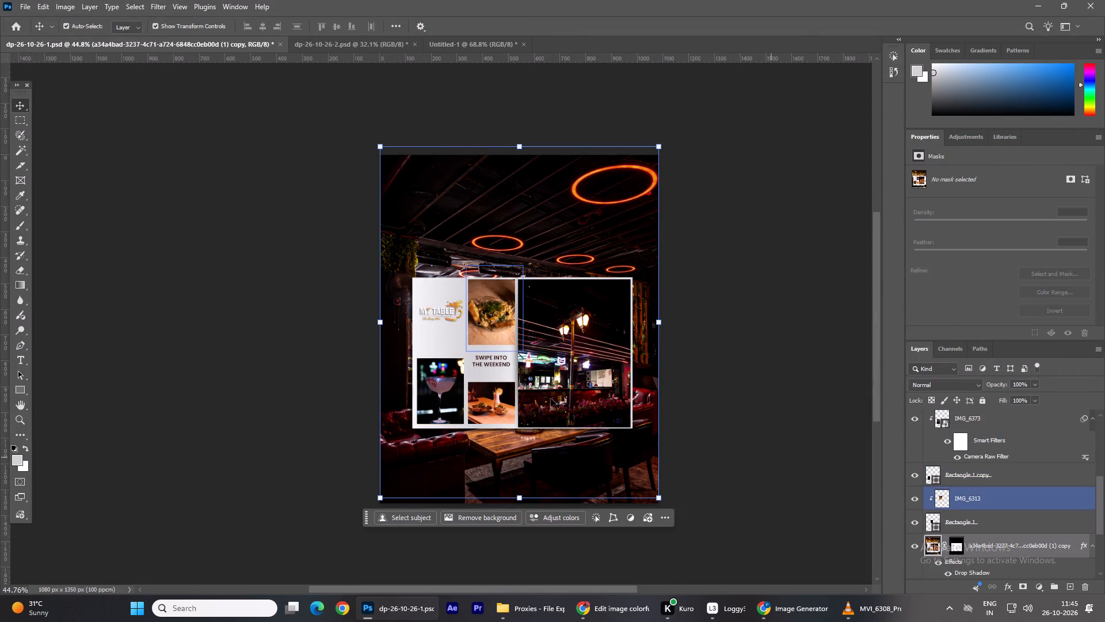
left_click(446, 313)
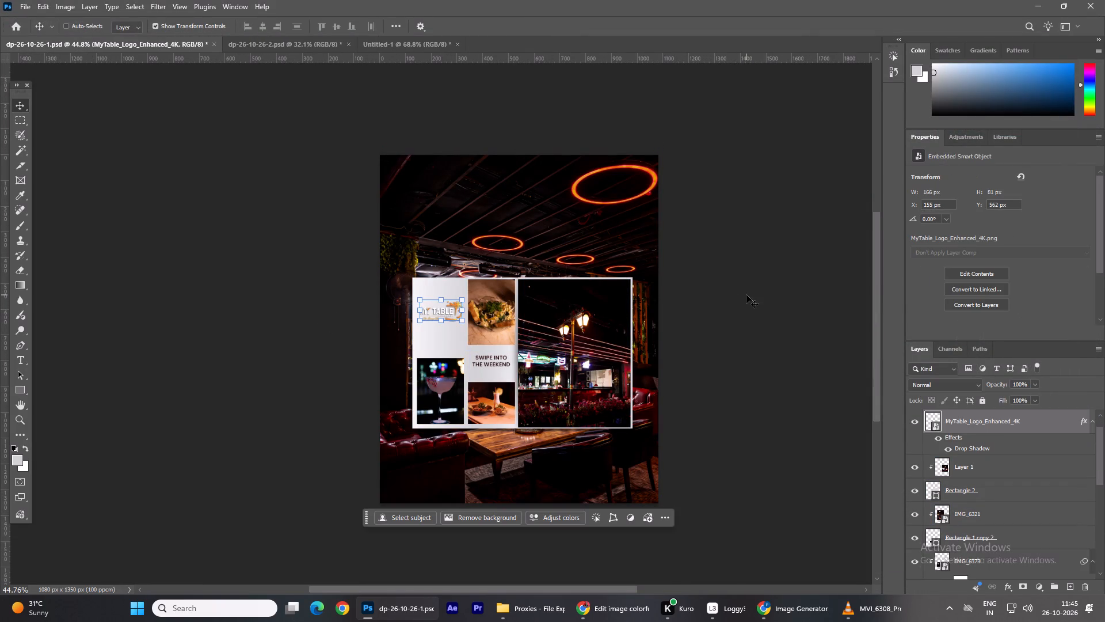
key("ctrl+c")
left_click(433, 45)
key("ctrl+v")
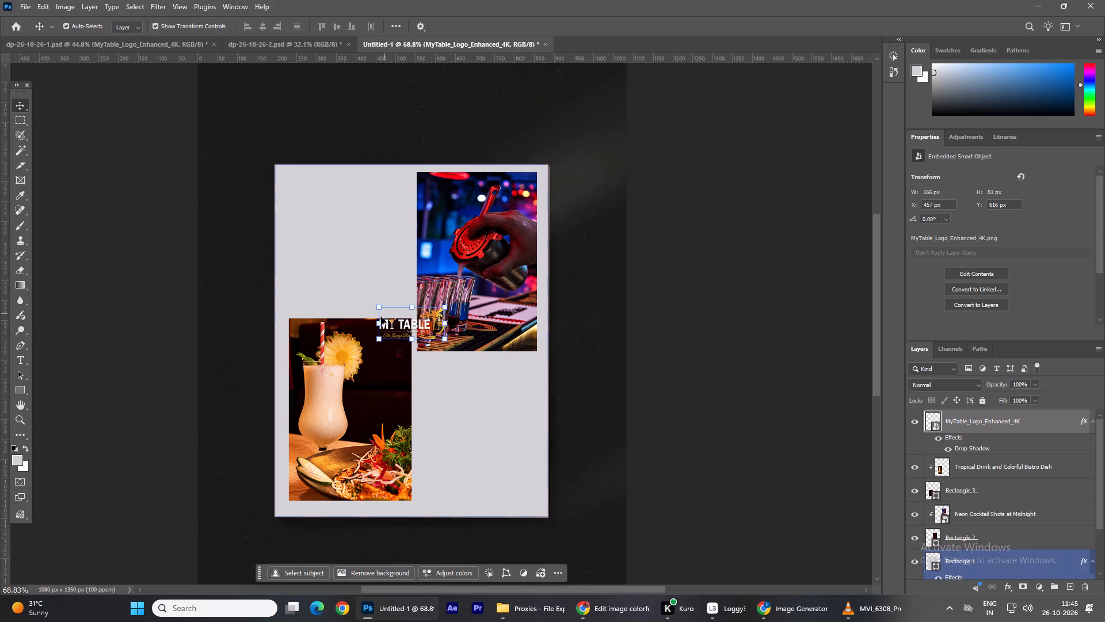
Enlarge the My Table logo to about 2.33% scale and position it in the blank panel area above the drink photo.
left_click_drag(407, 319, 378, 268)
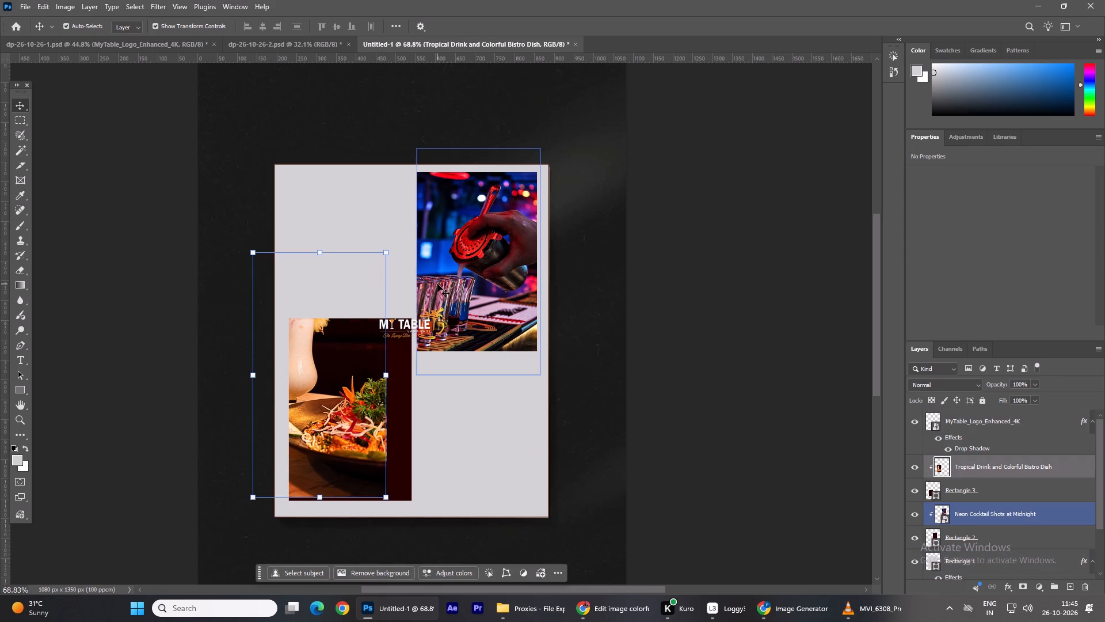
key("ctrl+z")
left_click(415, 323)
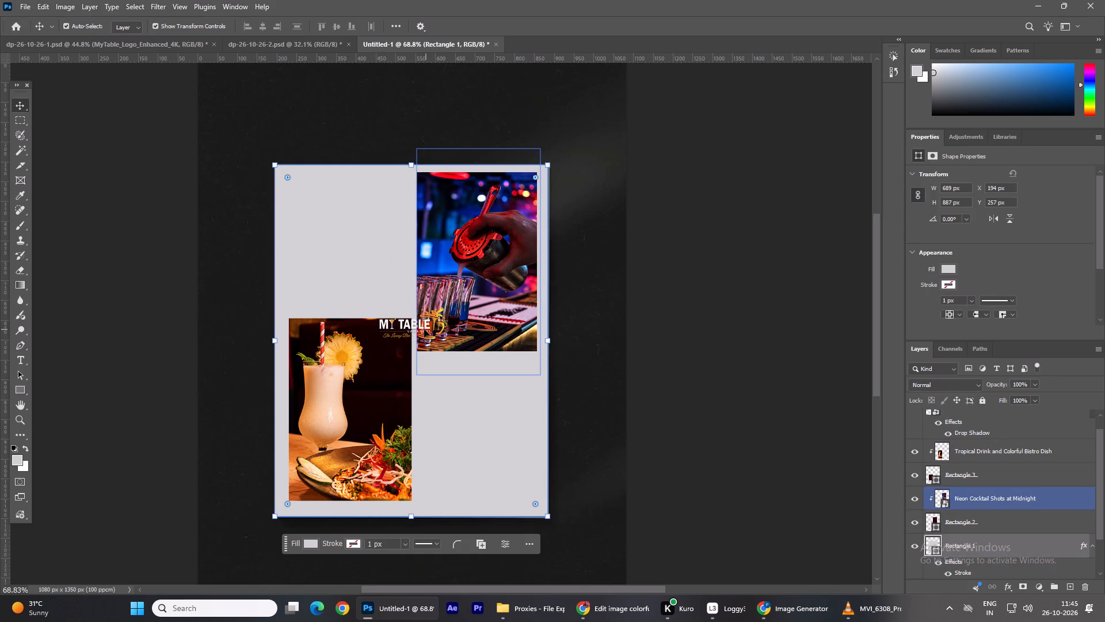
left_click(412, 332)
left_click_drag(380, 306, 358, 286)
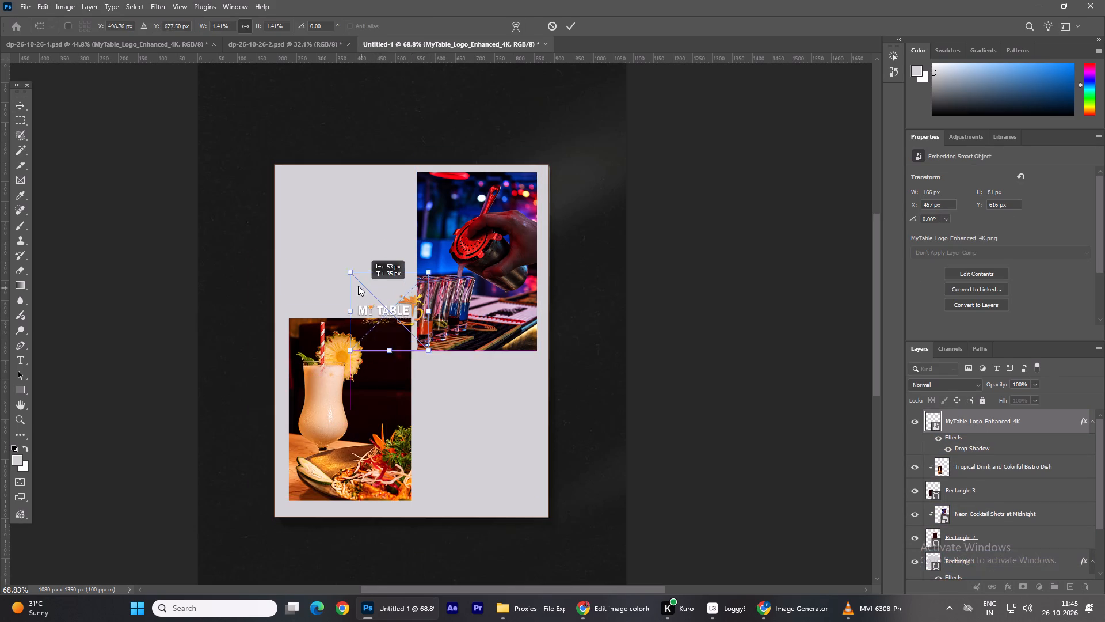
left_click_drag(358, 286, 351, 279)
left_click_drag(382, 299, 348, 232)
left_click_drag(380, 271, 440, 314)
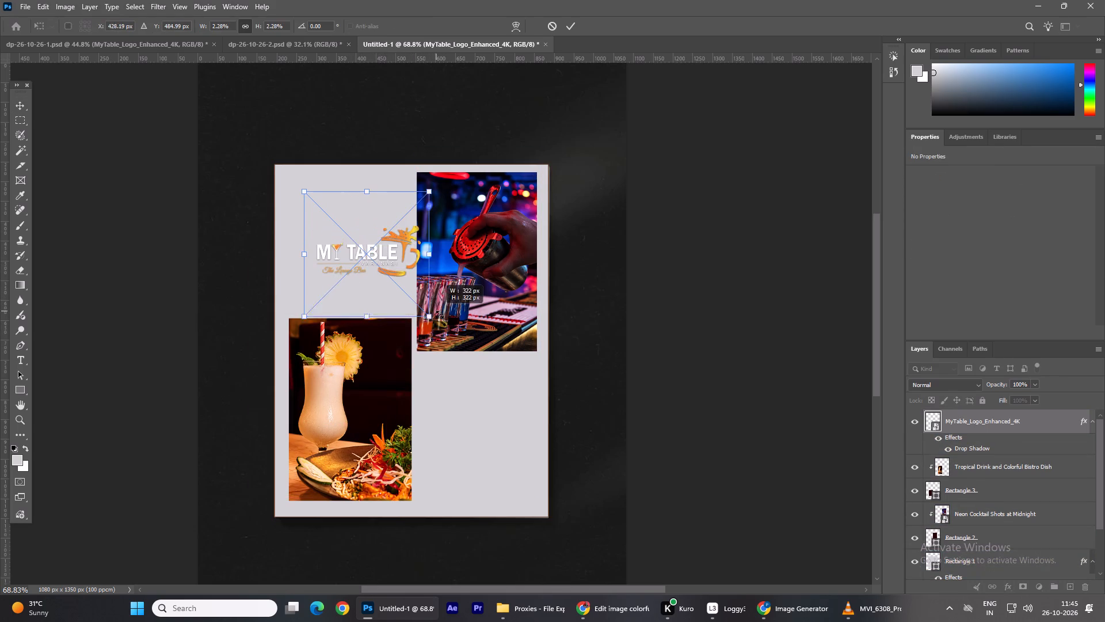
left_click_drag(440, 314, 439, 316)
left_click_drag(362, 257, 343, 252)
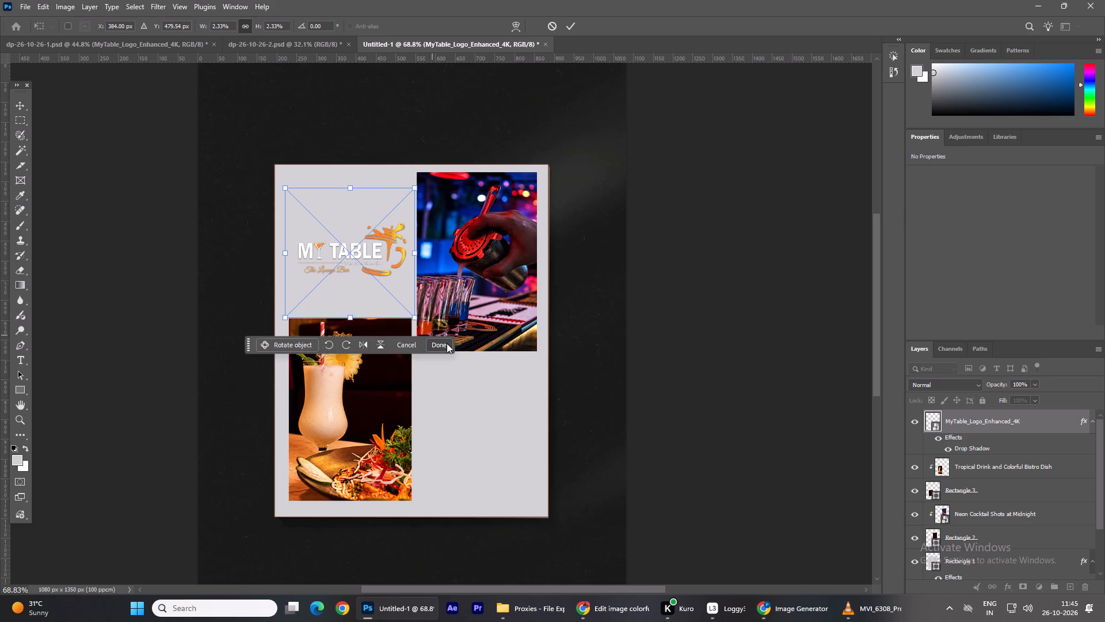
left_click(447, 343)
left_click(685, 320)
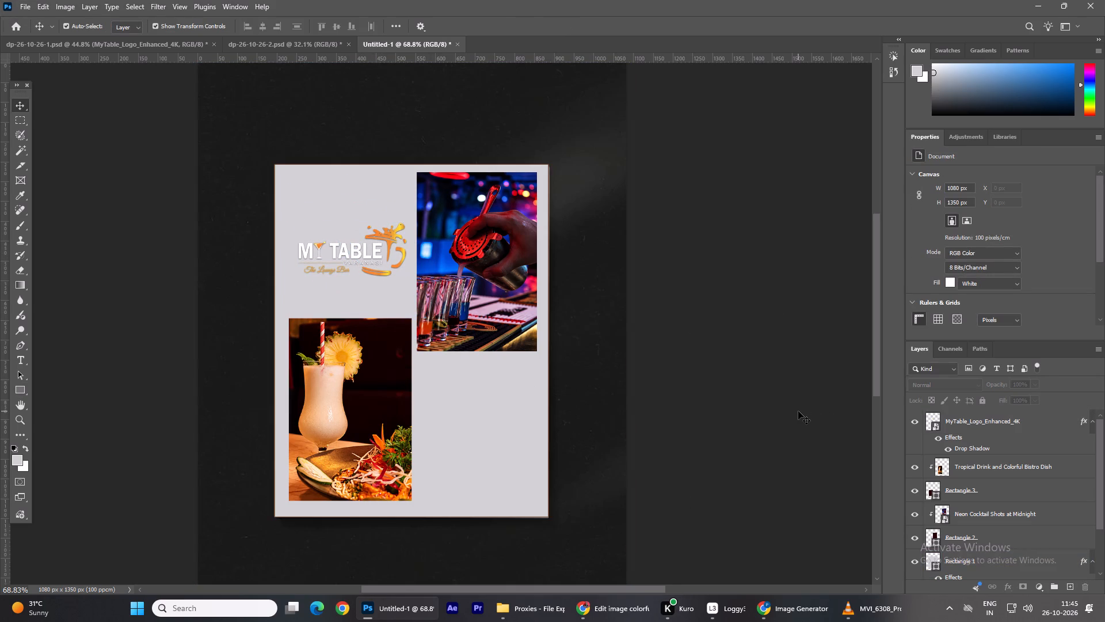
Switch to Chrome and copy the phrase "every moment turns into a good story" from the Bootleggers Instagram post caption.
scroll(798, 411, "down", 5)
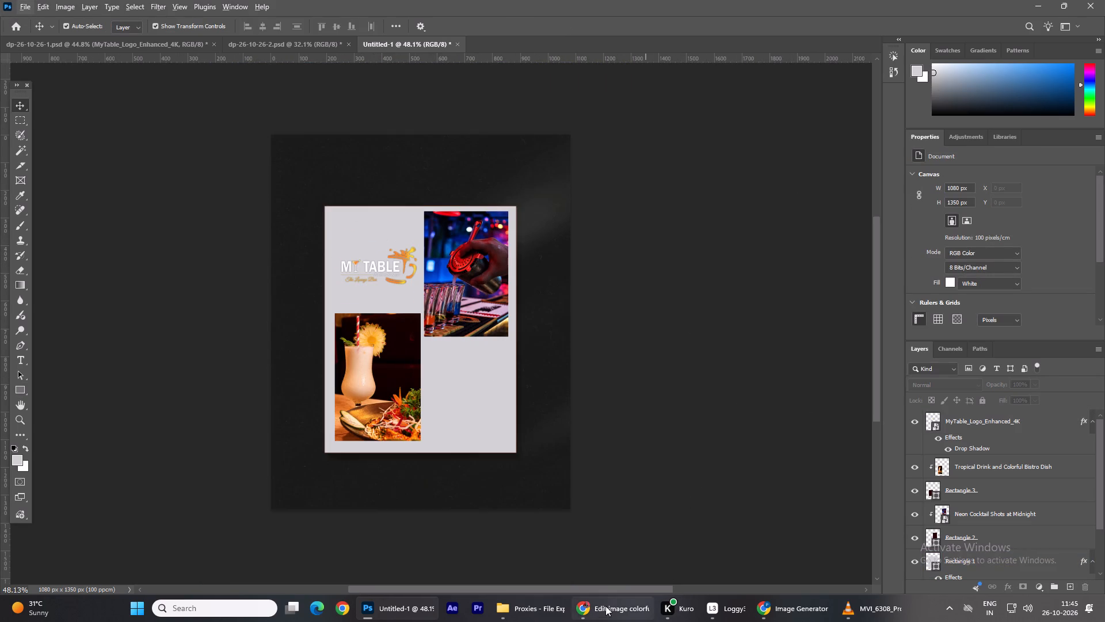
left_click(605, 609)
left_click(598, 0)
left_click(494, 0)
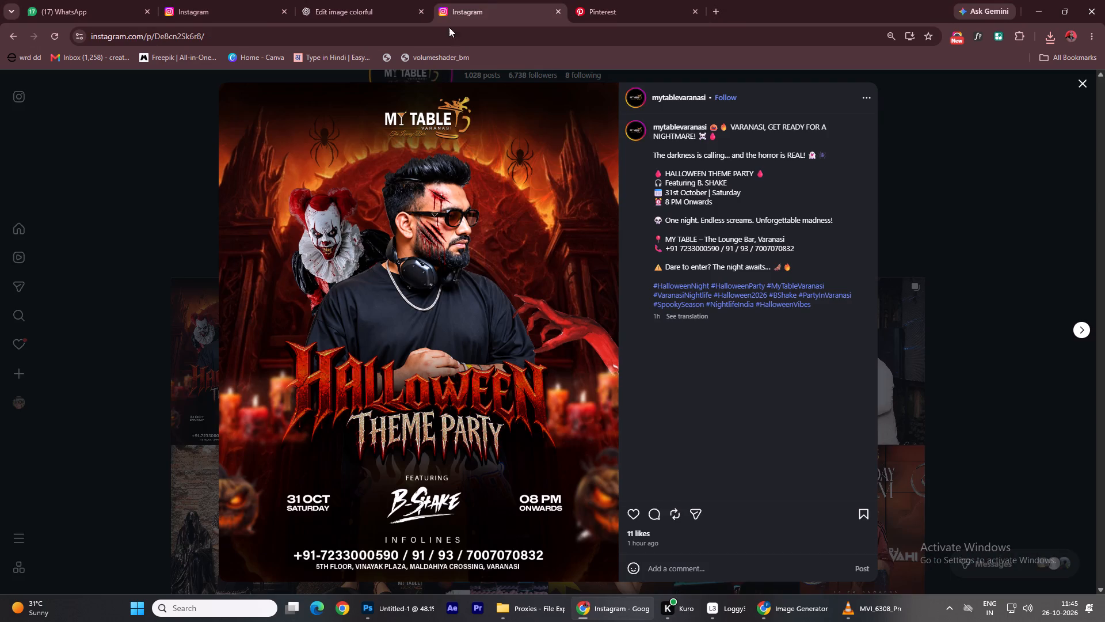
left_click(199, 0)
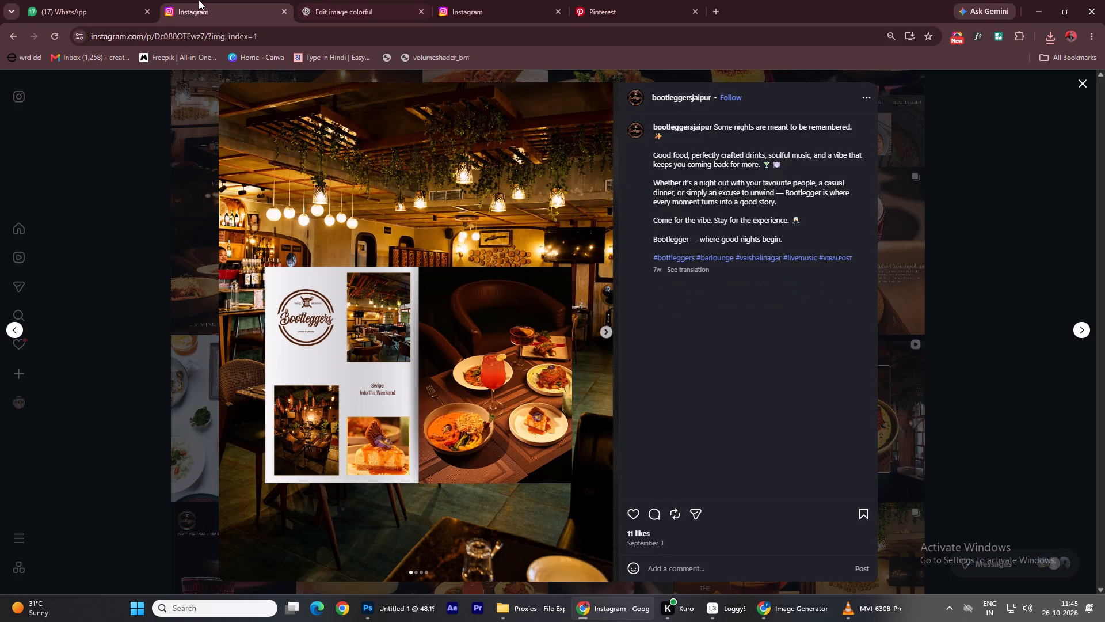
left_click_drag(702, 238, 708, 238)
left_click_drag(708, 238, 781, 237)
key("ctrl+c")
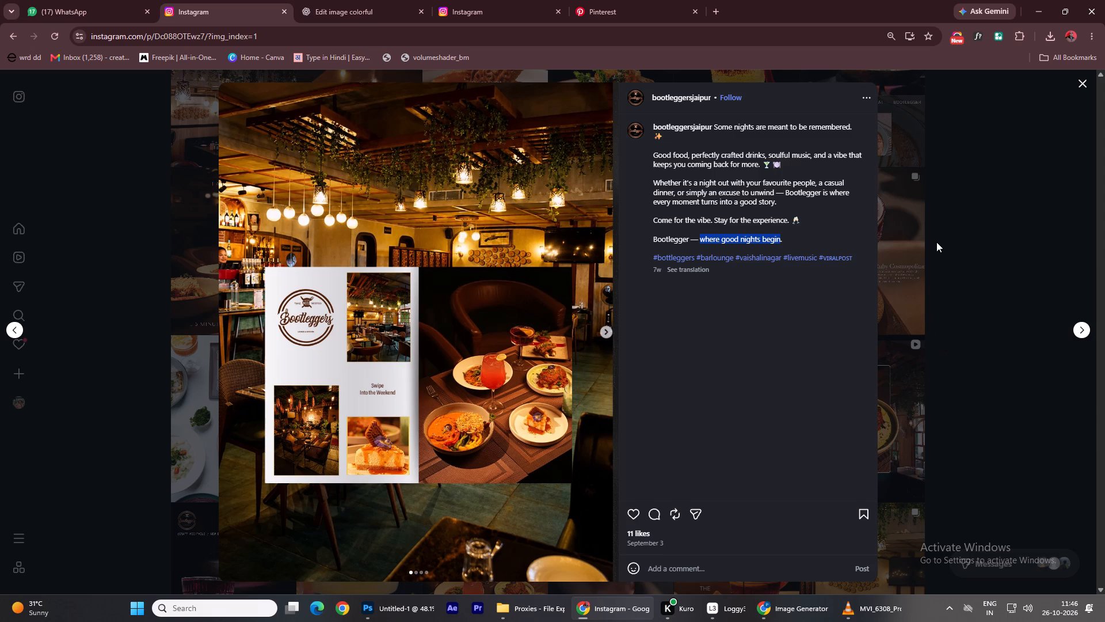
left_click(694, 203)
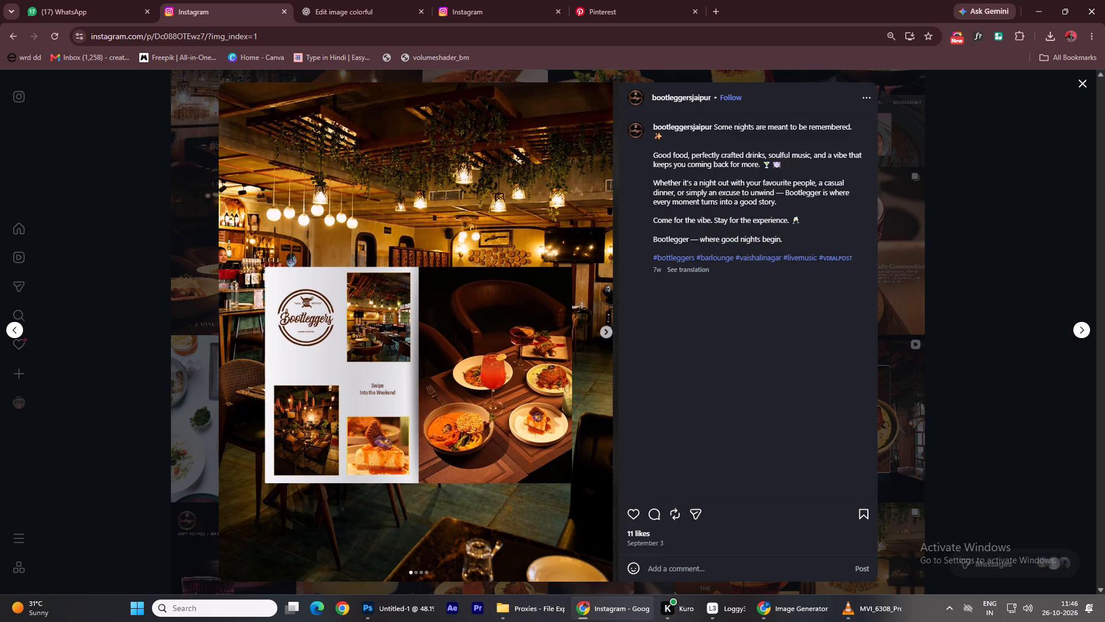
left_click_drag(654, 200, 715, 198)
left_click_drag(715, 198, 775, 203)
key("ctrl+c")
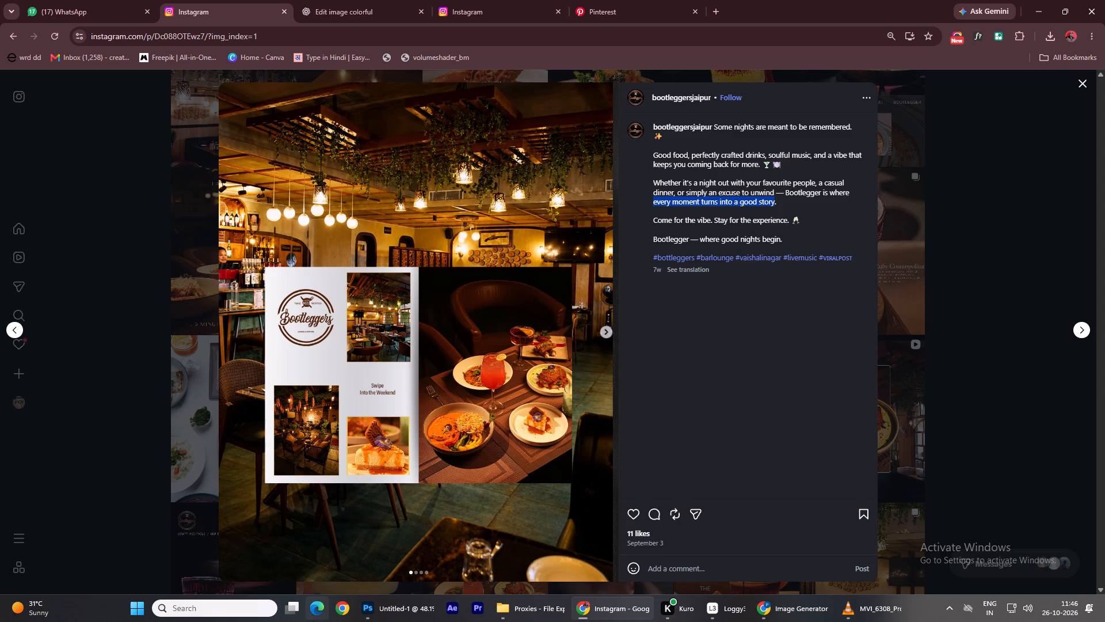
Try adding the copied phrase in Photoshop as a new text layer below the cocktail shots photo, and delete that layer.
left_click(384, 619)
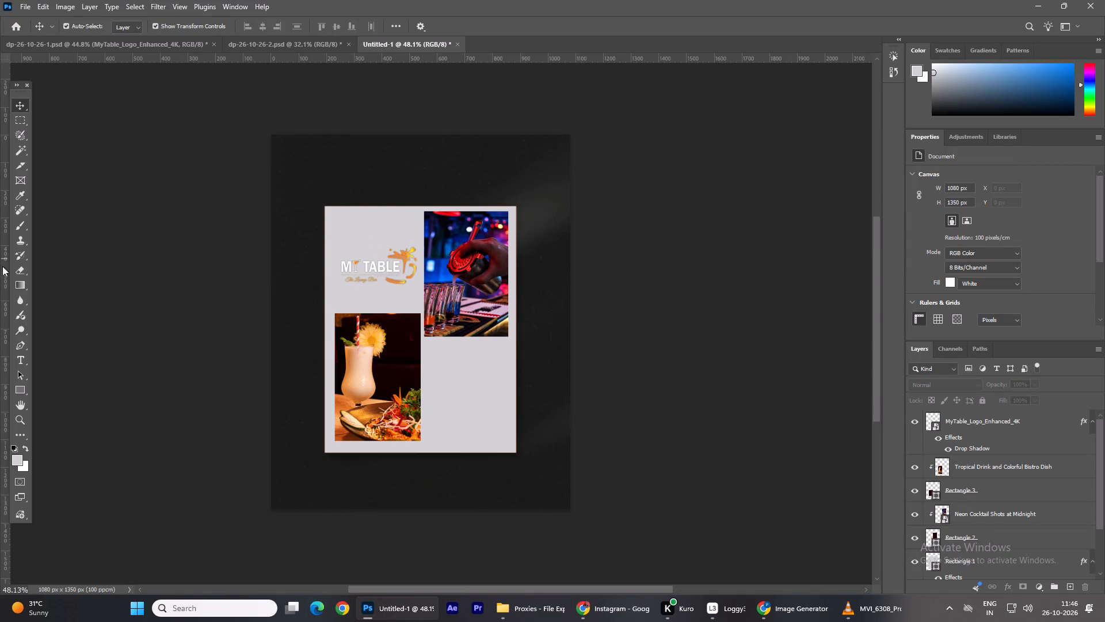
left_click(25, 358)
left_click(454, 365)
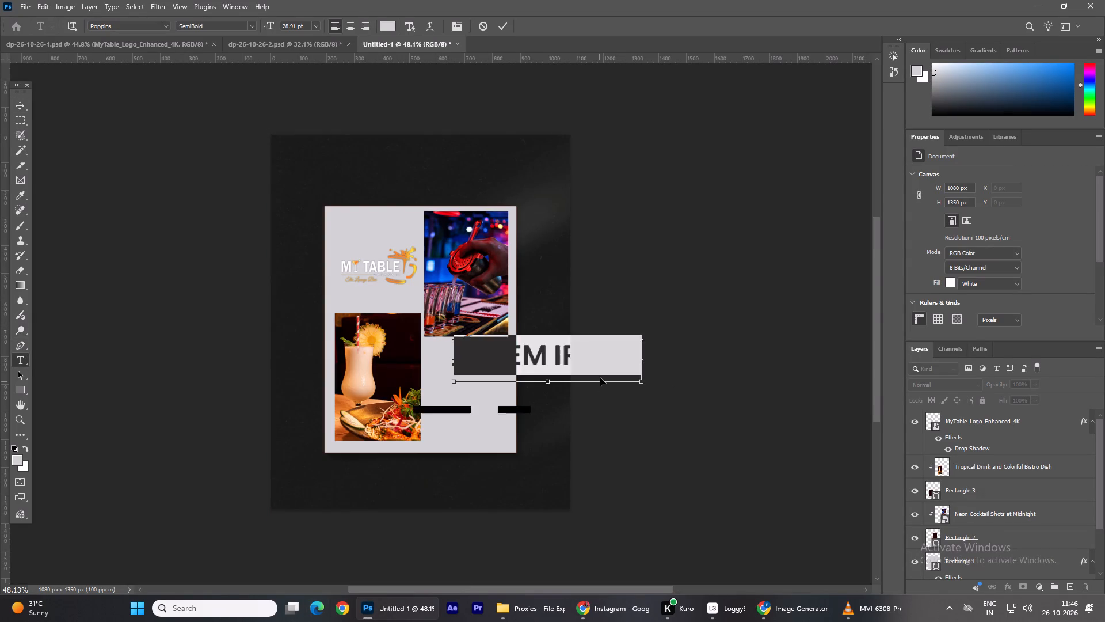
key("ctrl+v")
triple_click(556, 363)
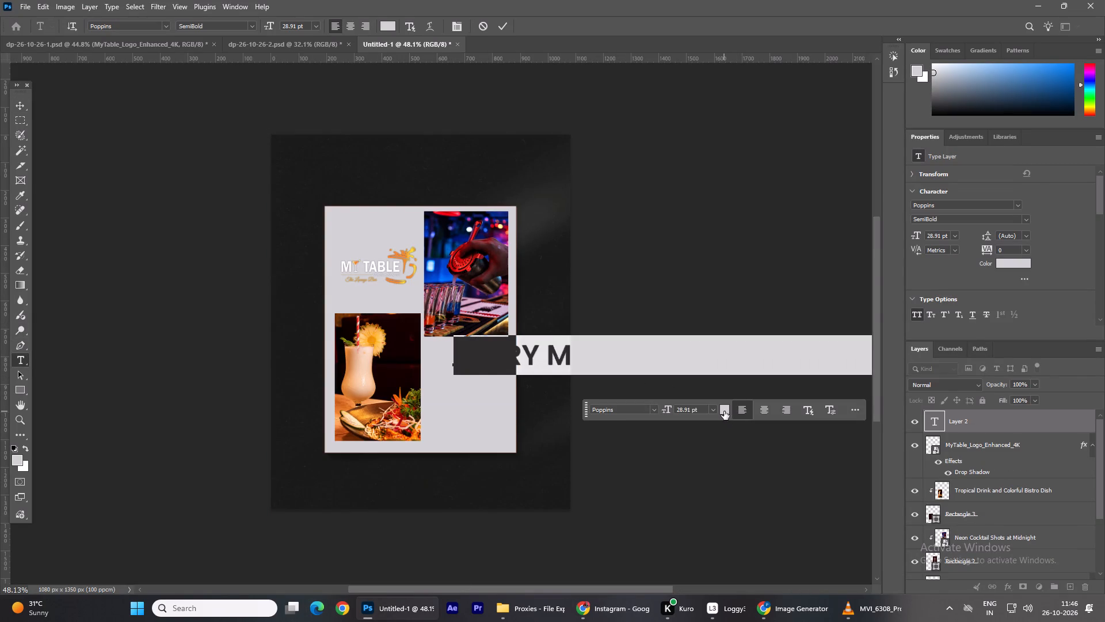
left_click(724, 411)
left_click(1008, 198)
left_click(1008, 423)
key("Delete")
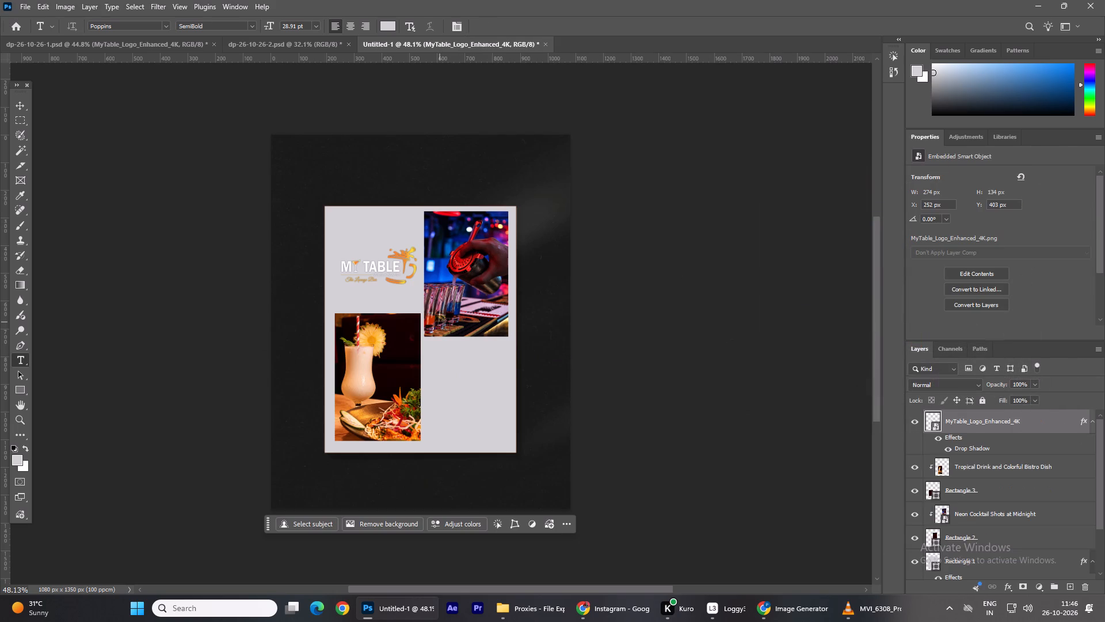
Copy the "Swipe Into the Weekend" text layer from dp-26-10-26-1.psd into Untitled-1 and place it below the cocktail shots photo.
left_click(104, 52)
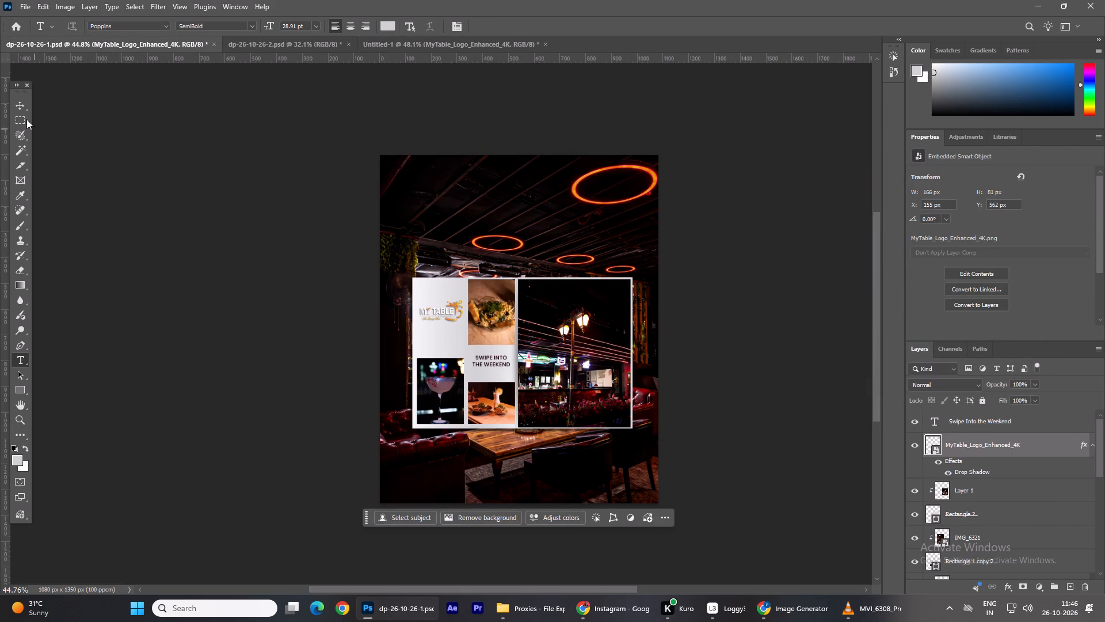
left_click(24, 109)
left_click(497, 364)
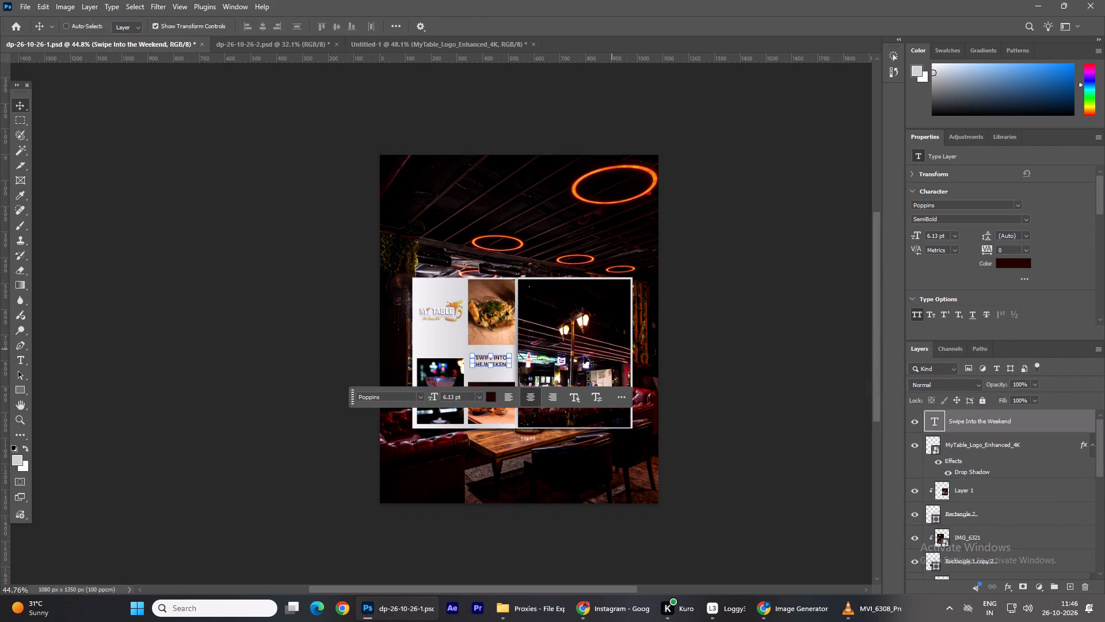
key("ctrl+c")
left_click(451, 38)
key("ctrl+v")
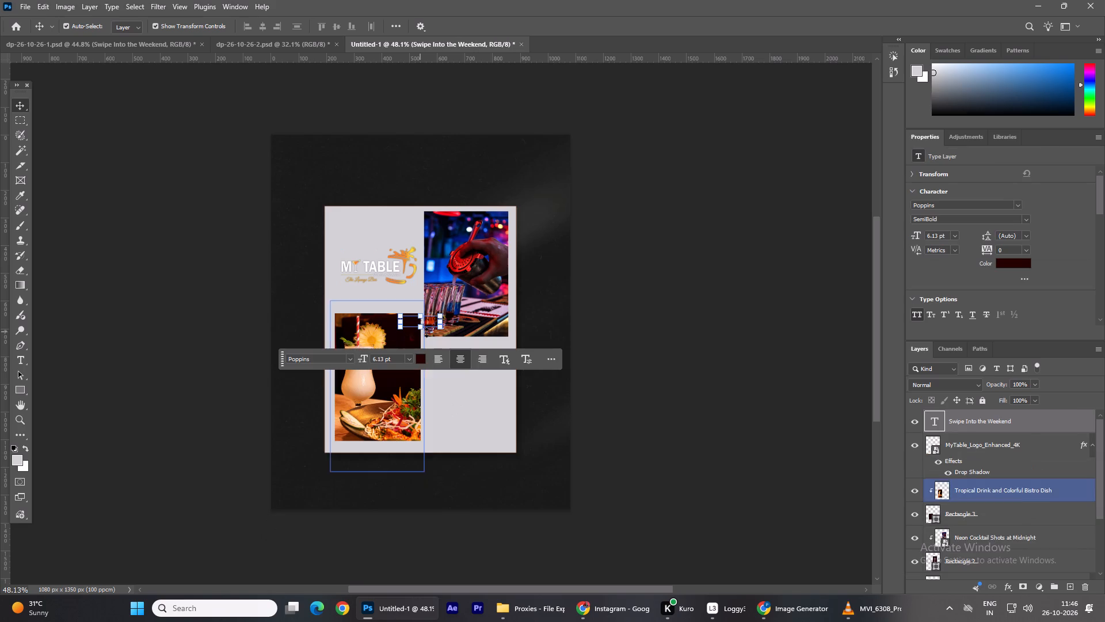
left_click_drag(428, 322, 467, 386)
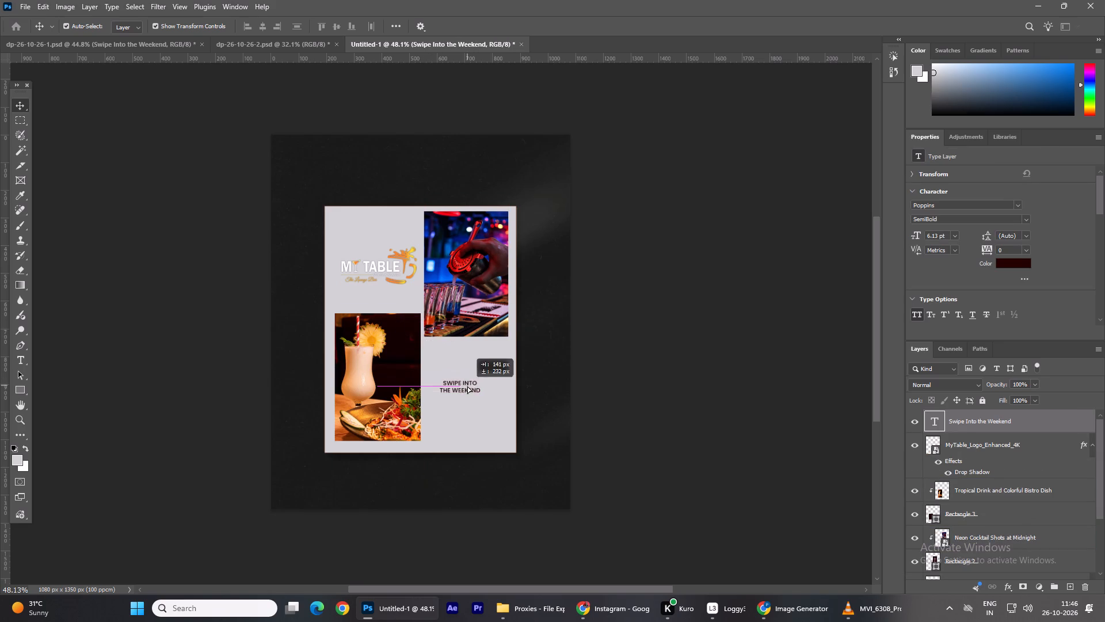
left_click_drag(467, 386, 473, 381)
Recopy the phrase from the Bootleggers caption in Chrome and replace the pasted text with it in Photoshop, breaking the line after "turns".
left_click(620, 616)
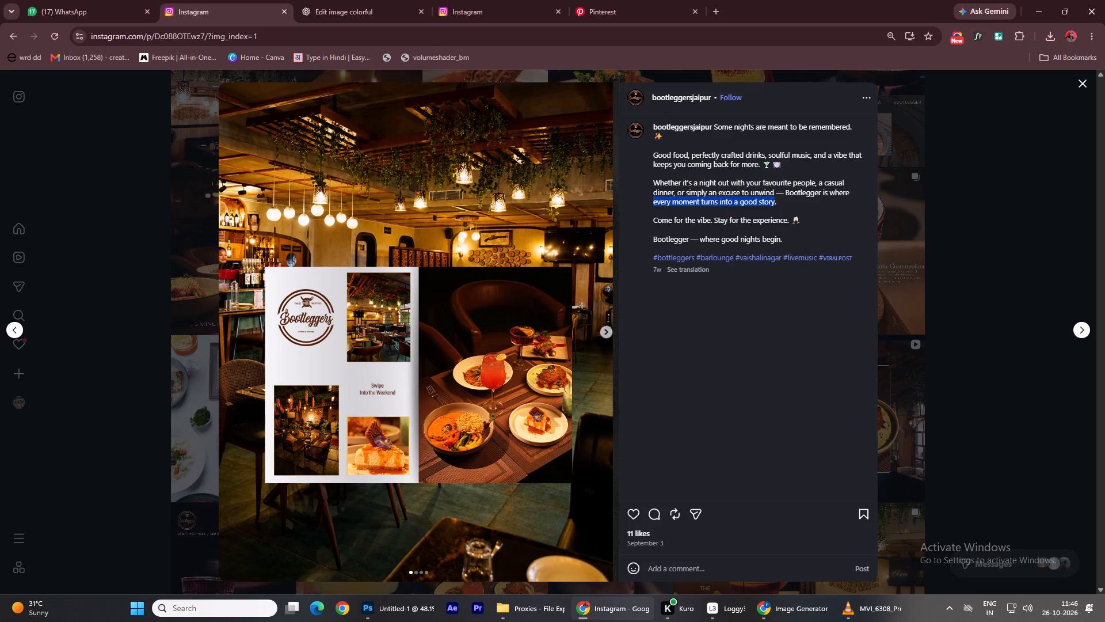
right_click(733, 206)
left_click(760, 235)
left_click(771, 223)
left_click(400, 611)
double_click(475, 380)
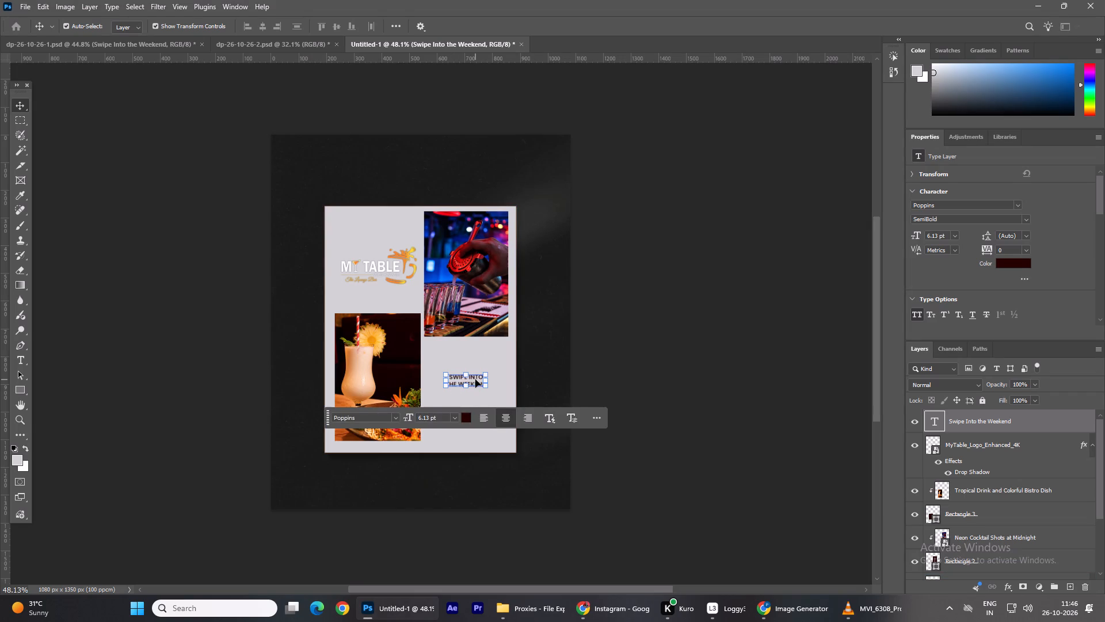
key("ctrl+v")
left_click(470, 379)
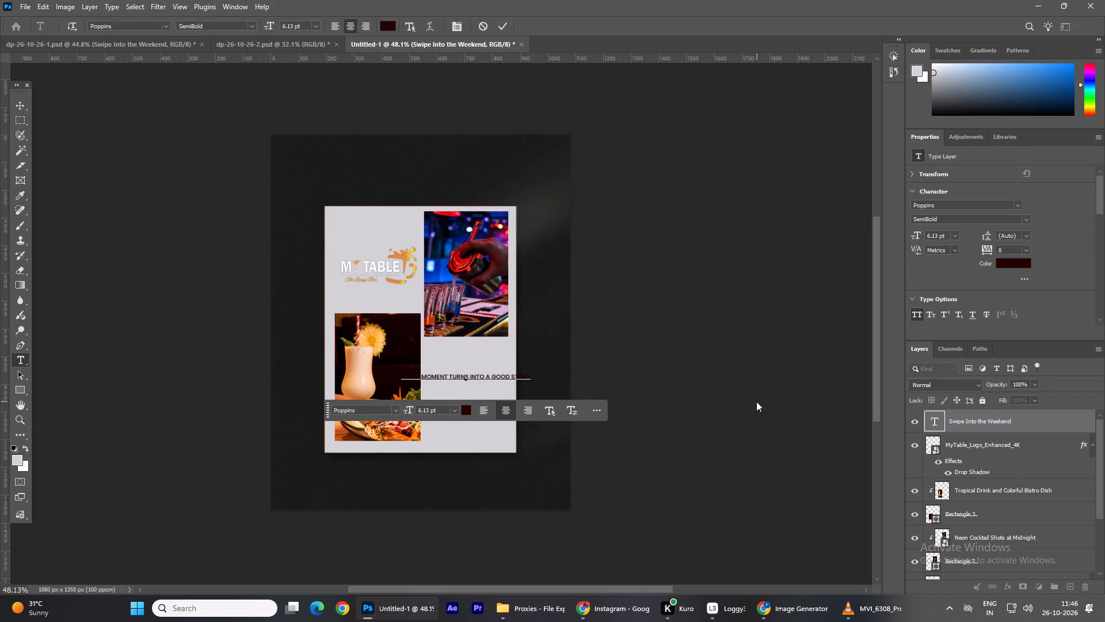
key("Return")
double_click(707, 359)
Remove the extra space after "turns" in the tagline and reposition it in the blank area below the cocktail shots photo.
left_click_drag(471, 383, 471, 378)
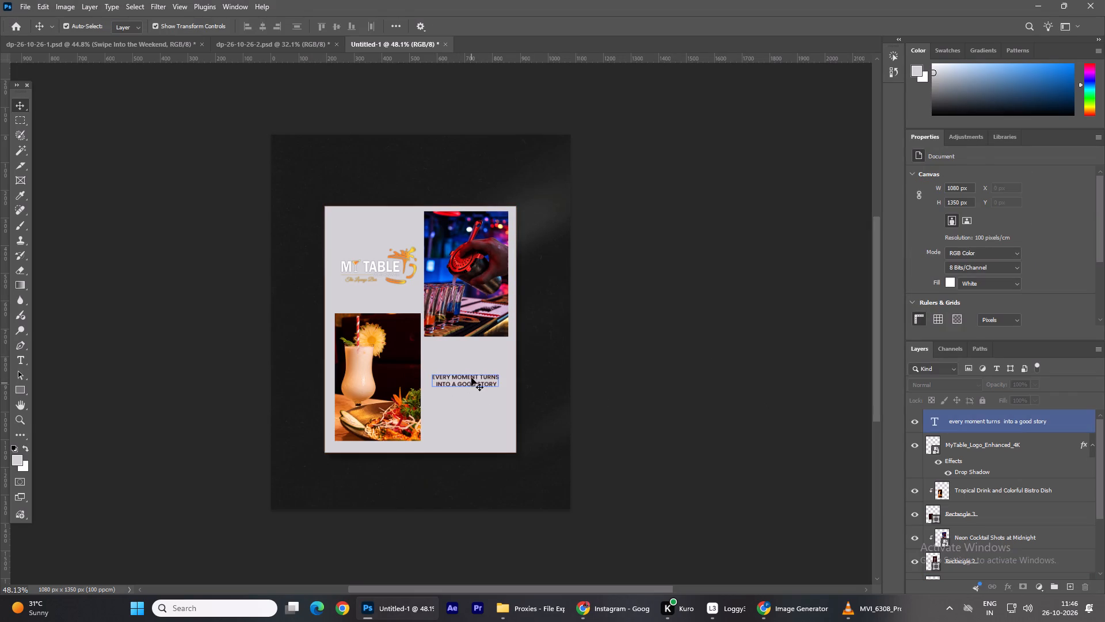
left_click_drag(471, 378, 470, 369)
triple_click(475, 365)
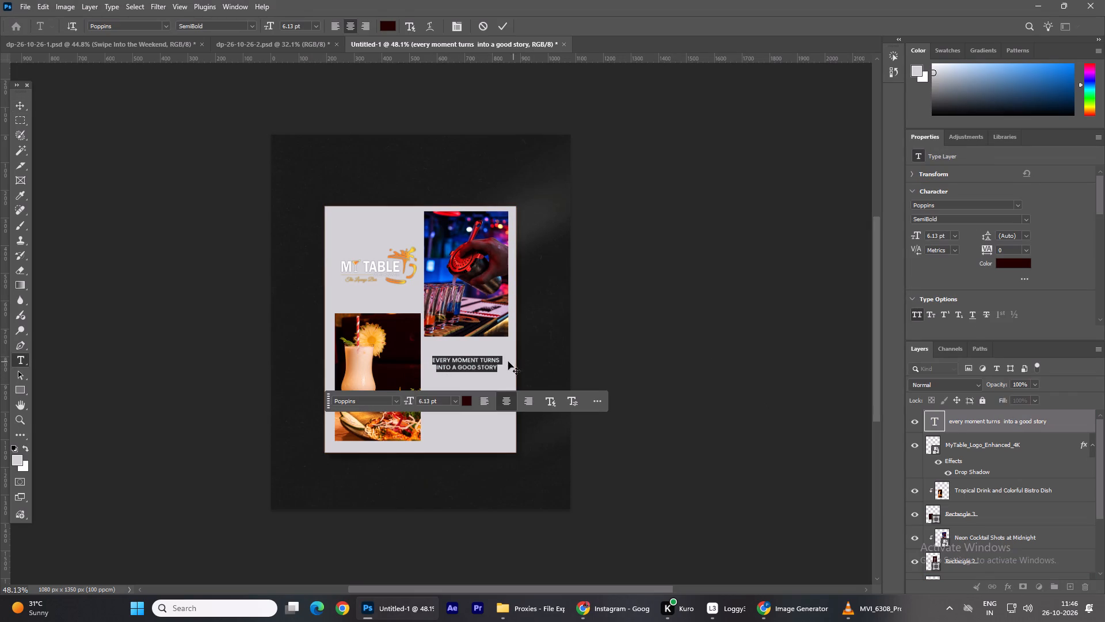
left_click(502, 361)
left_click(502, 361)
left_click(500, 360)
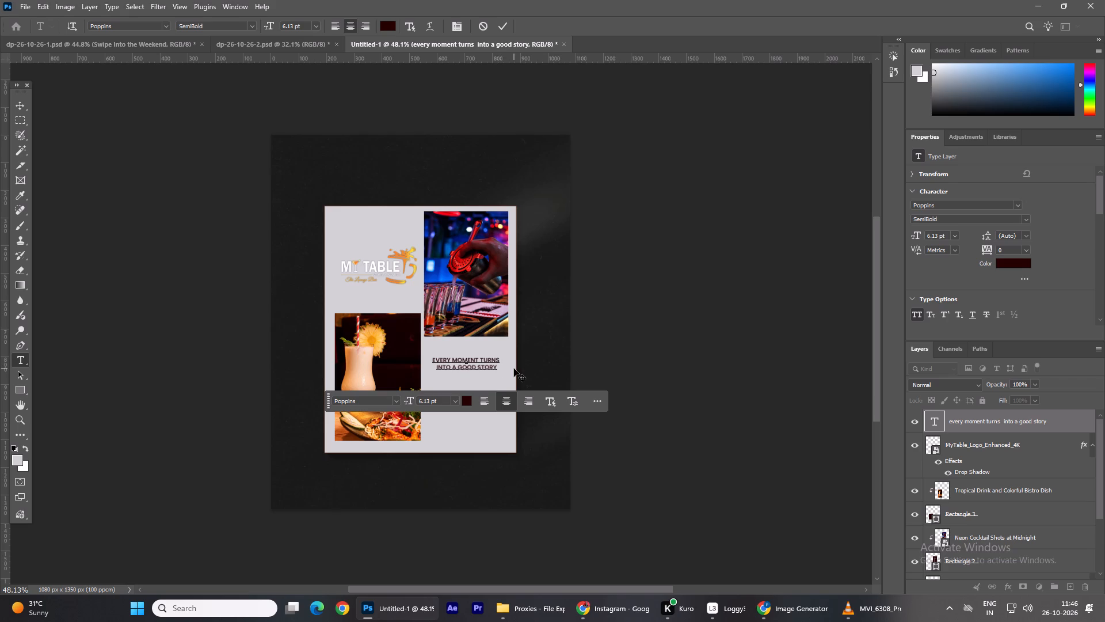
key("Right")
key("BackSpace")
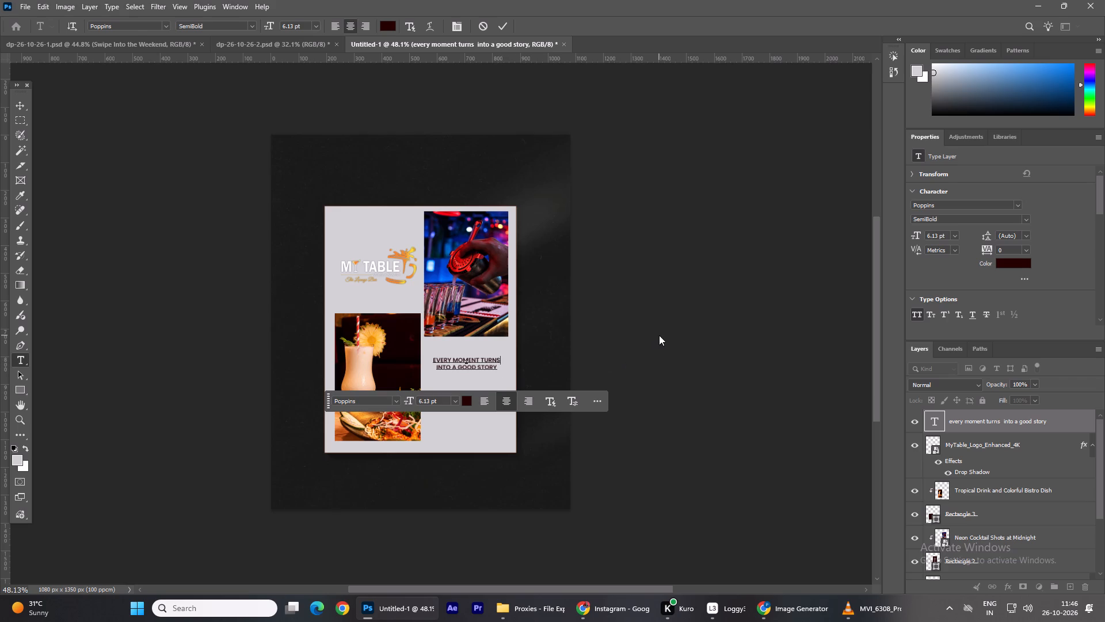
double_click(659, 335)
left_click(460, 368)
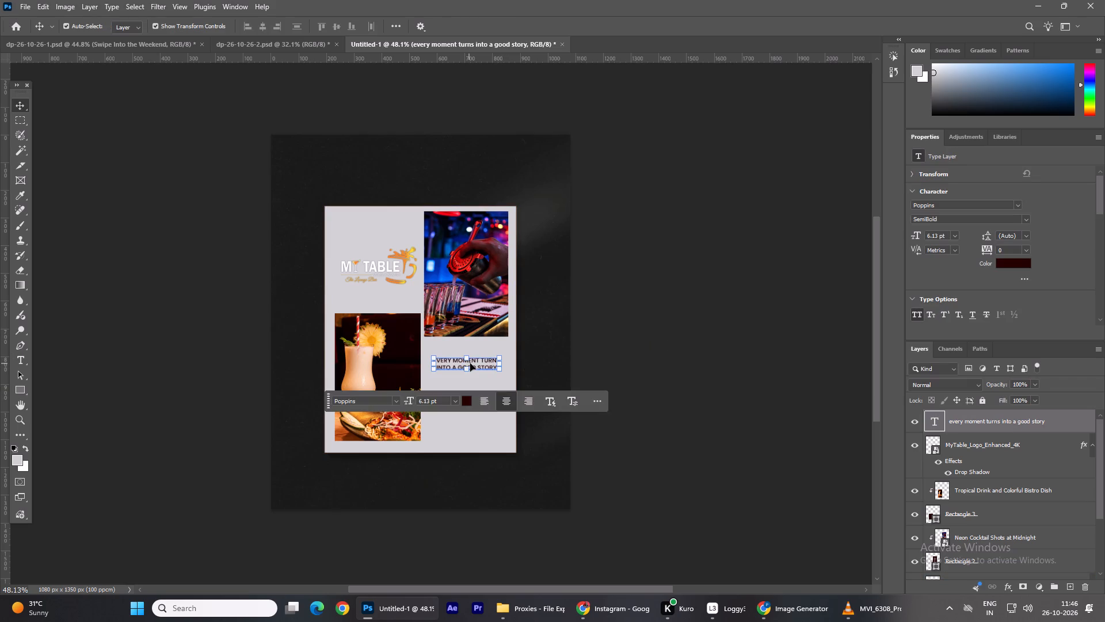
left_click_drag(470, 363, 473, 381)
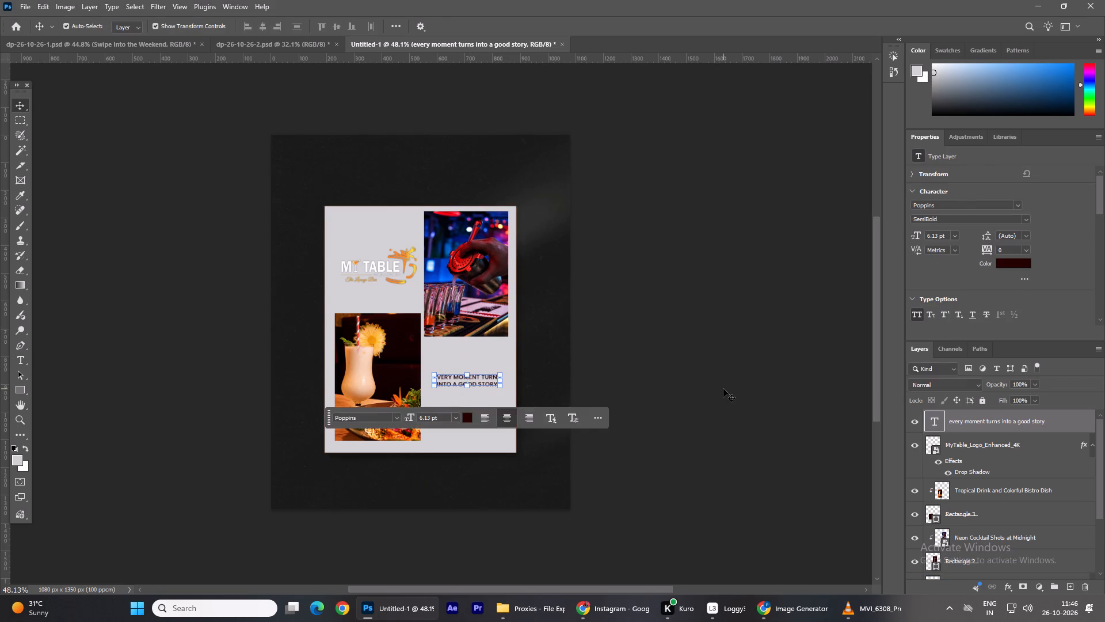
left_click(723, 389)
Start saving the Untitled-1 document as a Photoshop file.
scroll(723, 389, "down", 7, "alt")
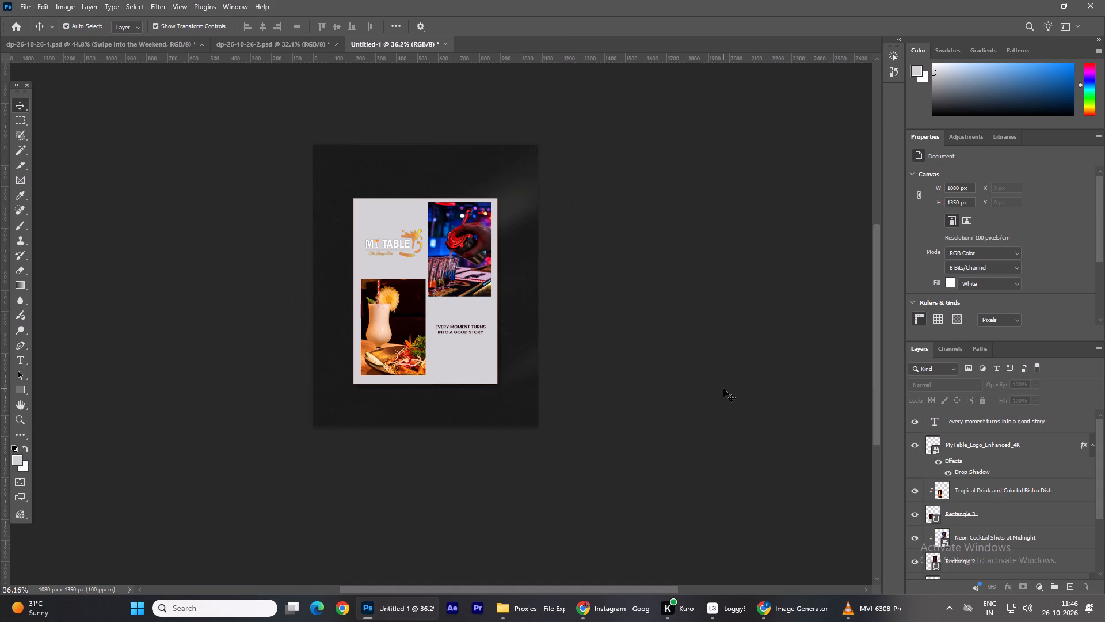
scroll(723, 389, "up", 5)
key("ctrl+s")
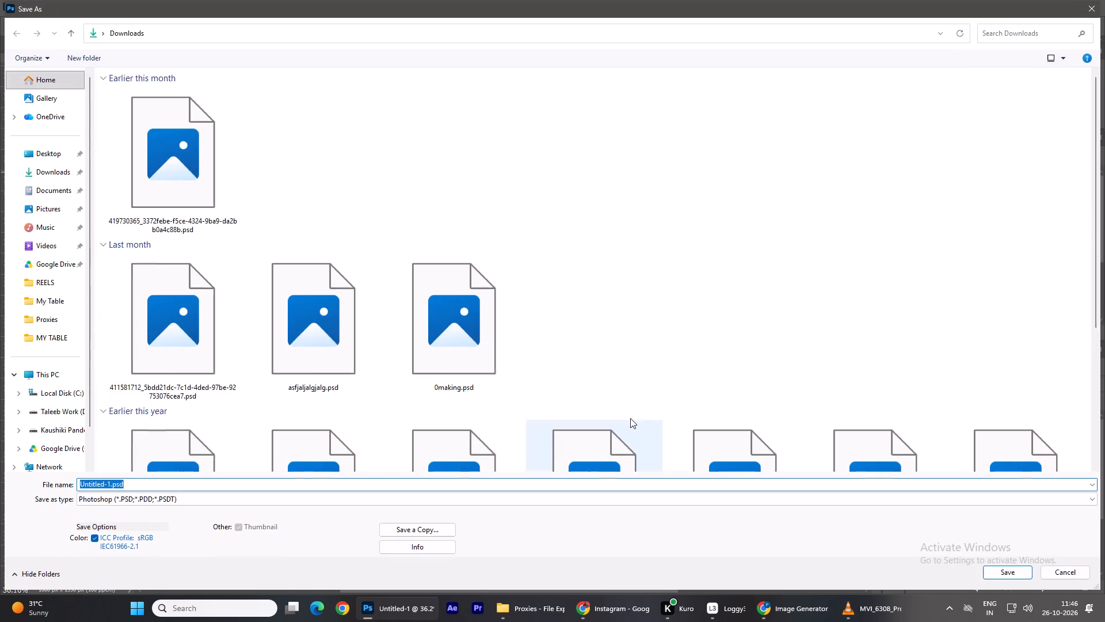
Save the document as dp-26-10-26-04 in Photoshop format in the MY TABLE folder, keeping Maximize Compatibility on.
left_click(35, 335)
type("dp-")
type("26-")
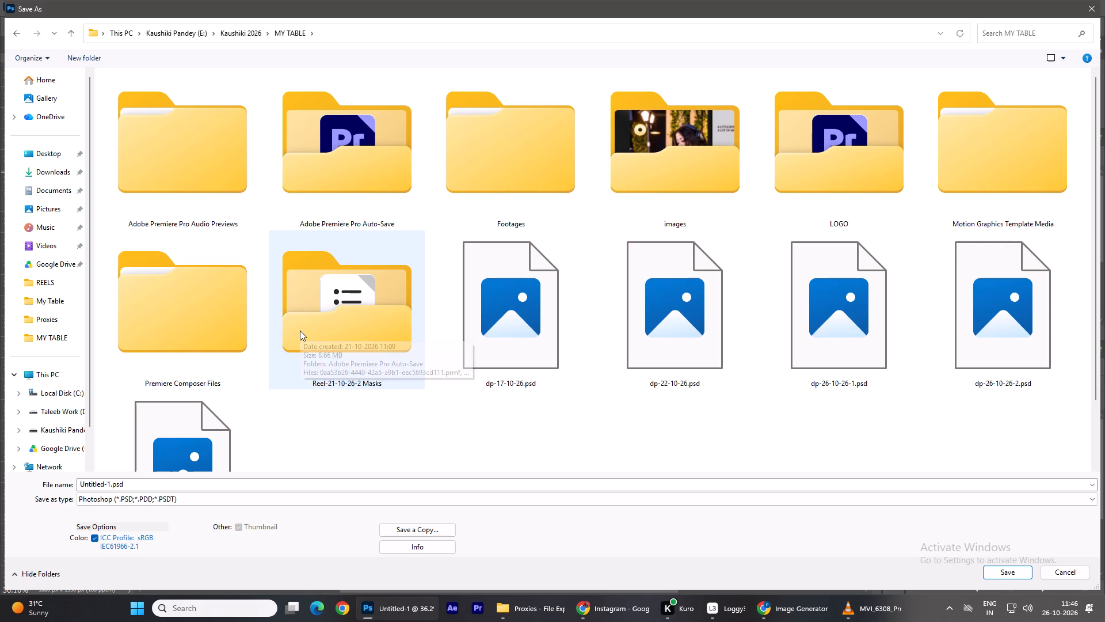
left_click(133, 482)
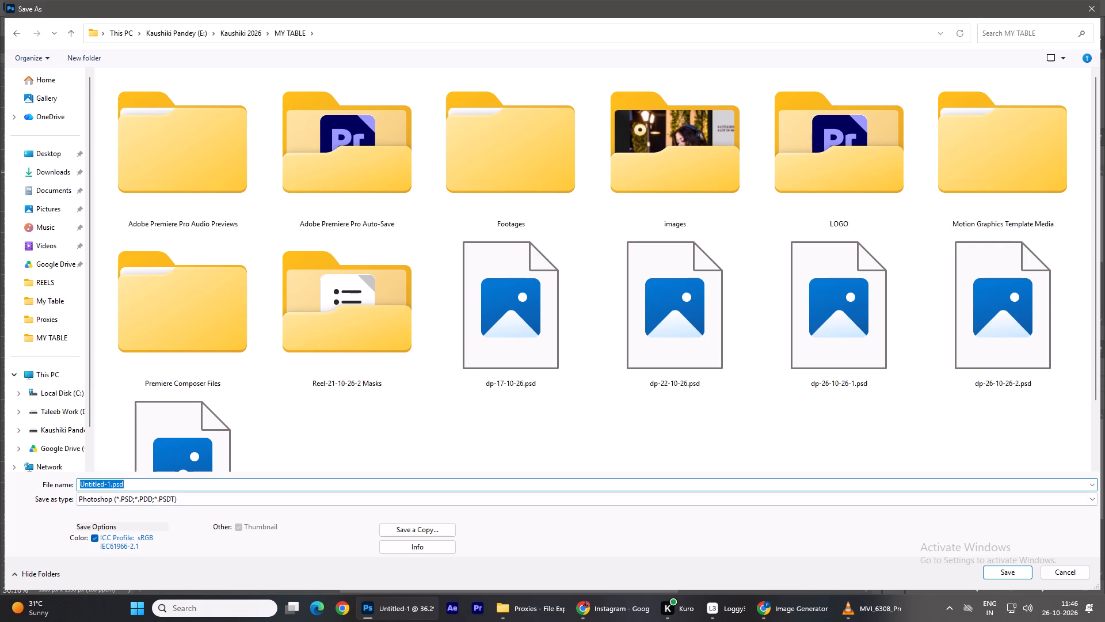
type("dp-26-10-26-")
type("04")
key("Return")
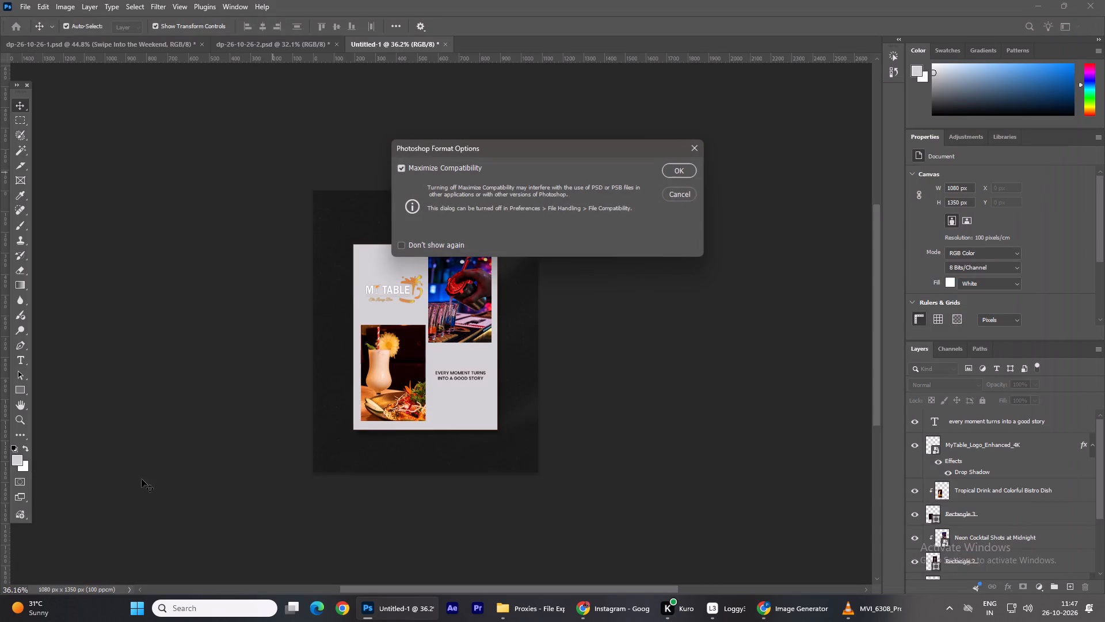
left_click(665, 170)
left_click(635, 340)
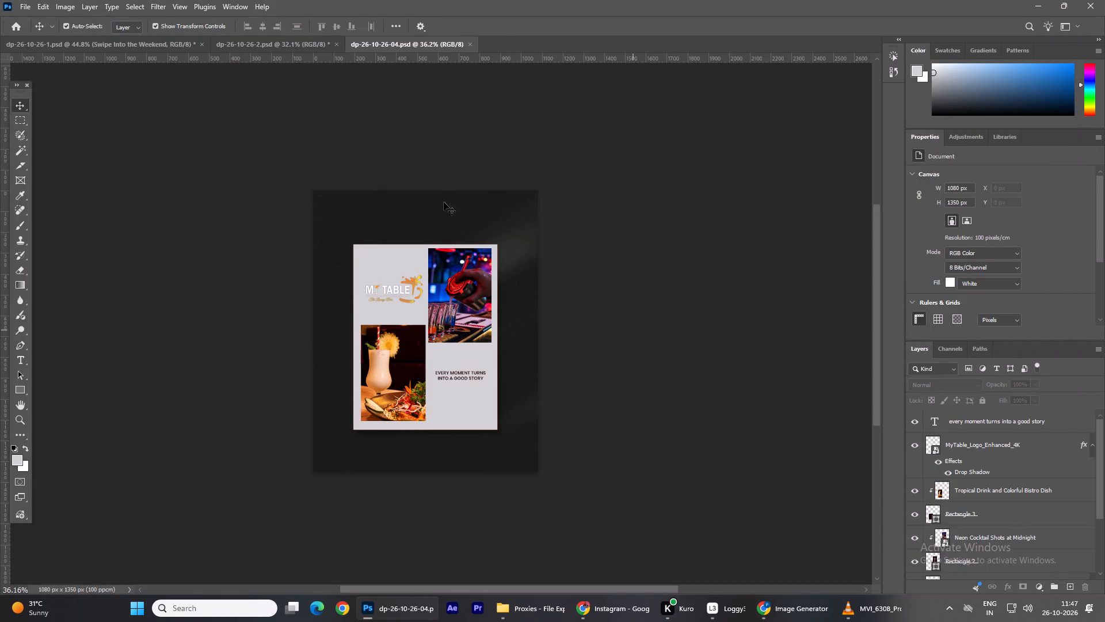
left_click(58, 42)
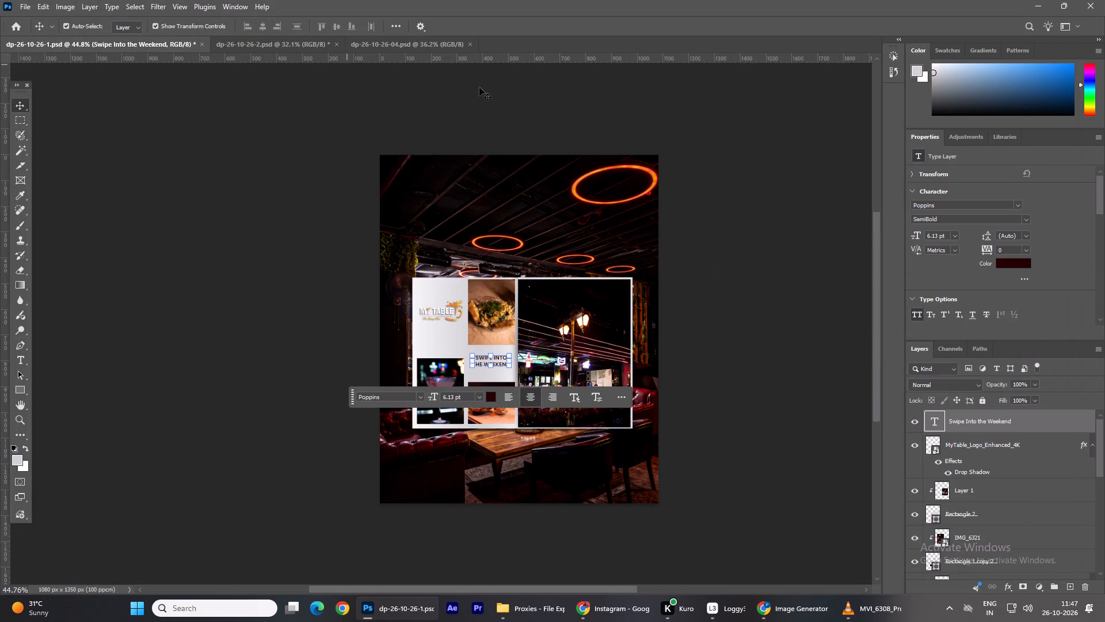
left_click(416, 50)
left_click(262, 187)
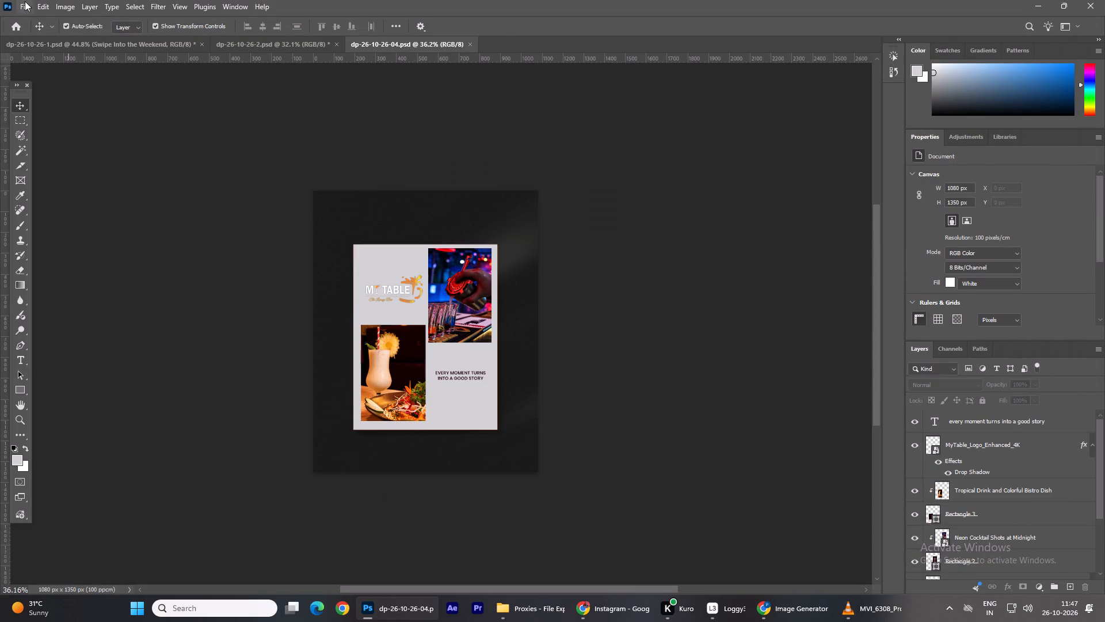
Export the post as dp-26-10-26-04.jpg at quality 7, 1080 x 1350 px, into the MY TABLE folder.
left_click(25, 1)
left_click(97, 188)
left_click(250, 194)
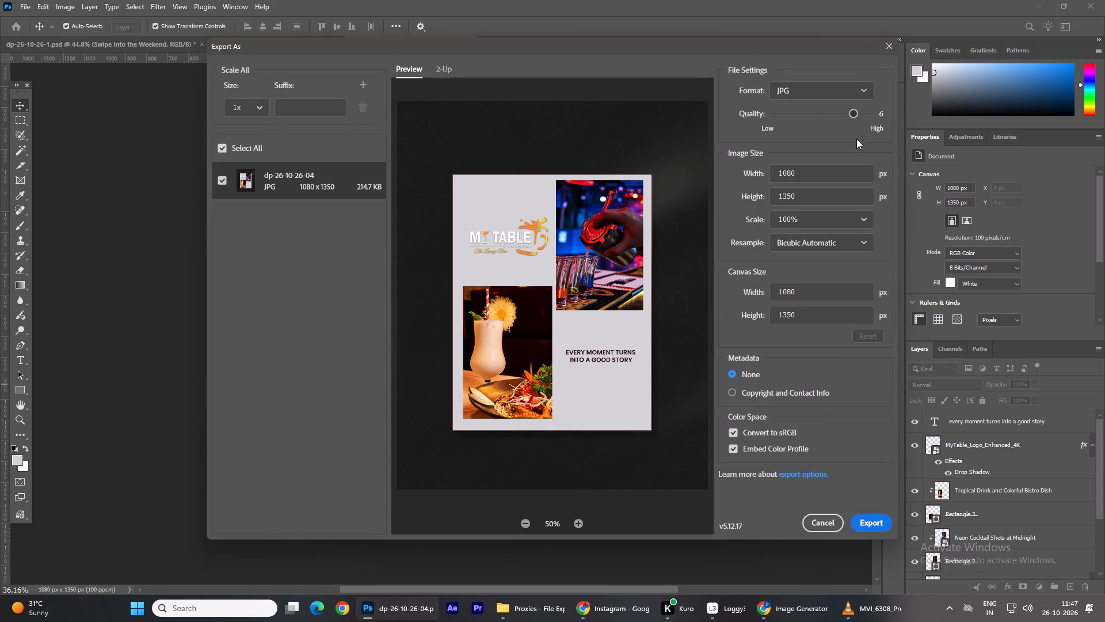
left_click_drag(852, 114, 994, 142)
left_click(871, 513)
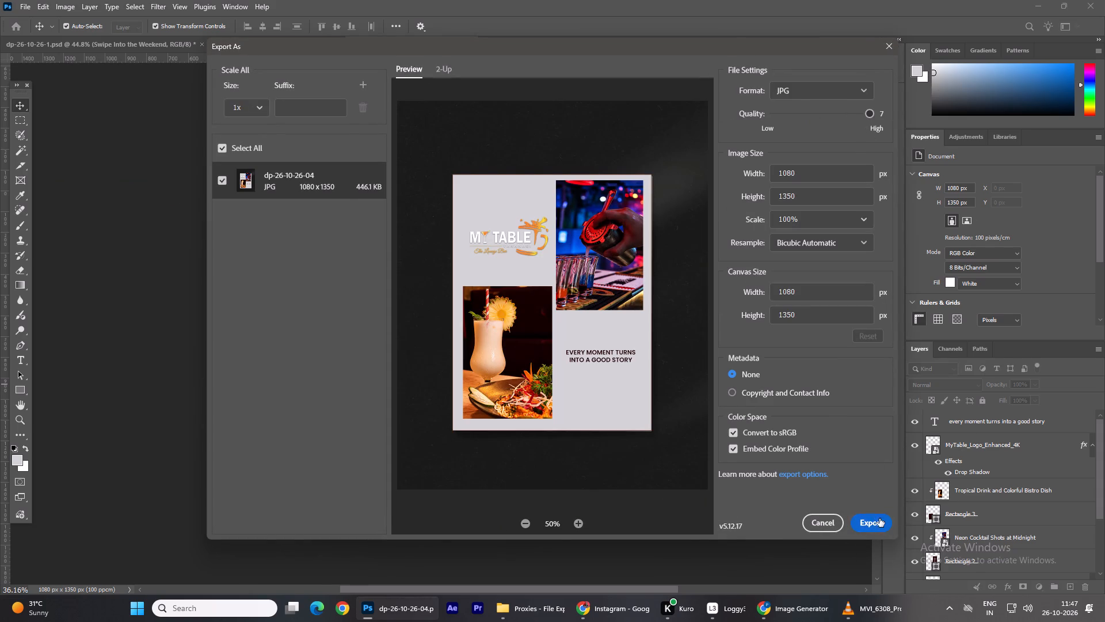
left_click(872, 525)
left_click(49, 337)
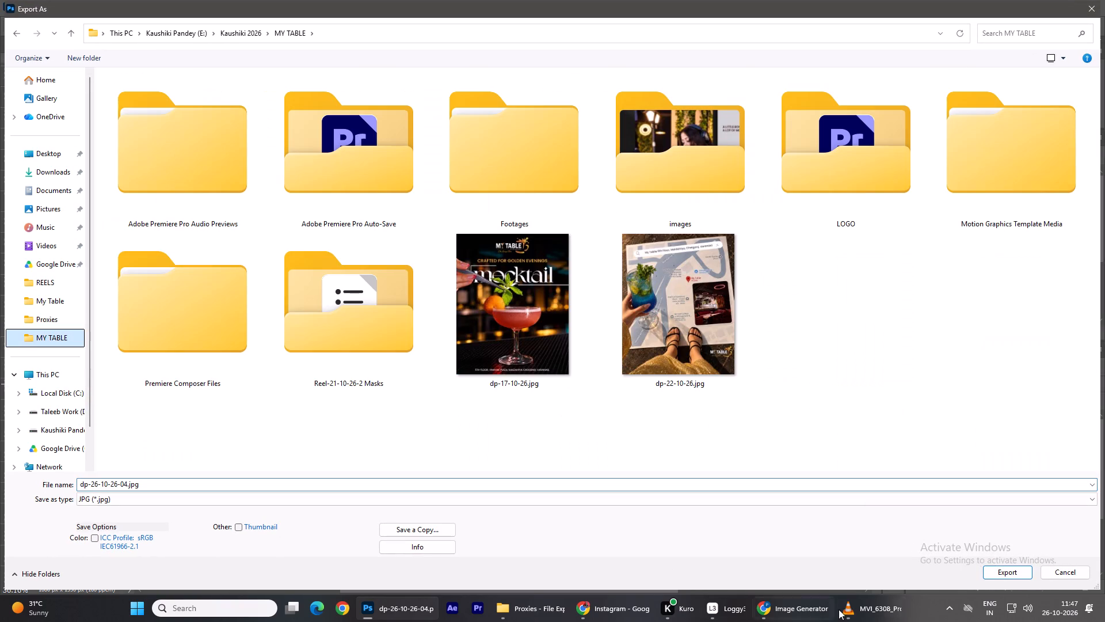
left_click(1003, 573)
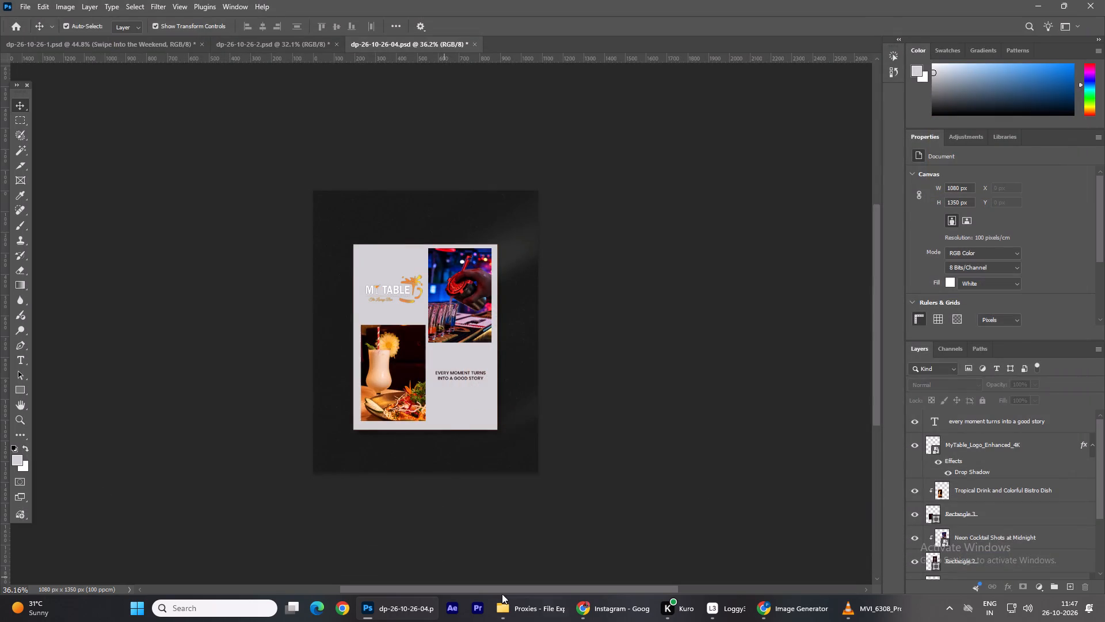
Switch to the Magnific Image Generator page in Chrome.
left_click(520, 605)
left_click(780, 605)
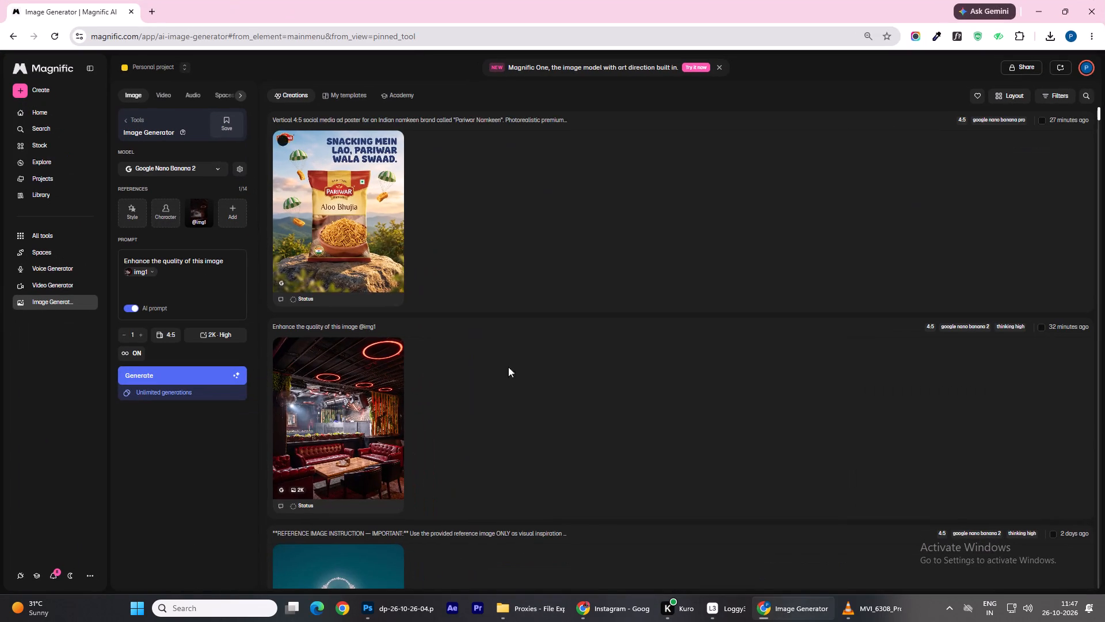
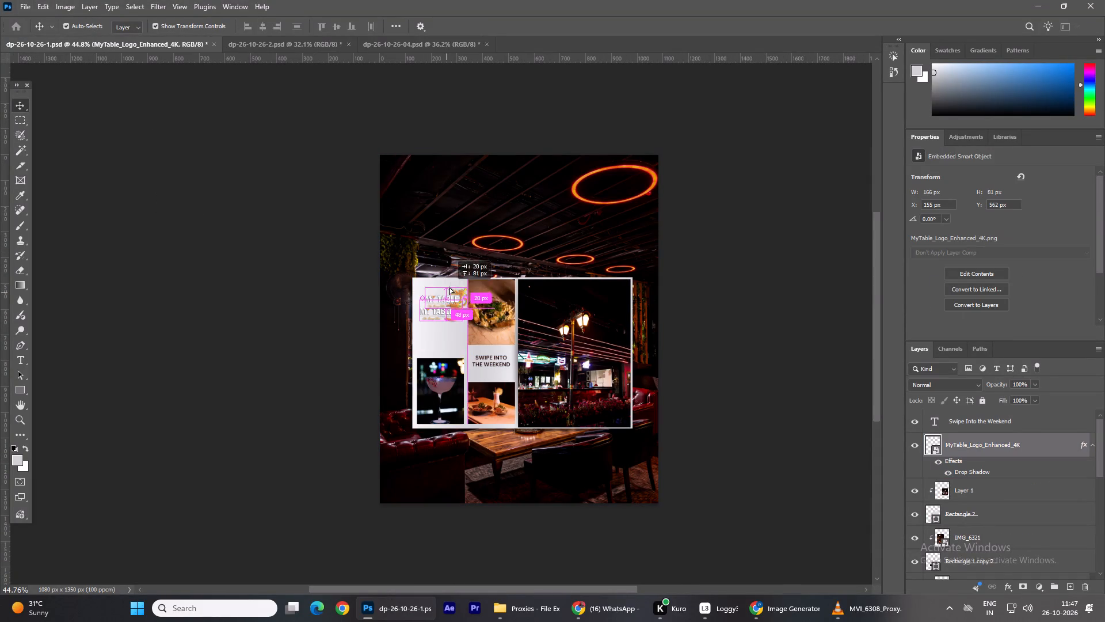
Duplicate the My Table logo from the white panel to the top of the post and centre it horizontally on the canvas.
left_click_drag(449, 287, 529, 176, "alt")
left_click(782, 223)
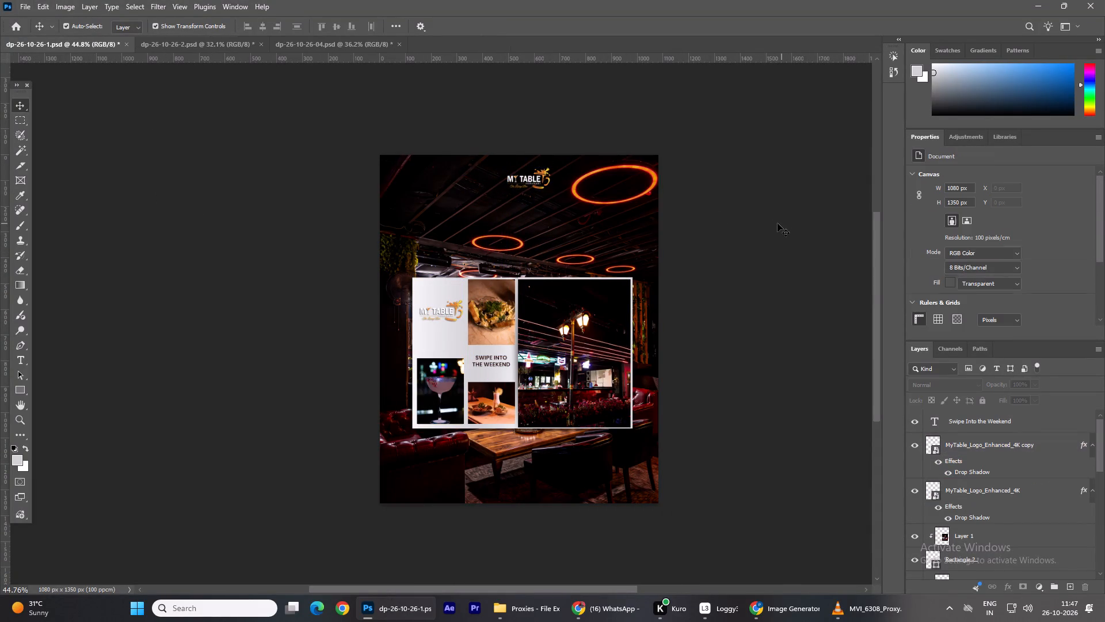
left_click(529, 181)
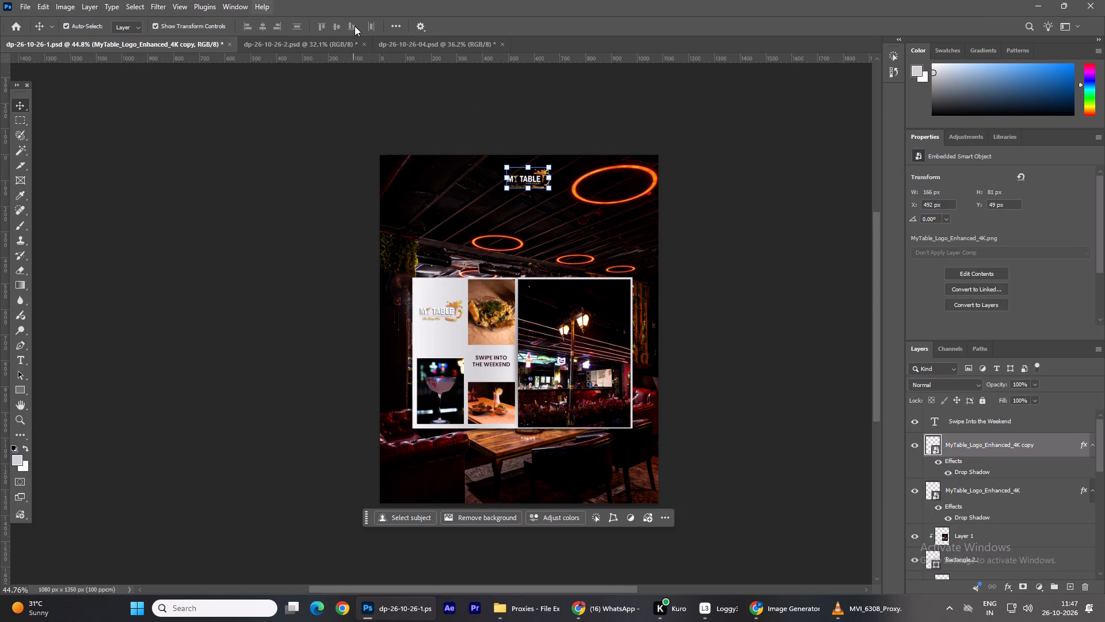
left_click(400, 25)
left_click(444, 130)
left_click(429, 149)
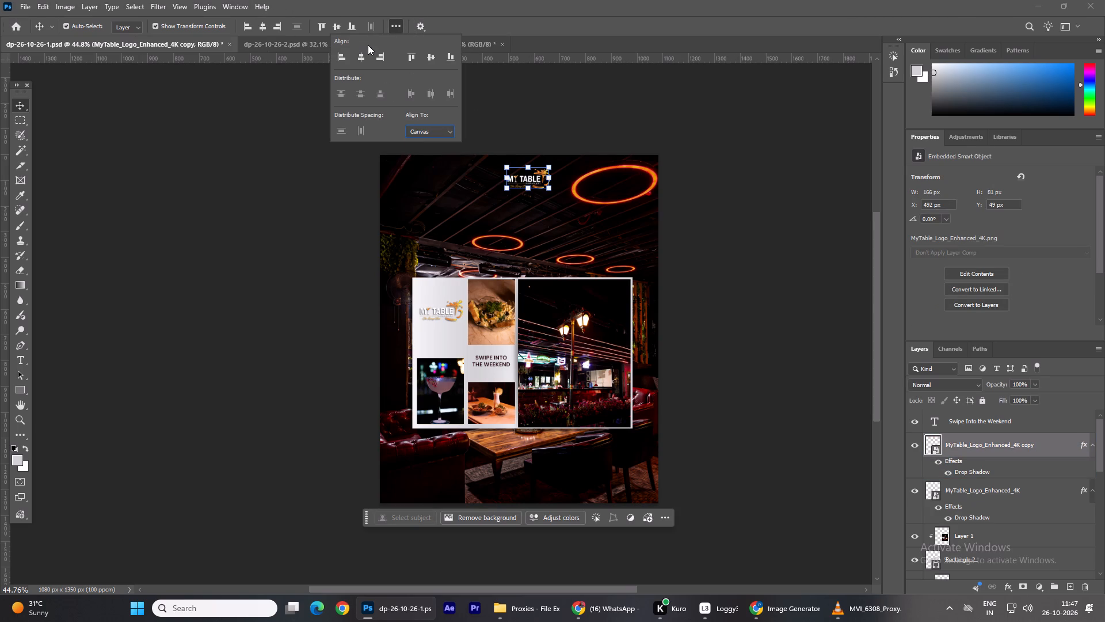
left_click(361, 51)
left_click(781, 160)
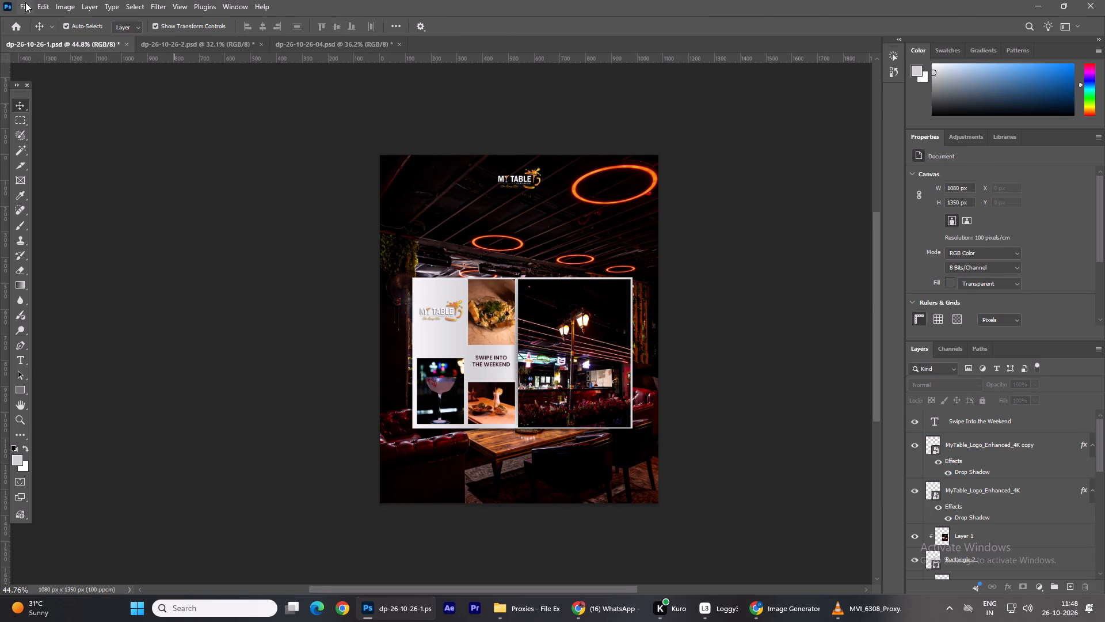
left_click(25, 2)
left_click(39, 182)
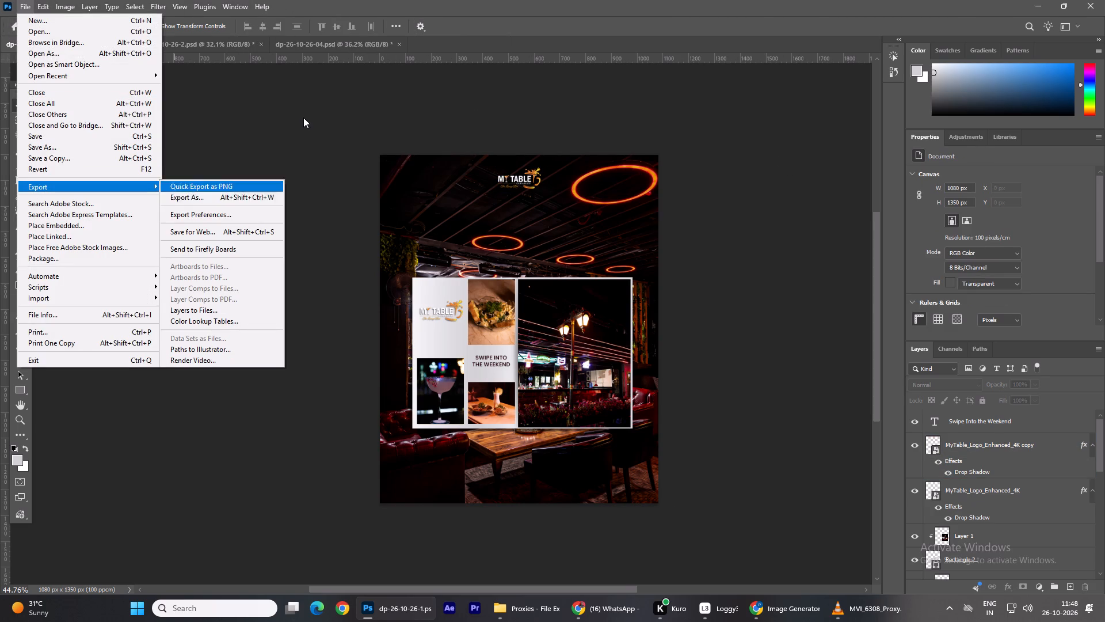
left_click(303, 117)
Enlarge the top My Table logo copy to about 2.42% scale and recentre it horizontally on the canvas.
left_click(520, 185)
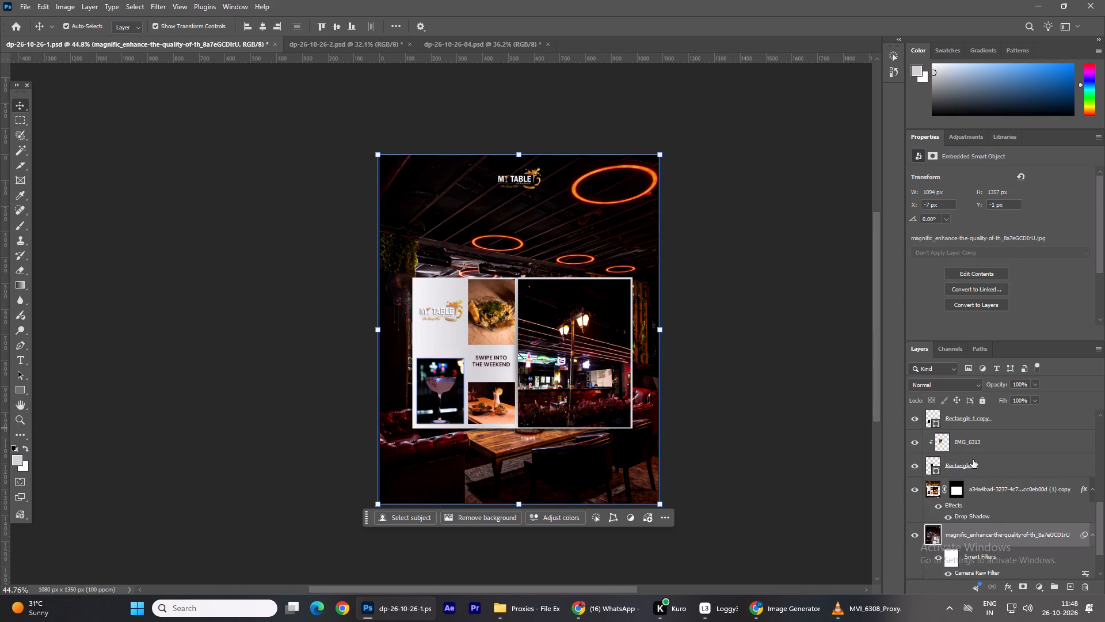
scroll(972, 461, "up", 16)
left_click(979, 422)
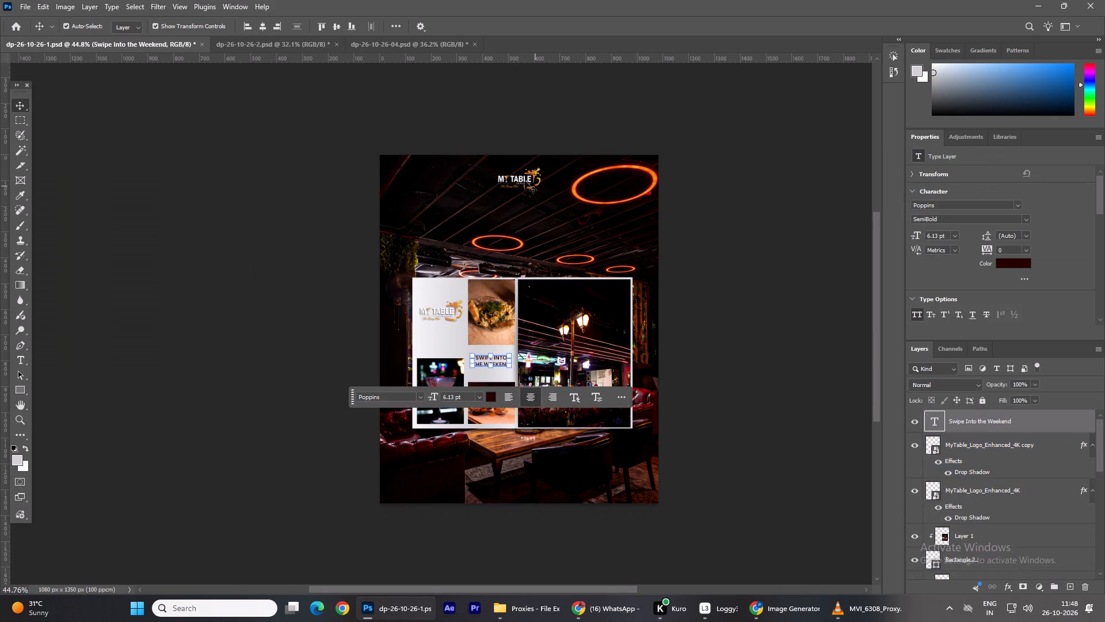
left_click(521, 180)
left_click_drag(498, 192, 483, 203)
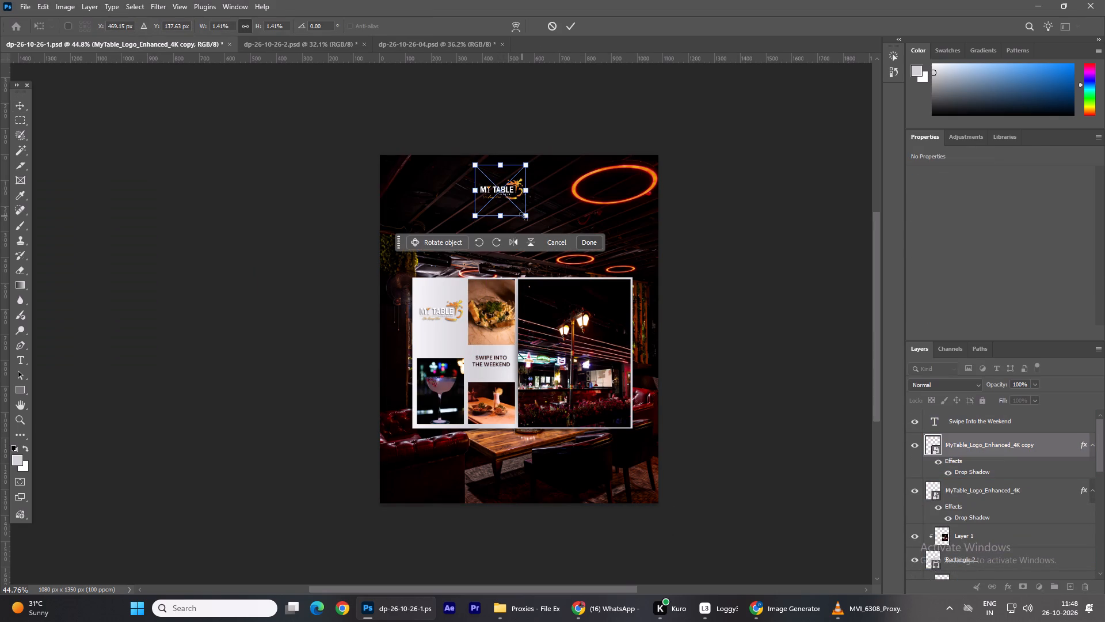
left_click_drag(527, 218, 573, 245)
left_click_drag(515, 206, 519, 189)
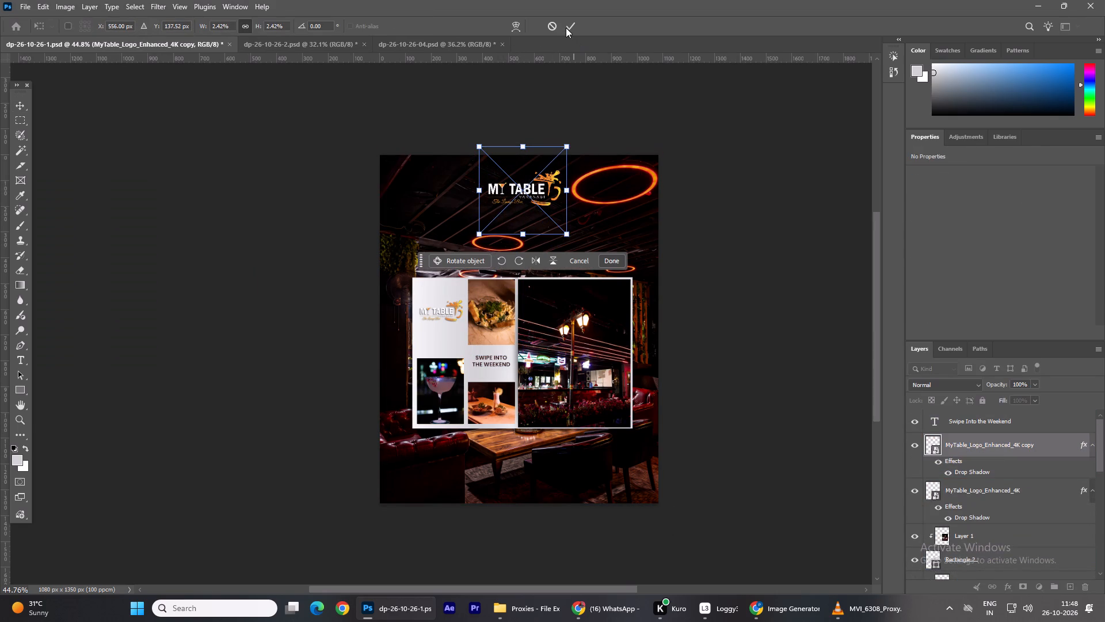
left_click(567, 26)
left_click(263, 26)
left_click(198, 167)
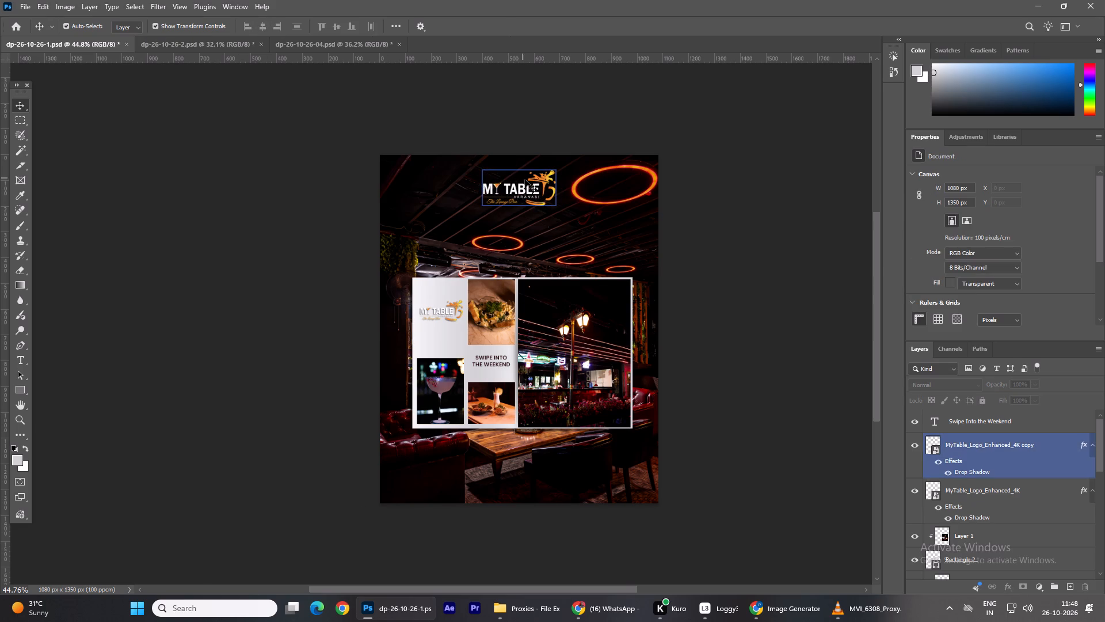
Nudge the enlarged My Table logo copy upward, closer to the top edge of the post.
left_click(536, 188)
key("Up")
key("Up")
key("Up")
key("Up")
key("Up")
key("Up")
key("Up")
key("Up")
key("Up")
key("Up")
key("Up")
key("Up")
key("Up")
key("Up")
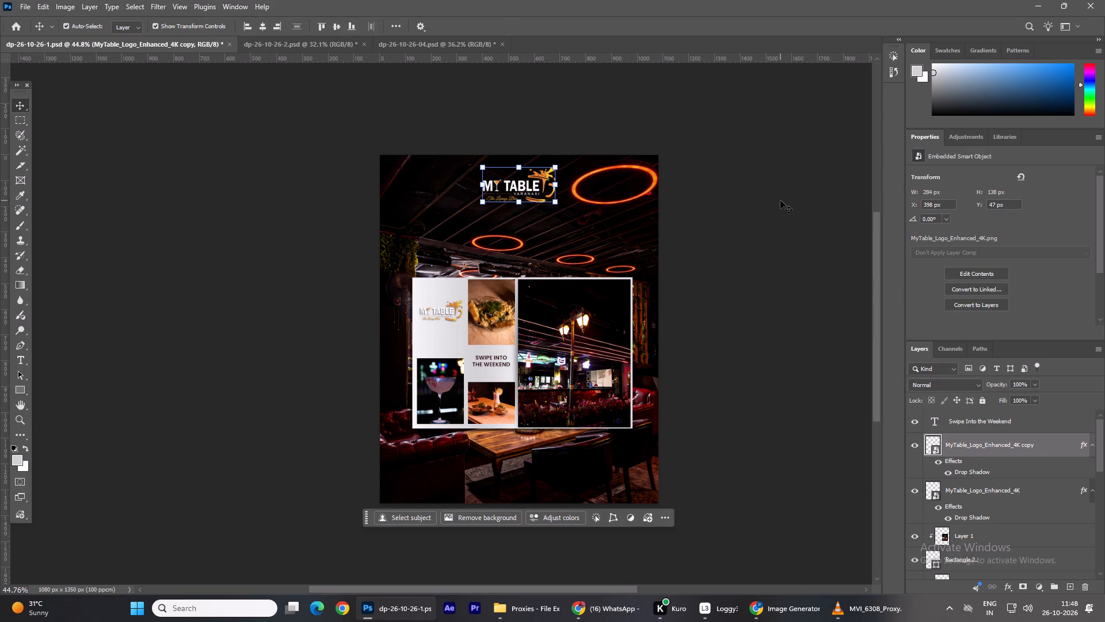
left_click(770, 202)
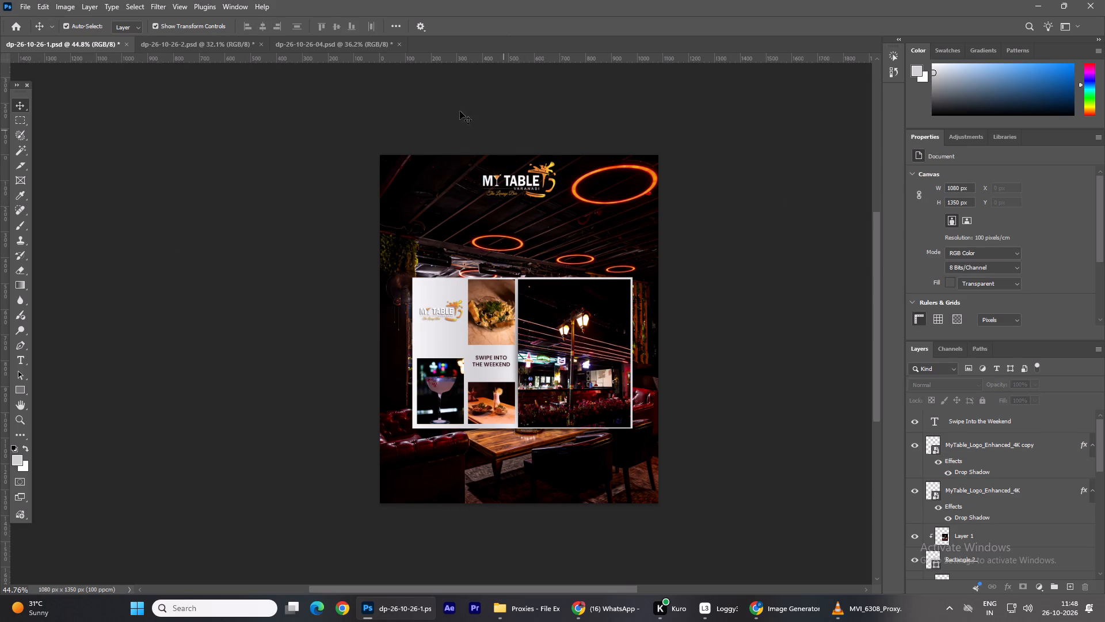
Export the post as dp-26-10-26-1.jpg at quality 7, 1080 x 1350 px, into the MY TABLE folder.
left_click(23, 5)
left_click(98, 183)
left_click(193, 192)
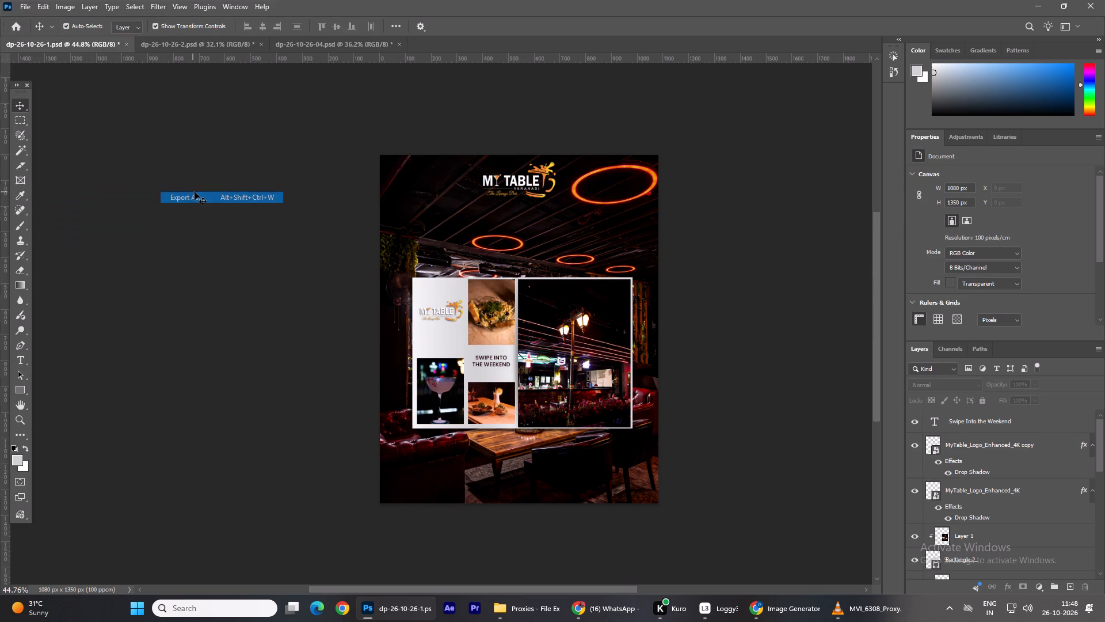
left_click_drag(858, 112, 974, 138)
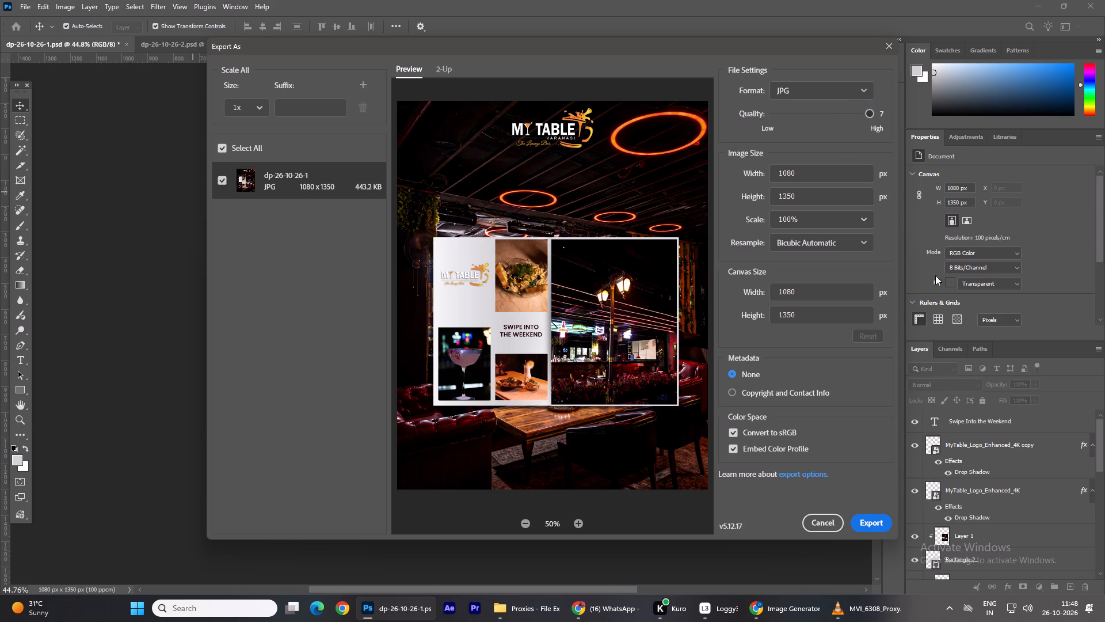
left_click(875, 521)
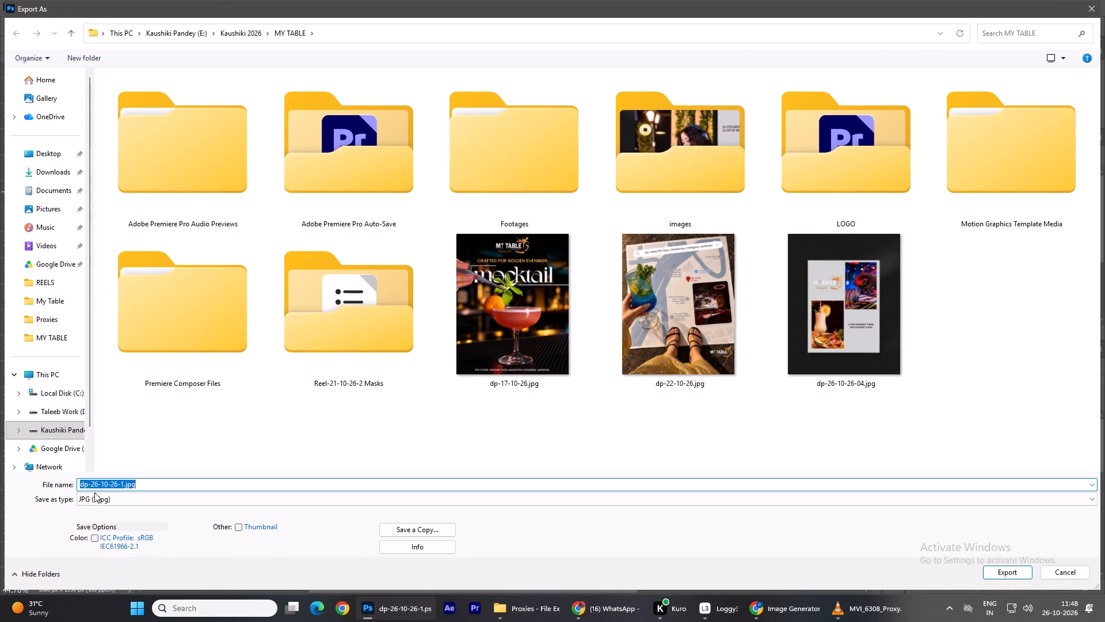
left_click(995, 570)
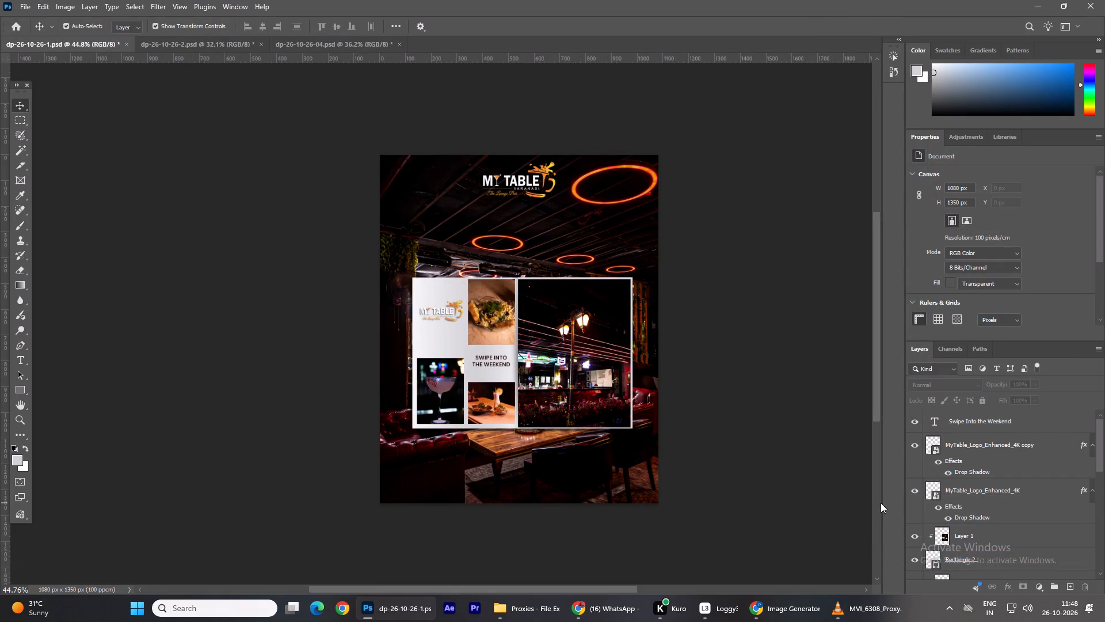